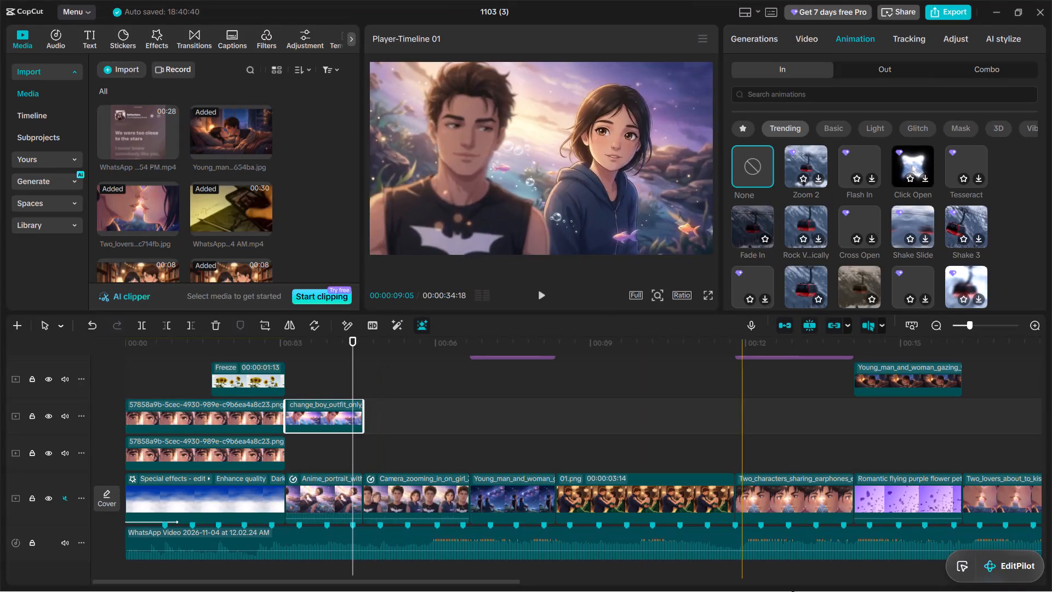
Play the edit from the start of the timeline into the sunflower freeze clip to review the opening.
scroll(456, 466, up, 6)
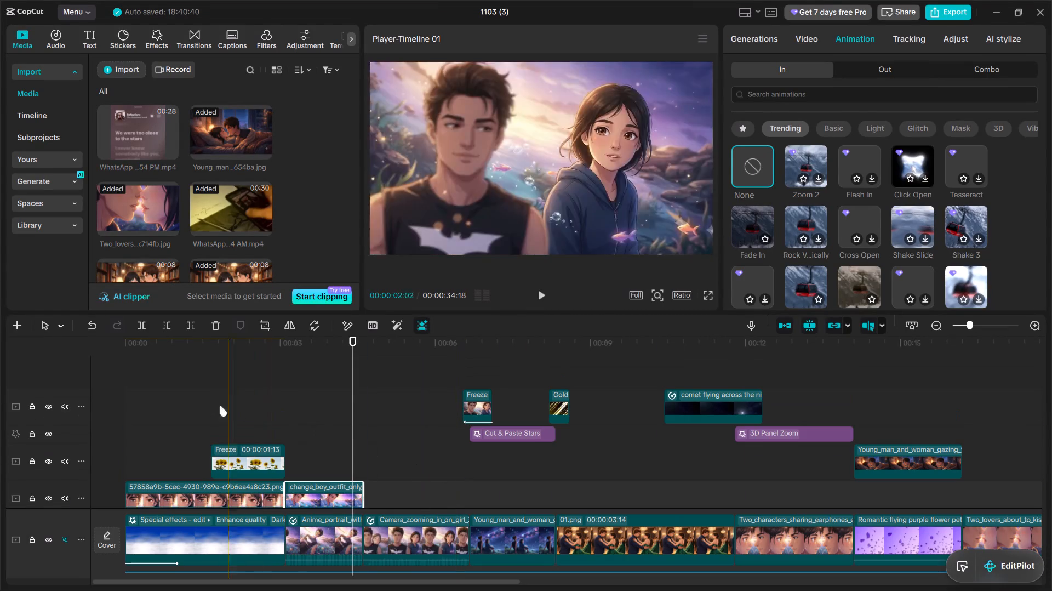
click(209, 406)
drag(206, 406, 8, 426)
click(541, 294)
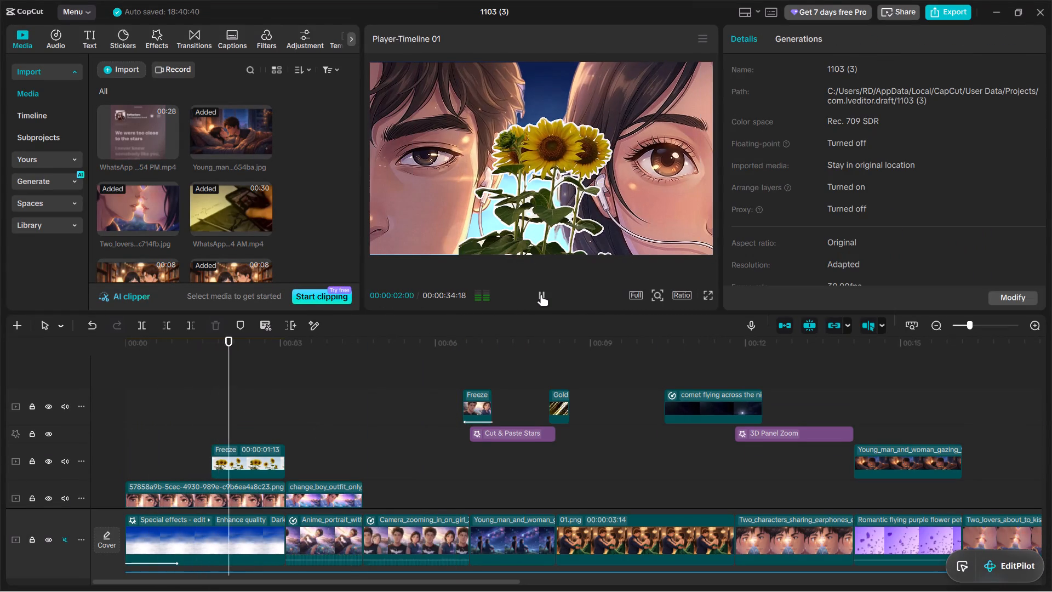
click(541, 294)
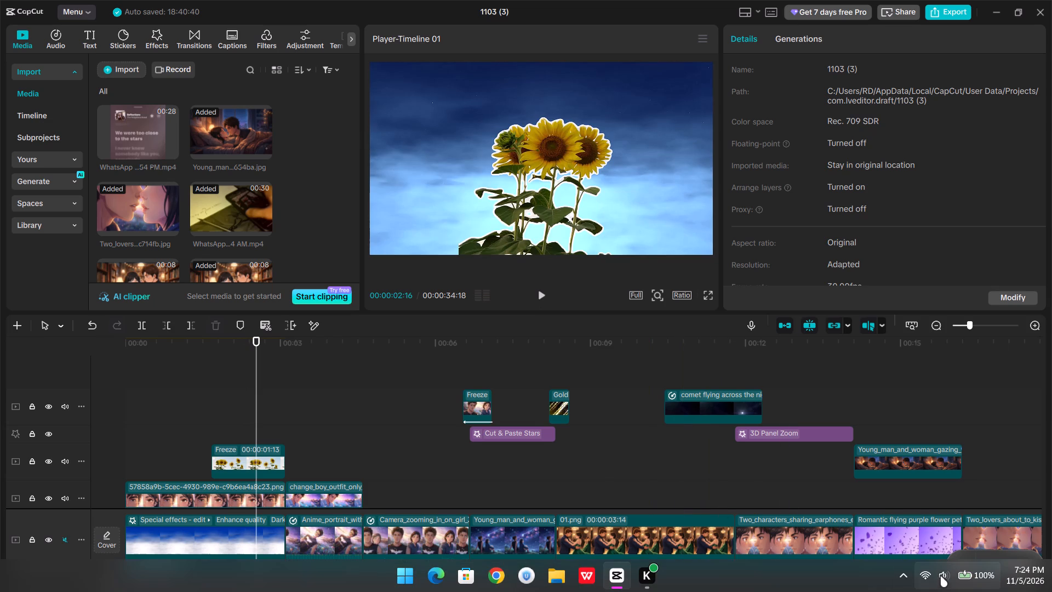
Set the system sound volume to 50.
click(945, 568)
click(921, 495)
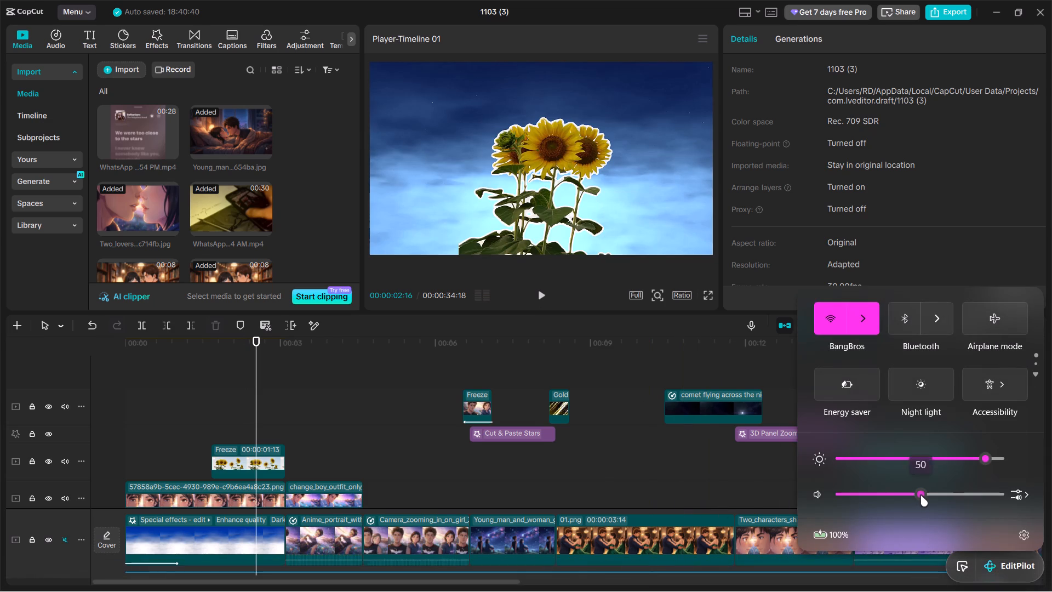
Replay the opening from the start into the change_boy_outfit clip, and return the playhead to the beginning.
click(205, 373)
drag(205, 373, 38, 369)
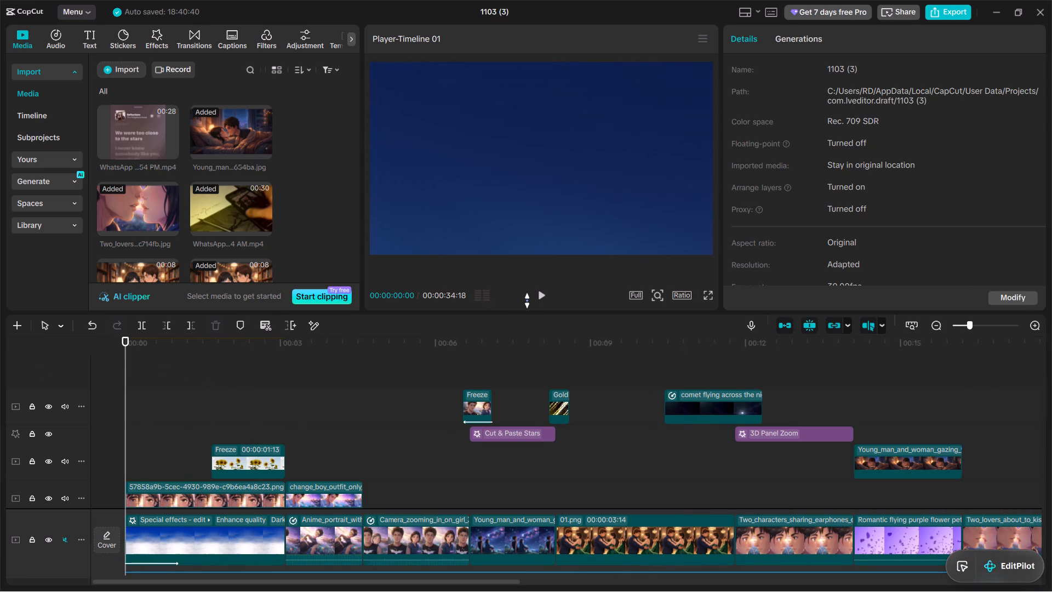
click(541, 292)
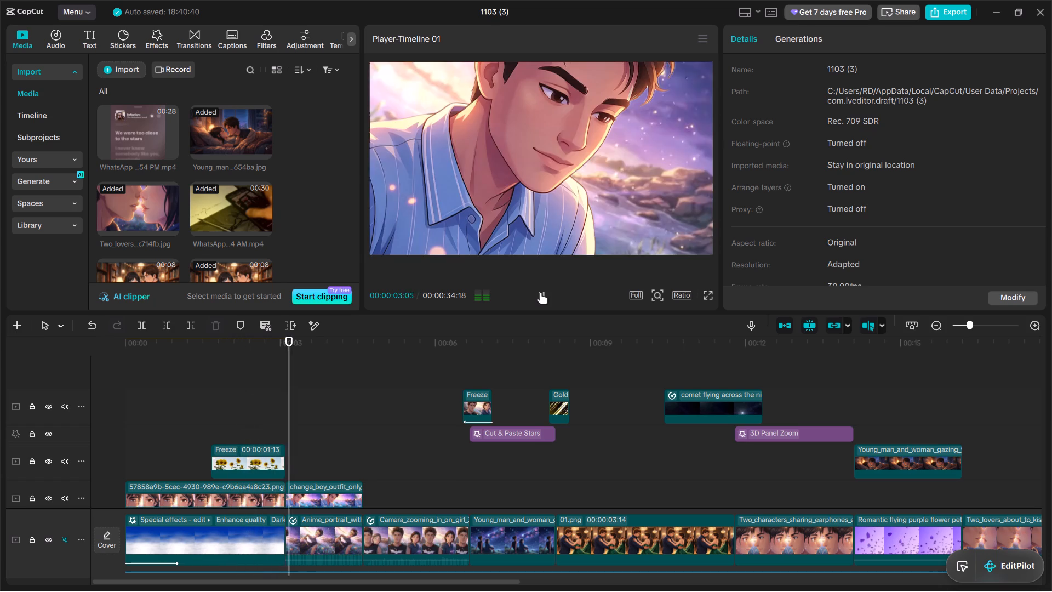
click(540, 292)
scroll(178, 398, down, 5)
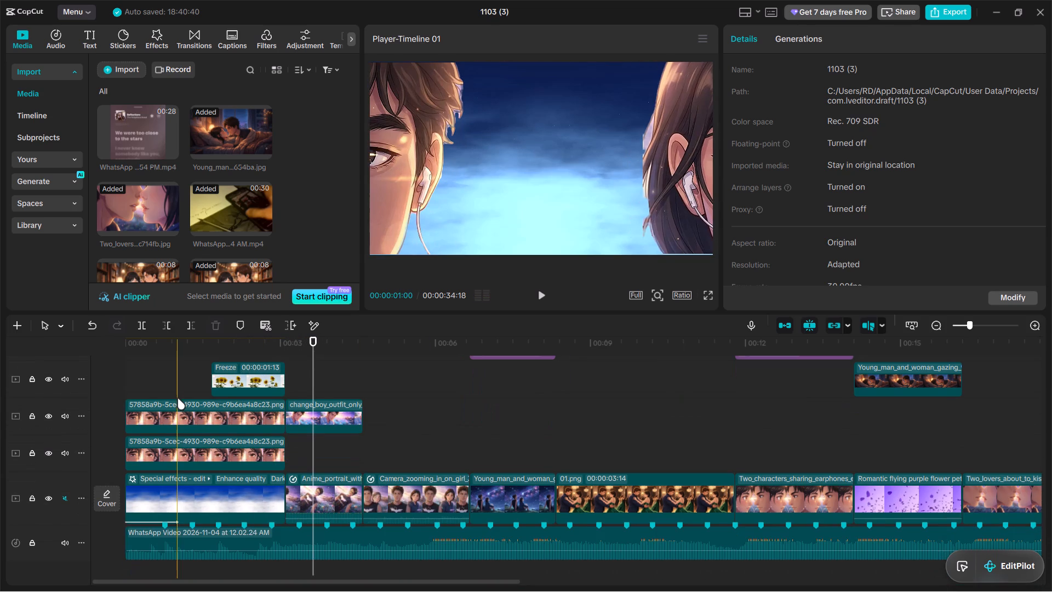
click(157, 373)
drag(157, 373, 48, 378)
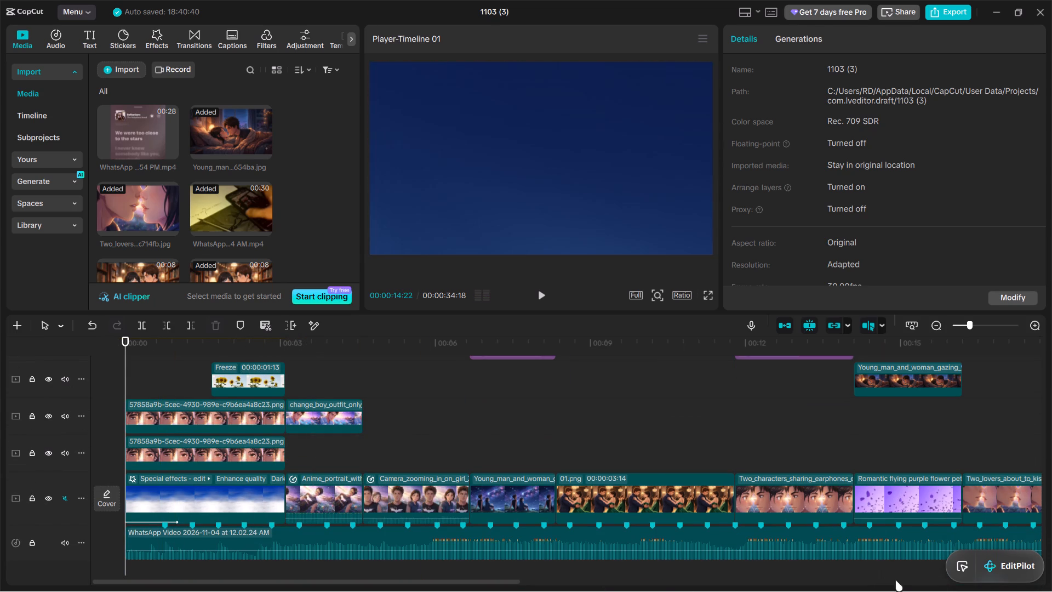
Raise the system sound volume above 50.
click(930, 580)
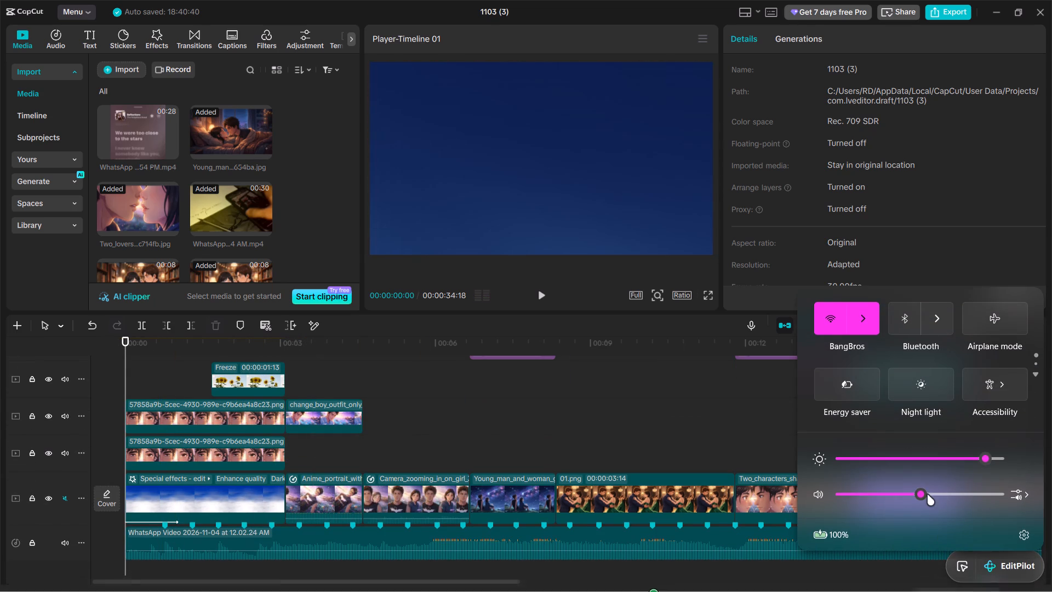
drag(921, 490, 964, 488)
Play the opening from the start again, past the sunflower freeze clip and into the change_boy_outfit clip.
click(174, 371)
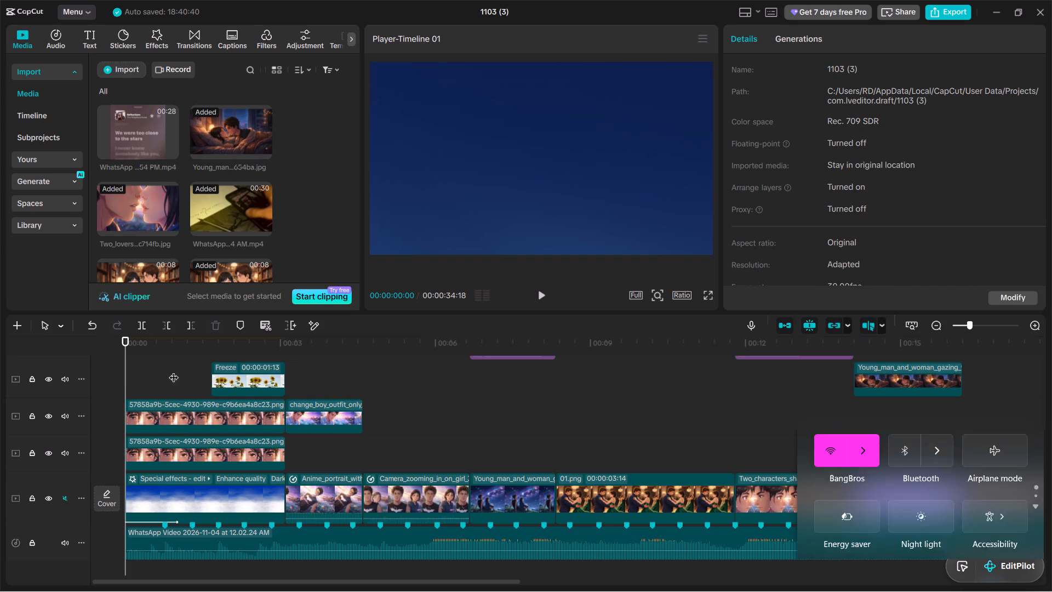
drag(173, 366, 0, 417)
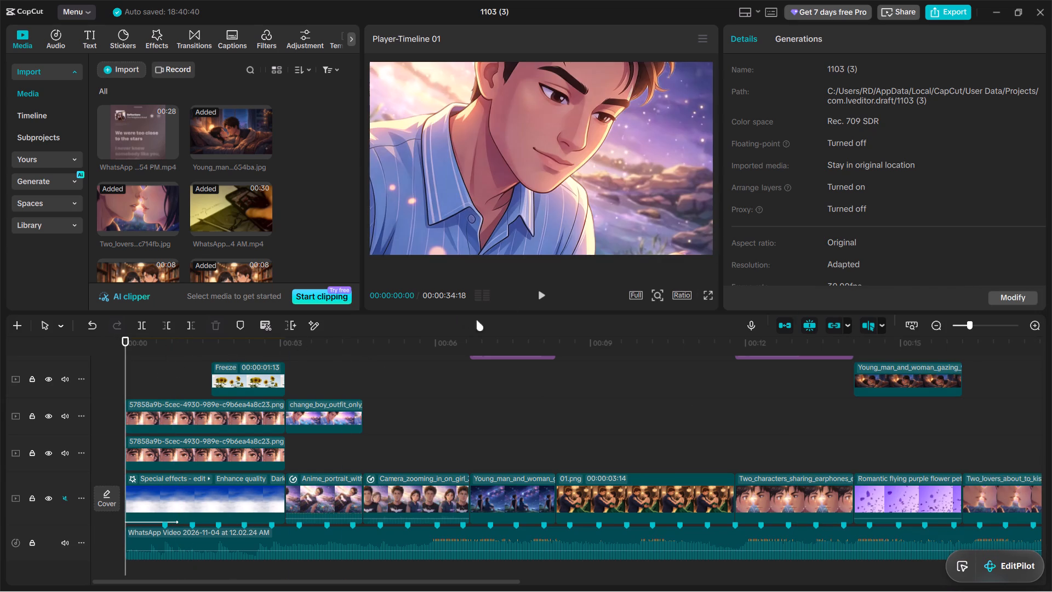
click(538, 294)
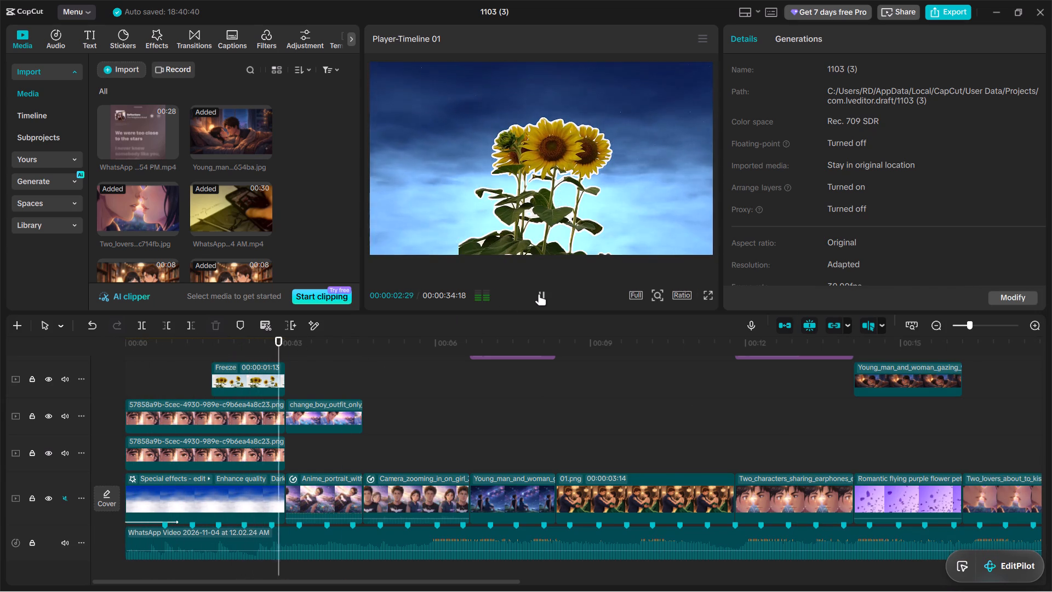
click(539, 294)
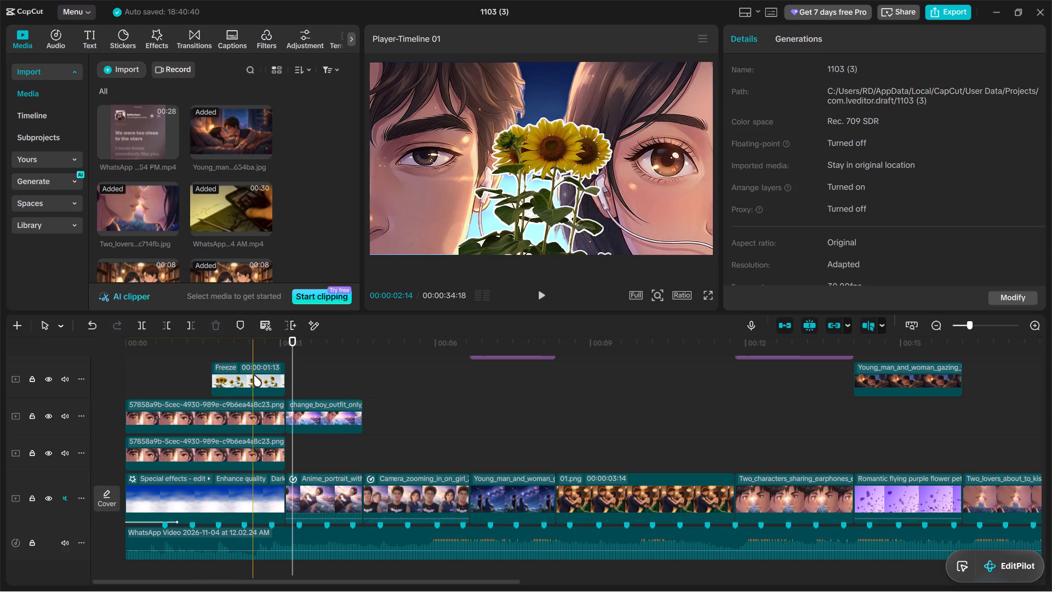
Select the sunflower freeze clip and examine its basic video properties, from Transform through the AI tools to Relight.
click(254, 375)
click(228, 380)
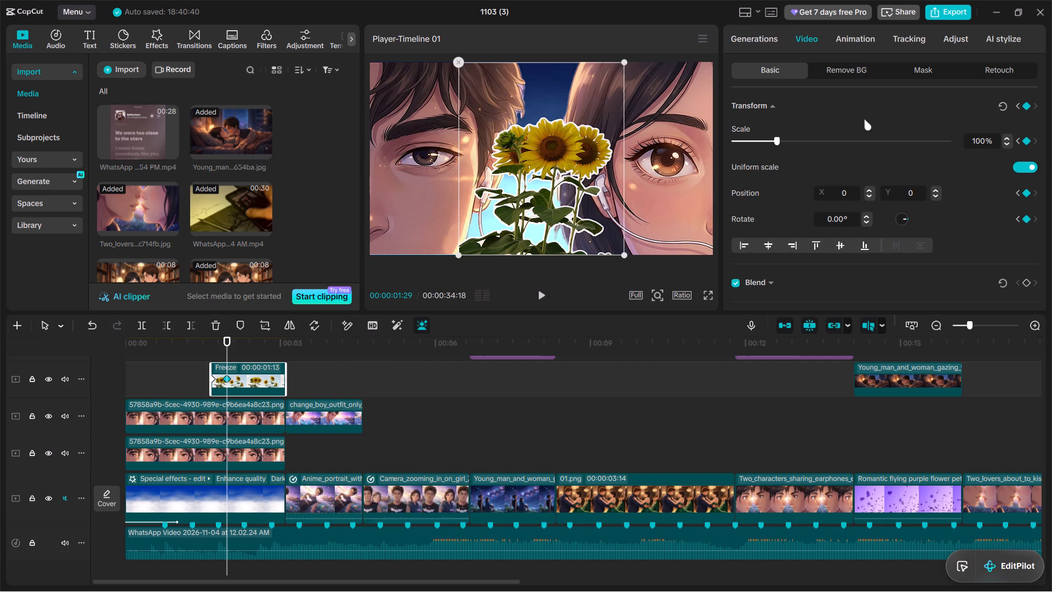
scroll(837, 196, down, 6)
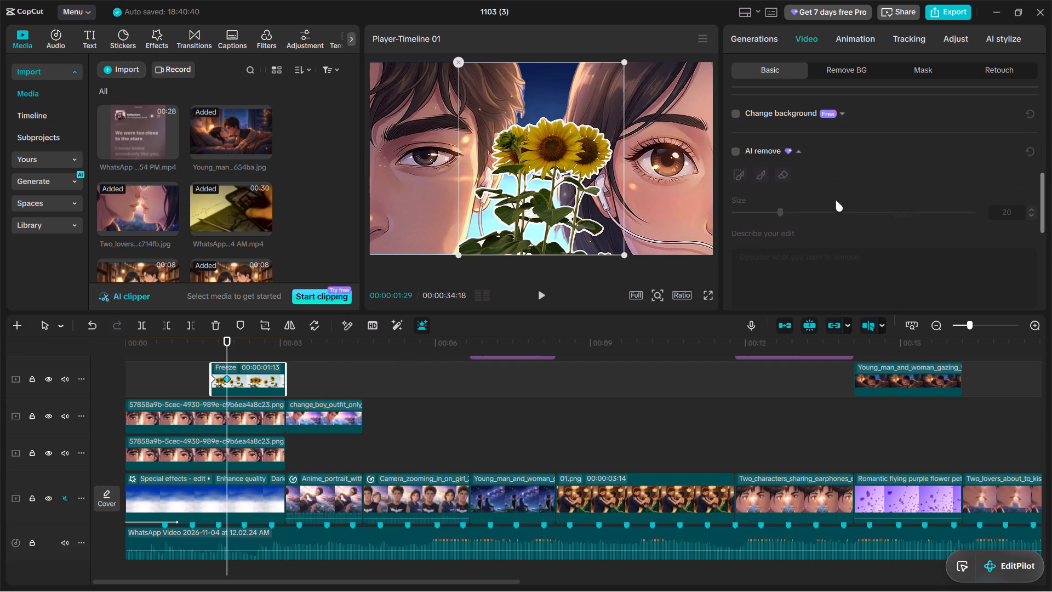
scroll(836, 200, down, 2)
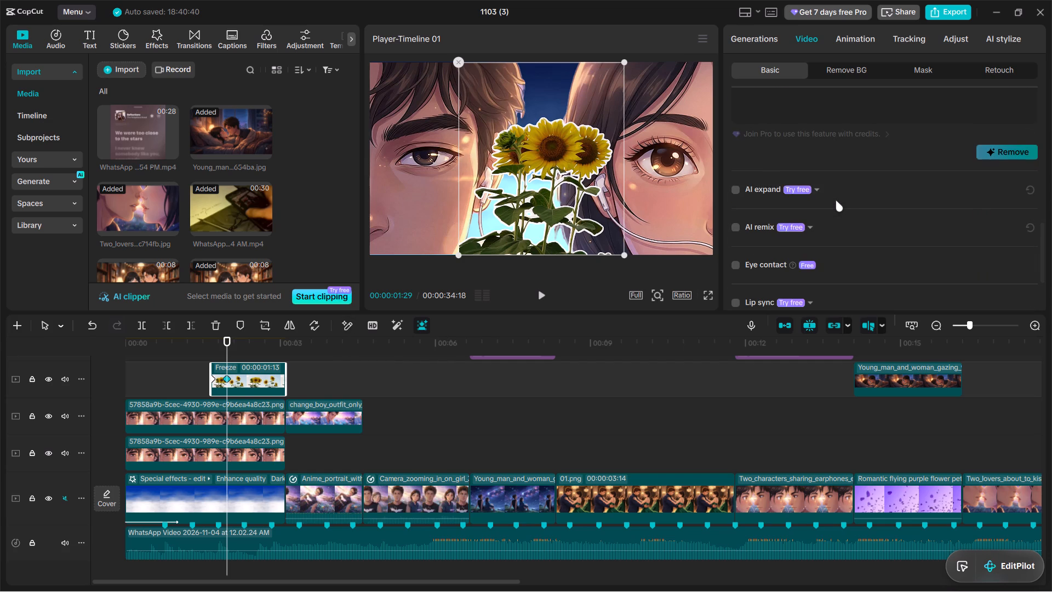
scroll(836, 200, up, 1)
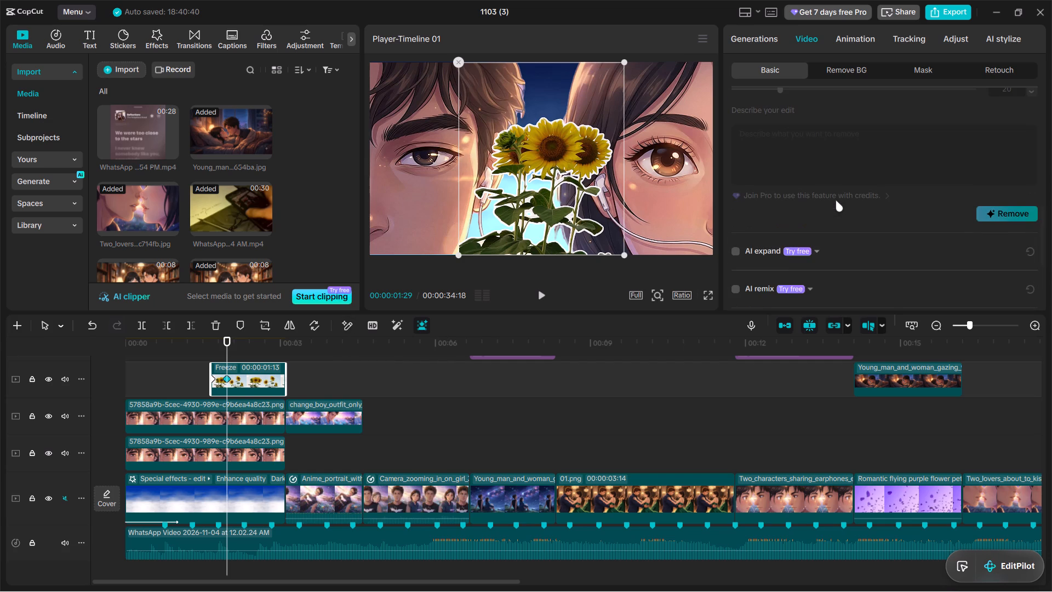
scroll(836, 200, up, 2)
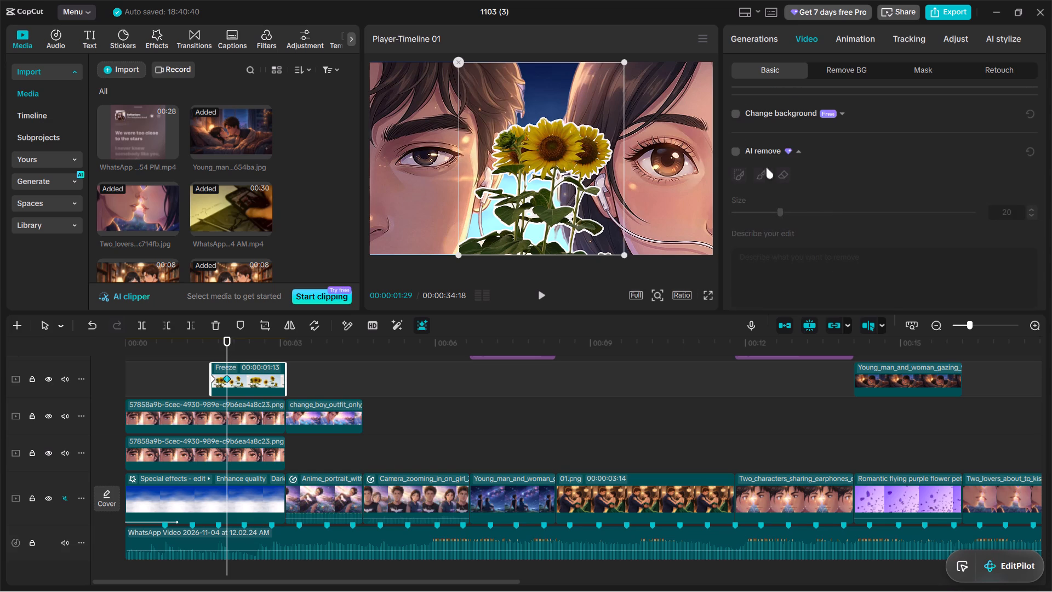
scroll(866, 173, down, 1)
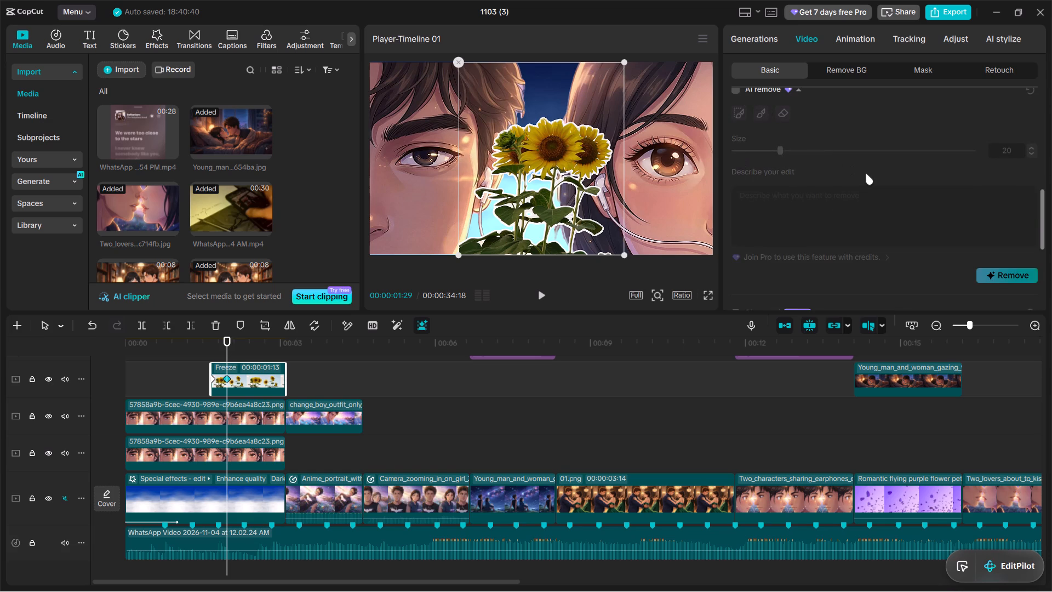
scroll(866, 173, down, 3)
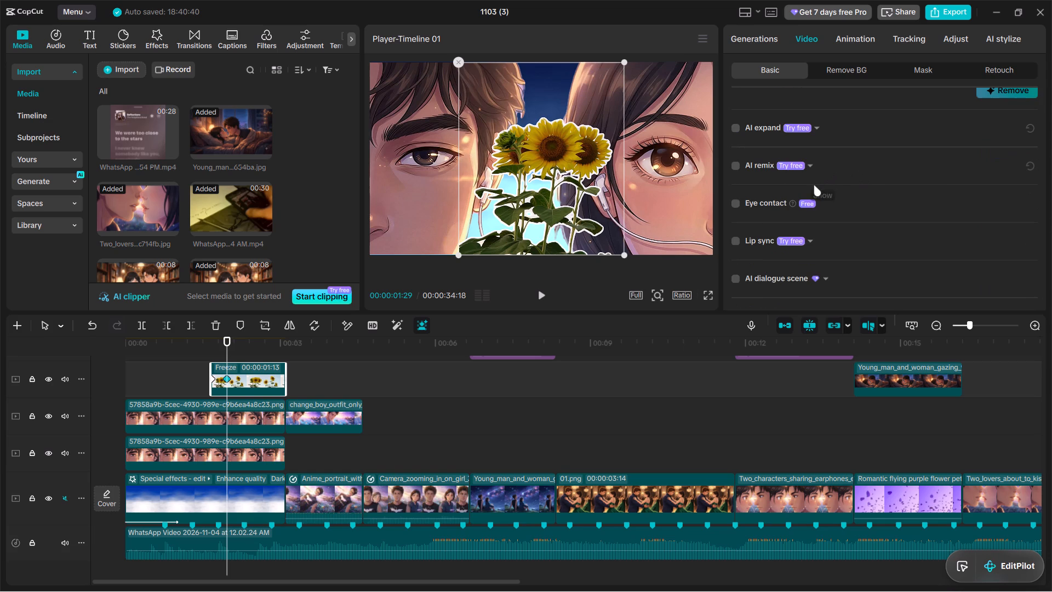
scroll(814, 187, down, 2)
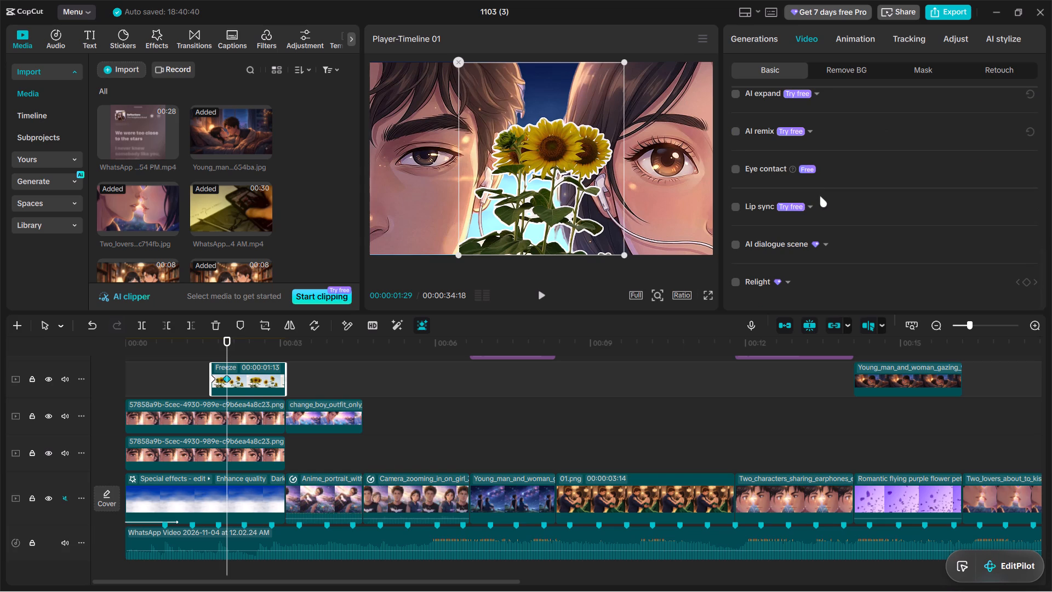
scroll(820, 196, down, 3)
scroll(820, 196, up, 12)
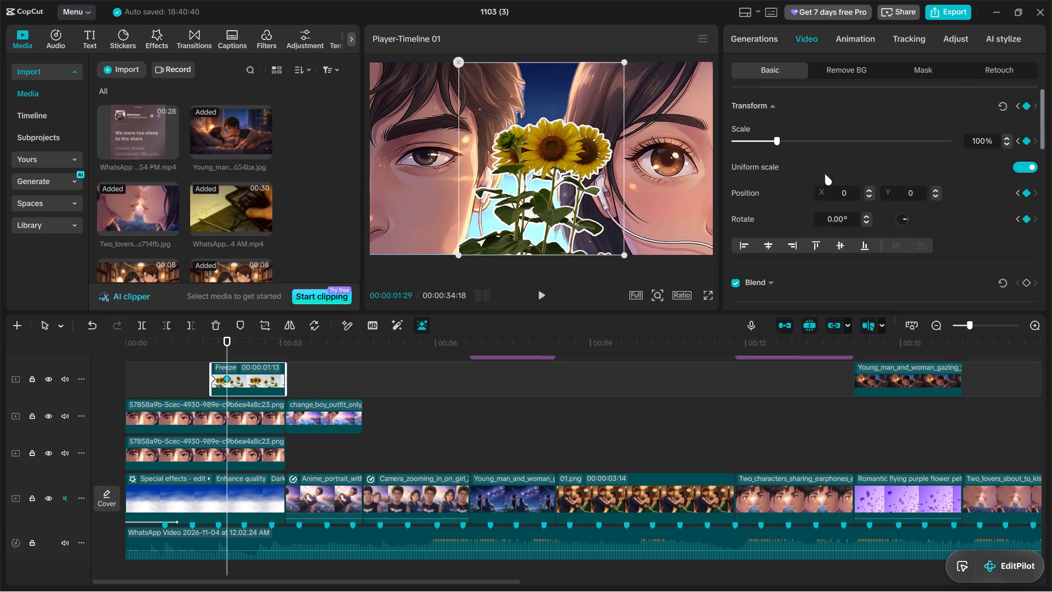
scroll(825, 174, up, 4)
Look through the sunflower clip's animation, tracking, adjustment and generated-video options.
click(847, 40)
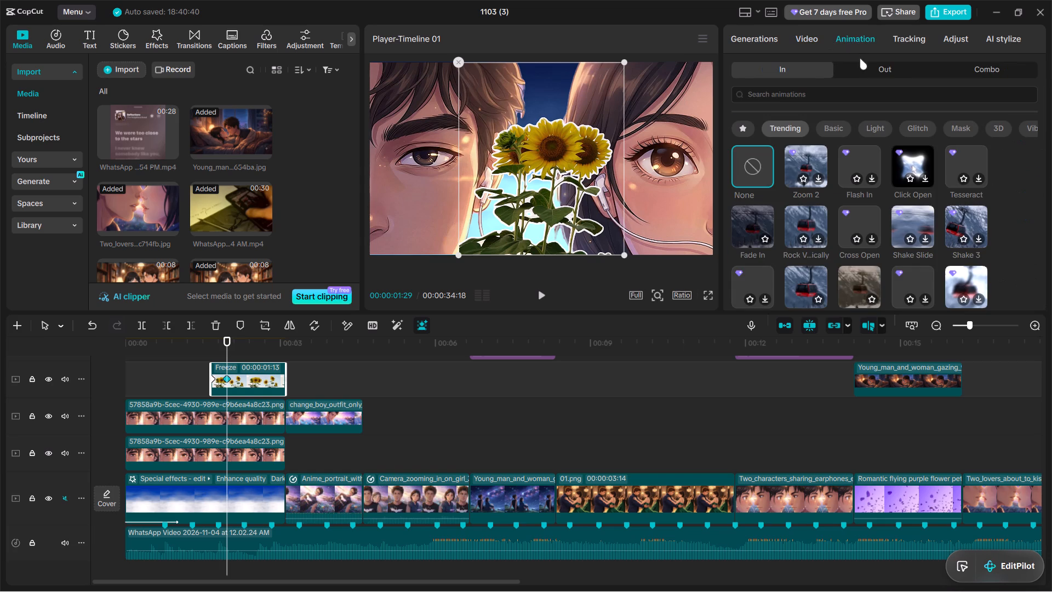
click(908, 43)
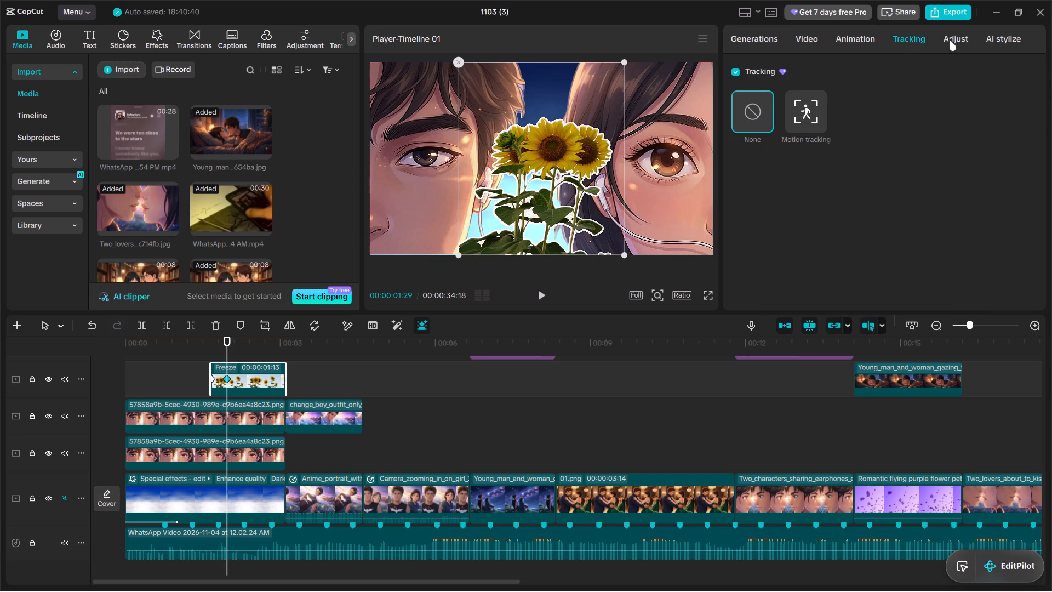
click(950, 39)
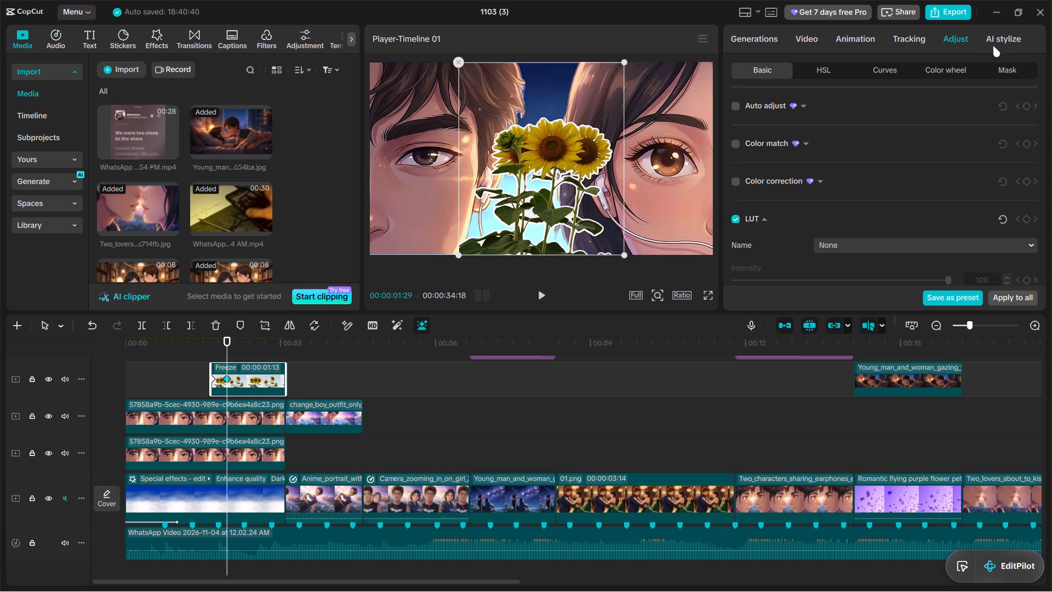
click(773, 37)
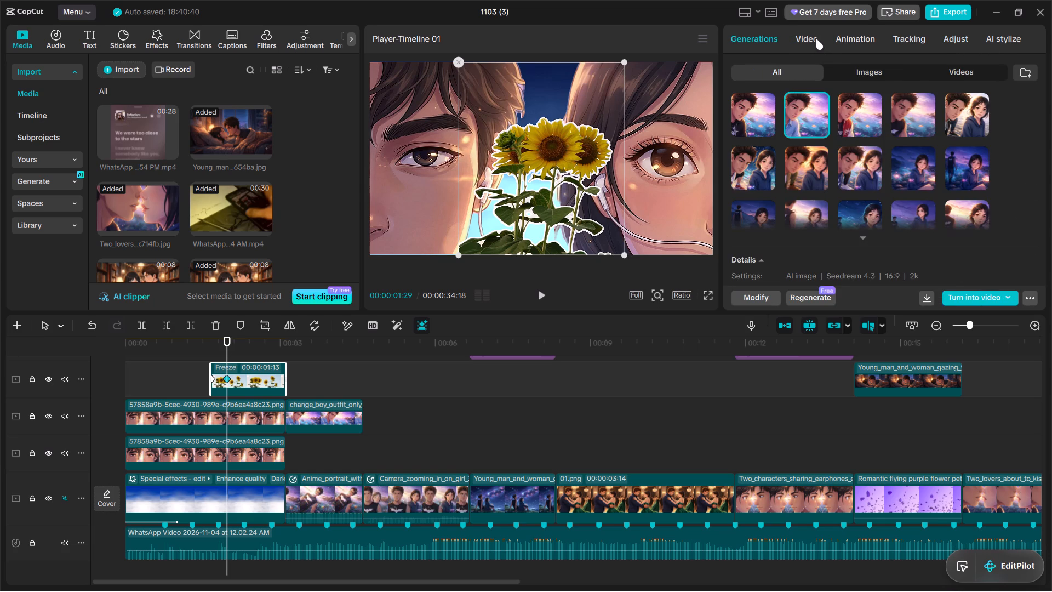
click(814, 38)
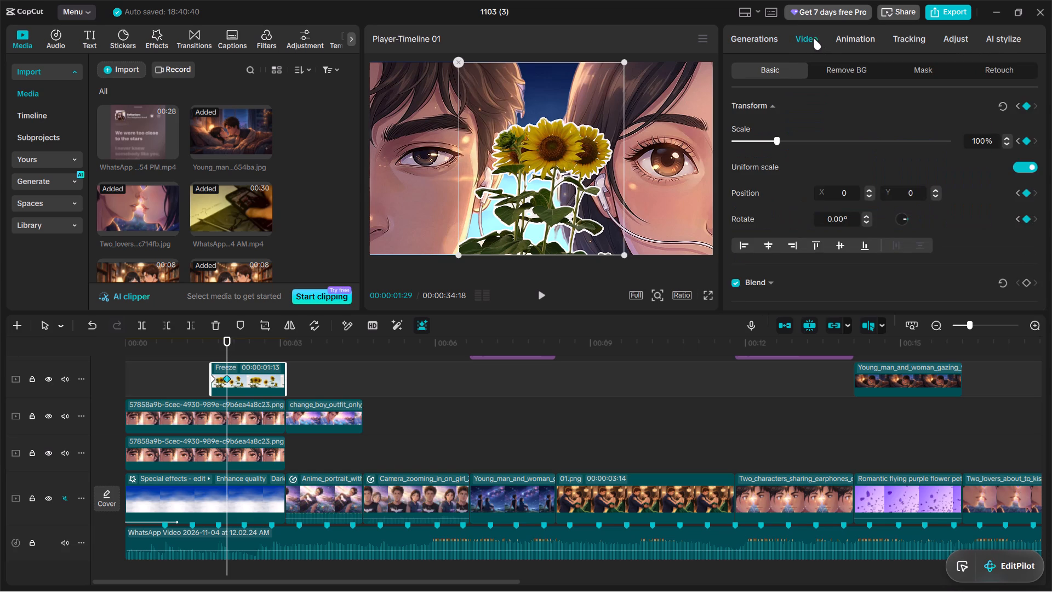
click(755, 42)
click(953, 73)
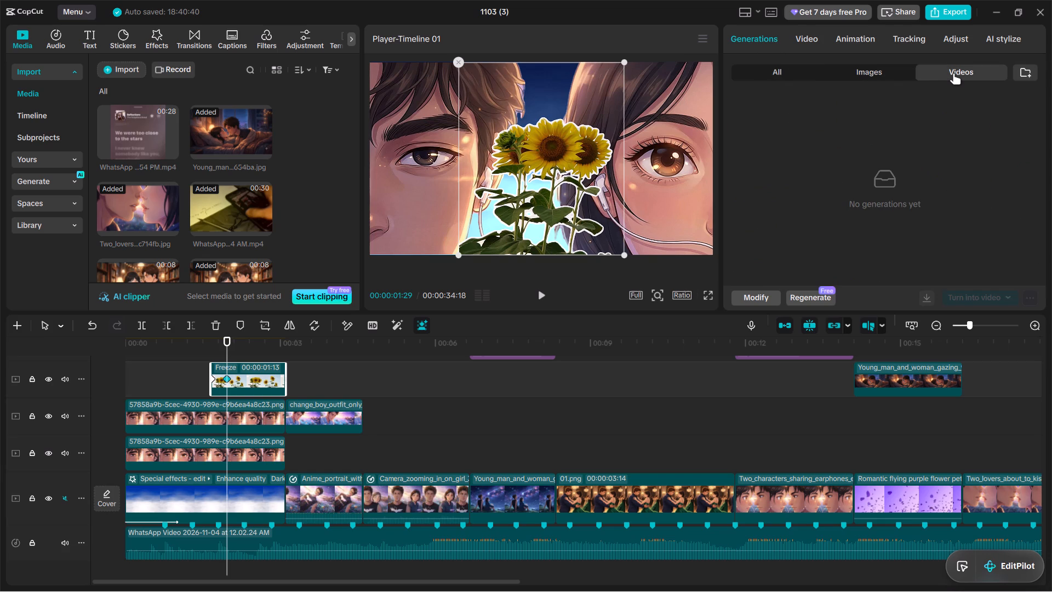
double_click(853, 221)
Open the AI video generator, try the Dreamina Seedance 2.5, 2.0, 2.0 Fast and 2.0 Mini models, and settle on Dreamina Seedance 1.0 Fast.
click(53, 178)
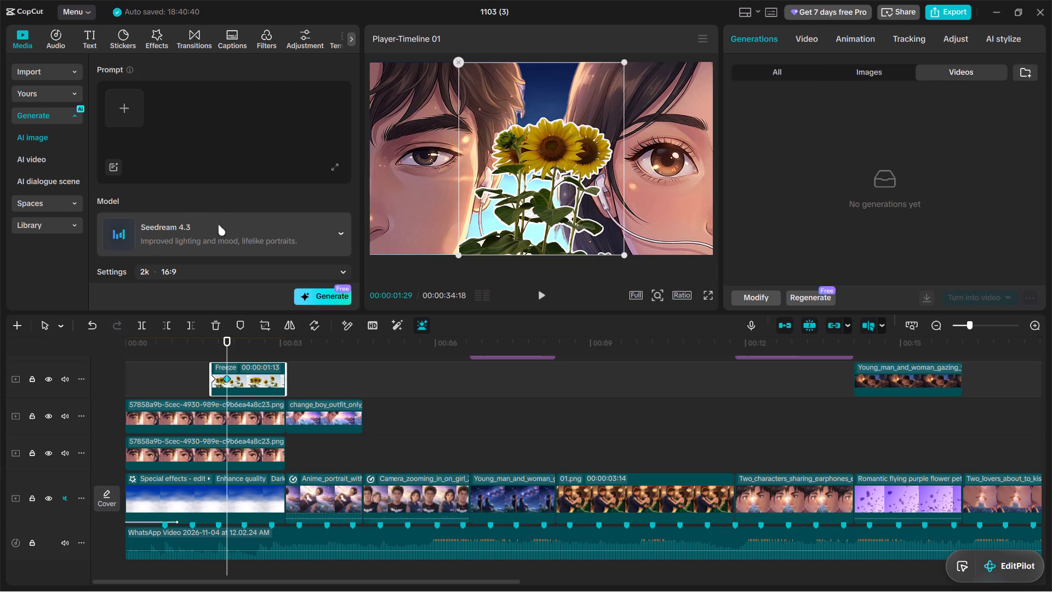
click(49, 158)
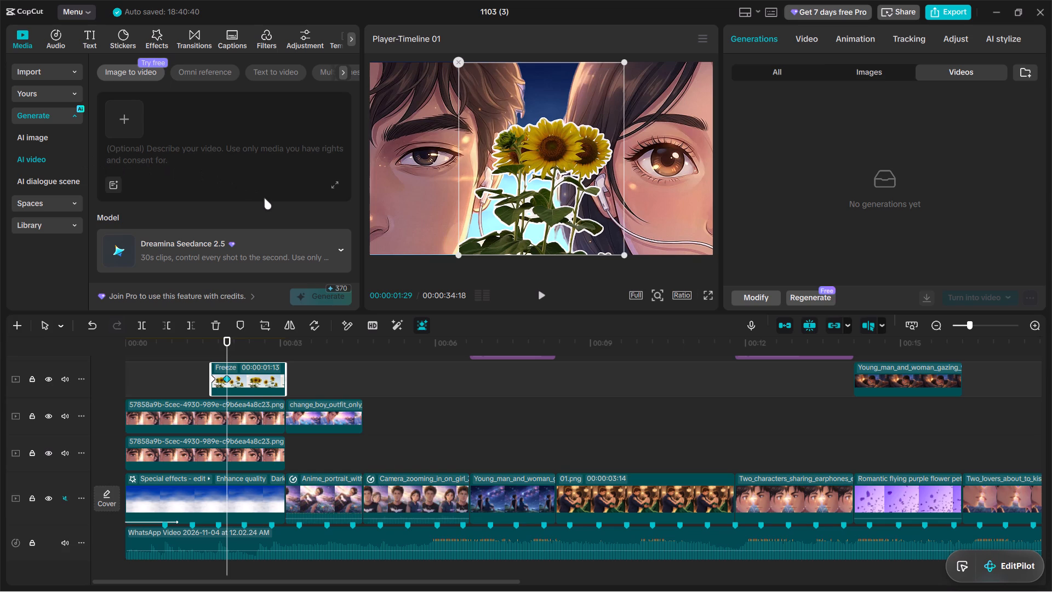
click(336, 248)
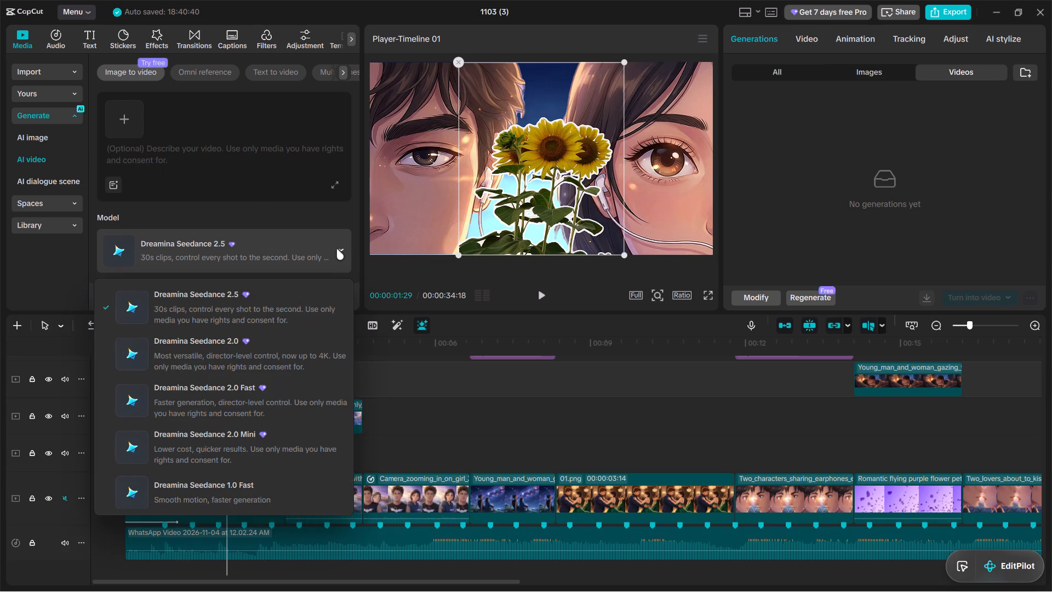
click(270, 295)
click(305, 255)
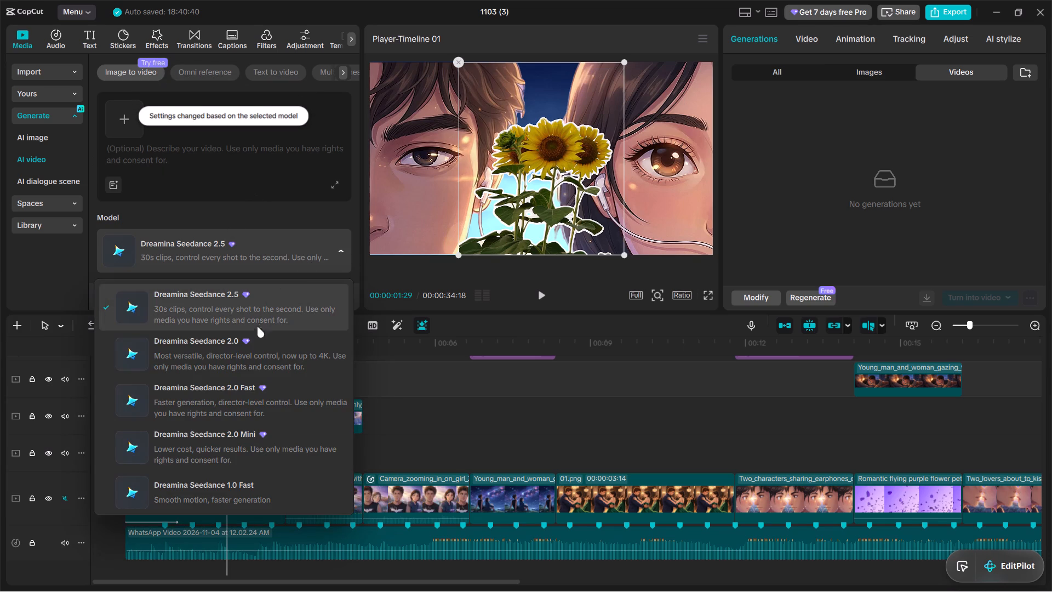
click(256, 345)
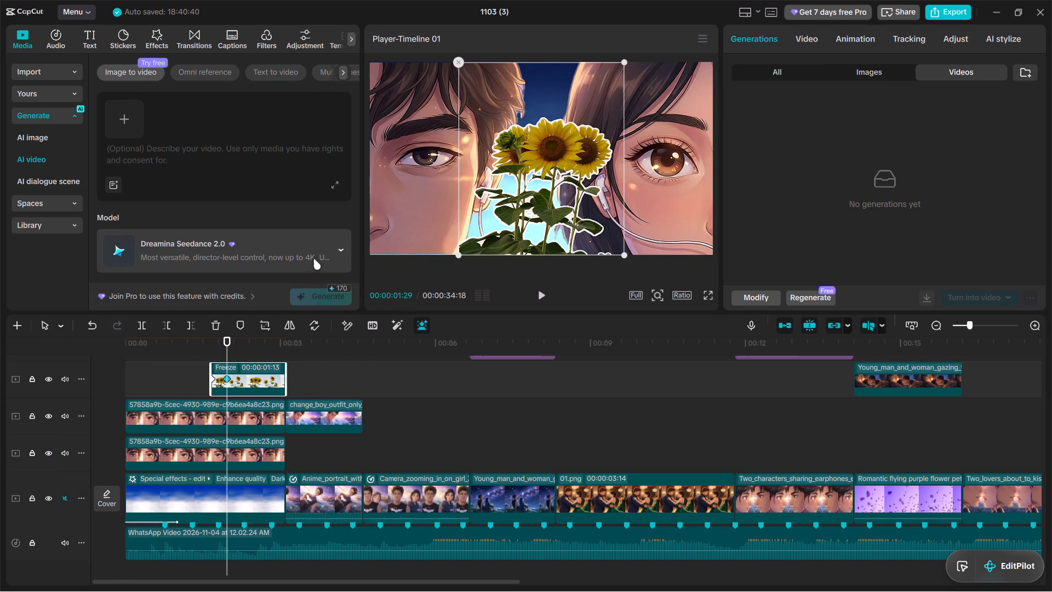
click(313, 258)
click(238, 391)
click(296, 252)
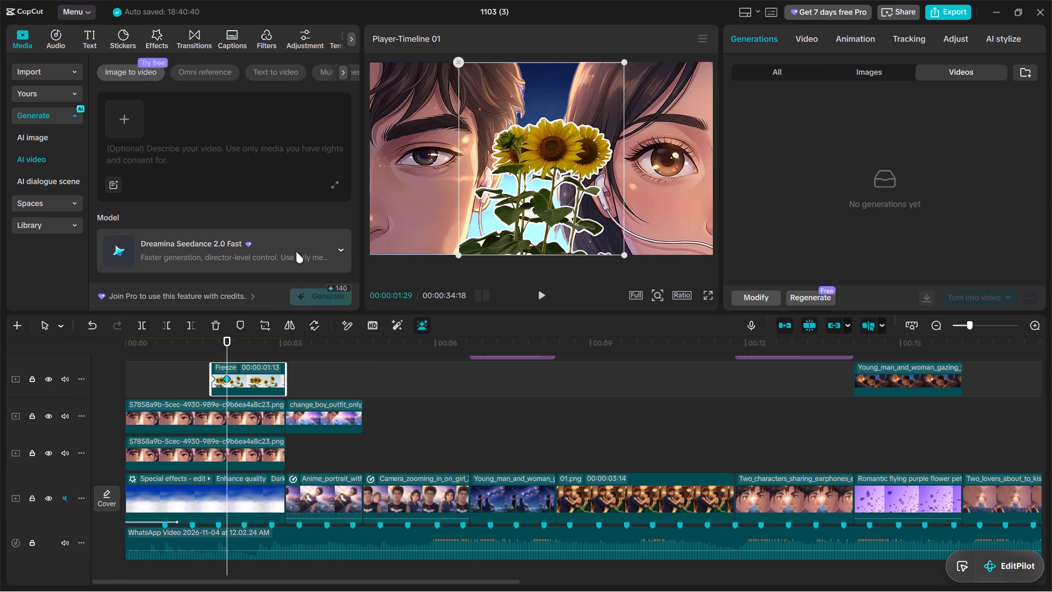
click(251, 436)
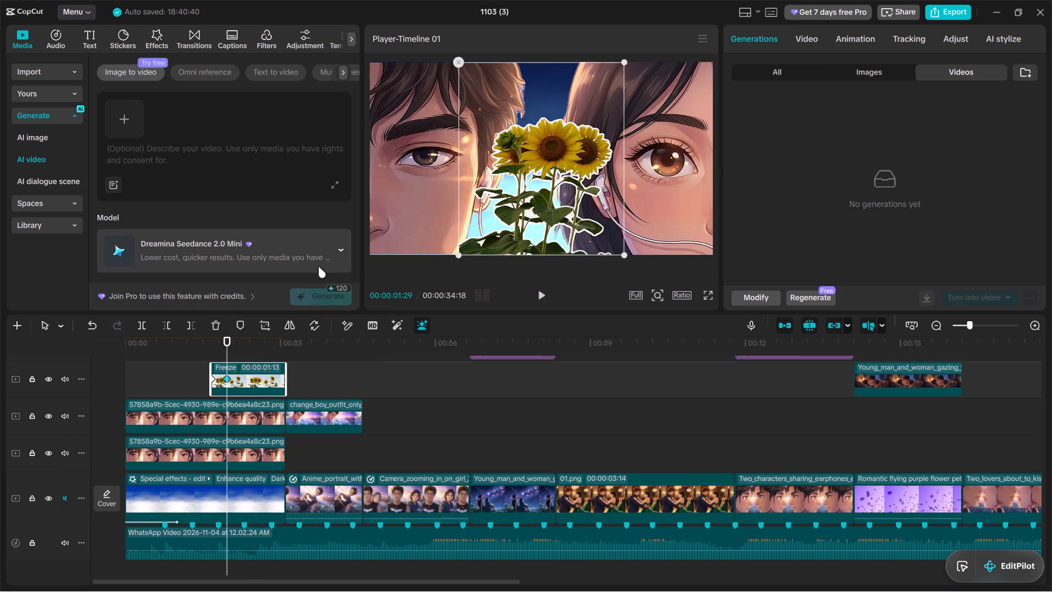
click(318, 266)
click(242, 490)
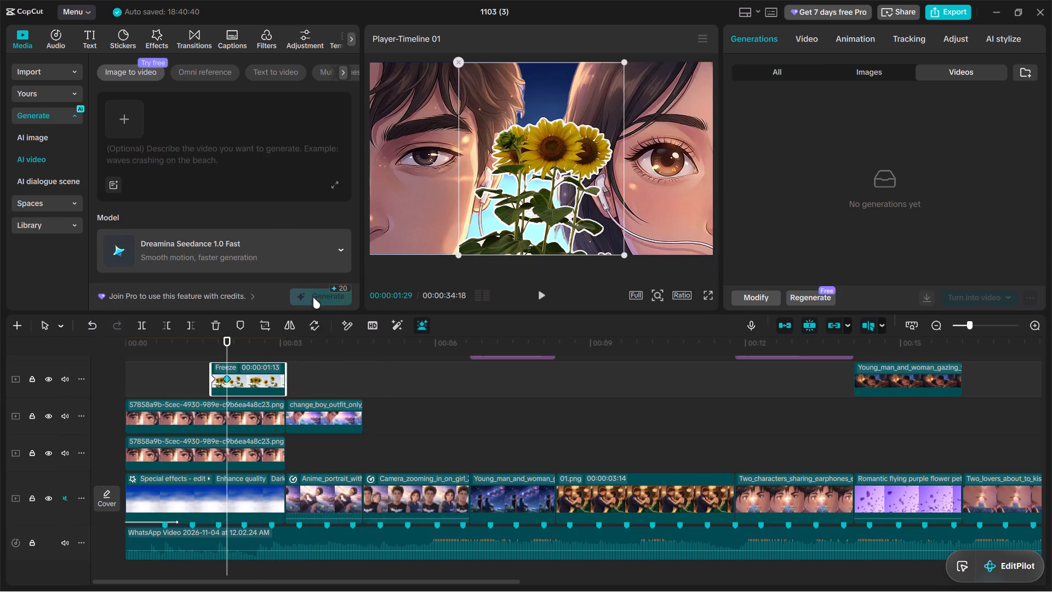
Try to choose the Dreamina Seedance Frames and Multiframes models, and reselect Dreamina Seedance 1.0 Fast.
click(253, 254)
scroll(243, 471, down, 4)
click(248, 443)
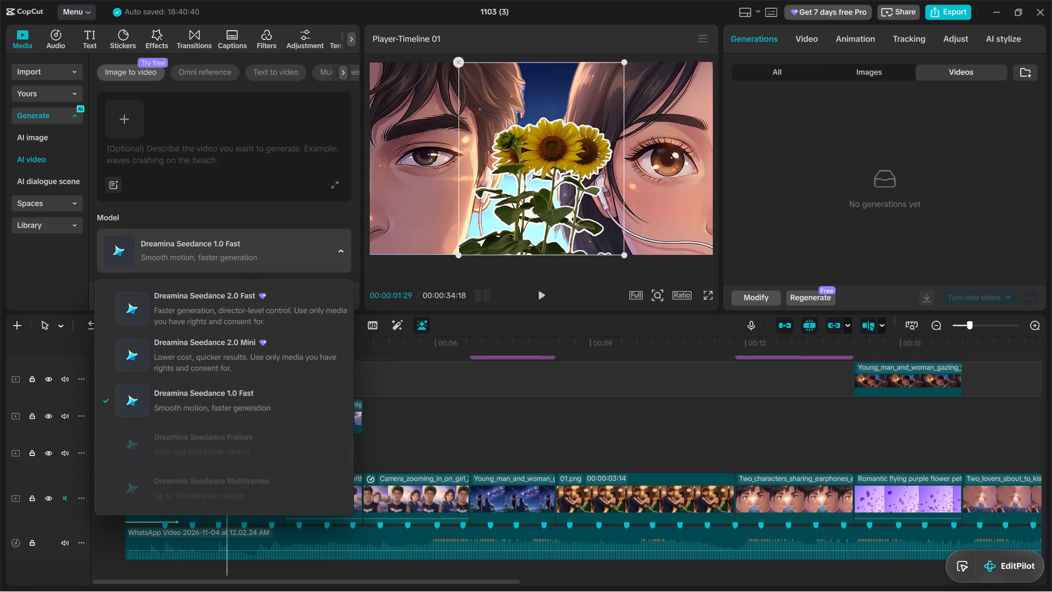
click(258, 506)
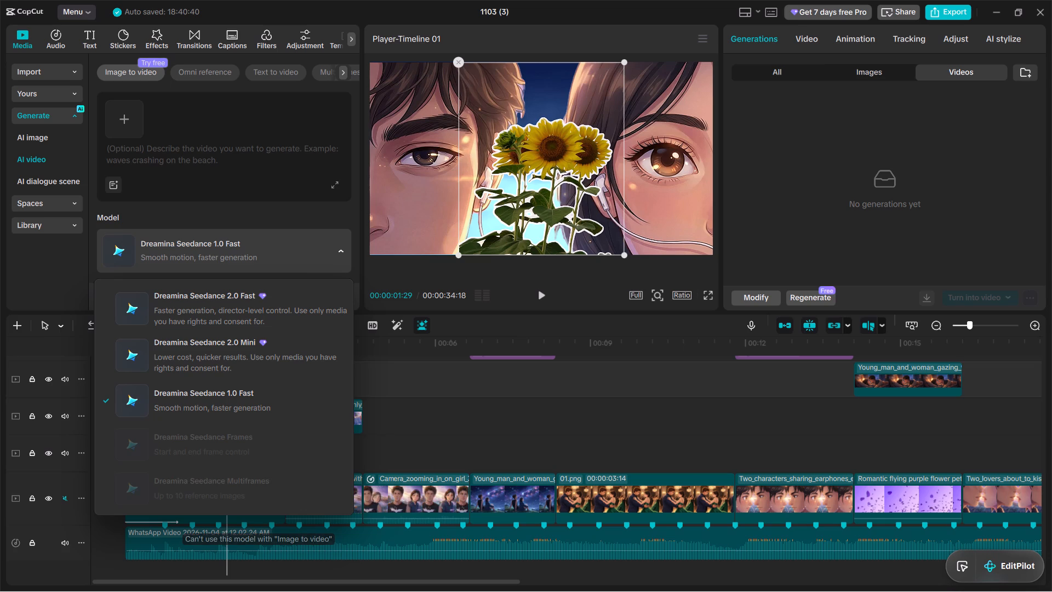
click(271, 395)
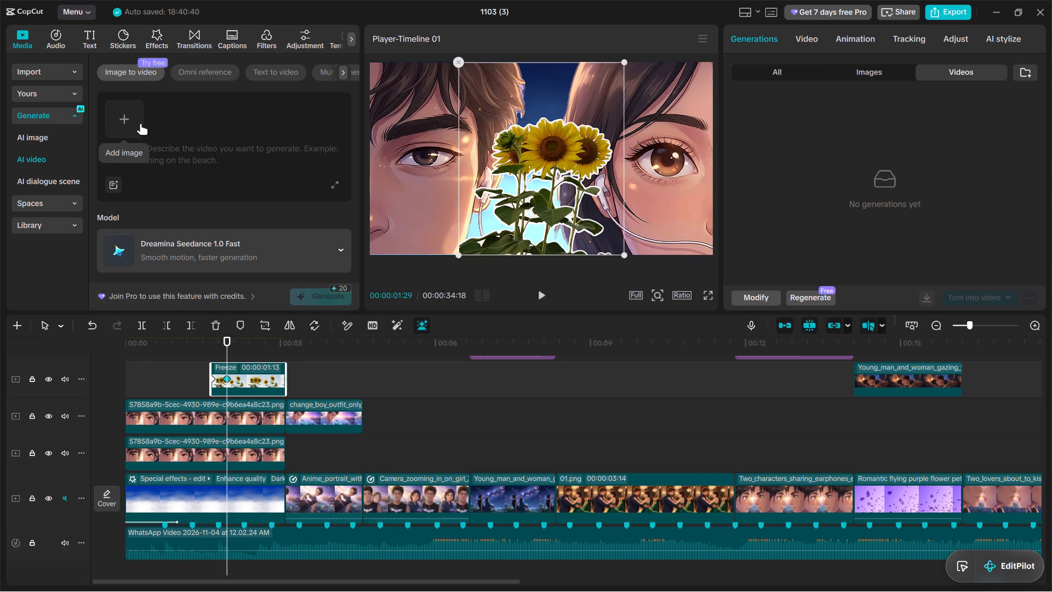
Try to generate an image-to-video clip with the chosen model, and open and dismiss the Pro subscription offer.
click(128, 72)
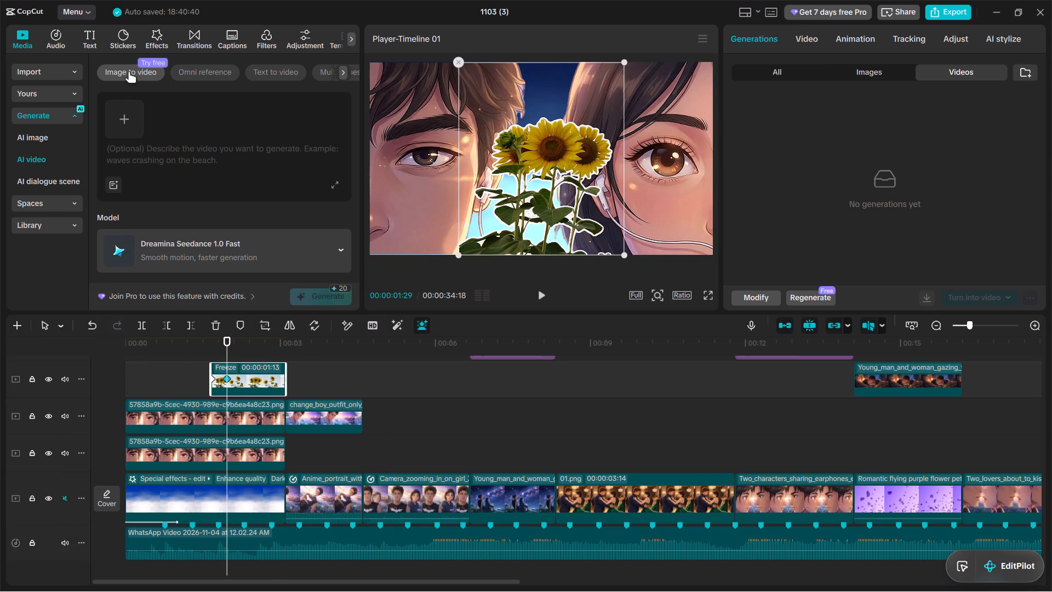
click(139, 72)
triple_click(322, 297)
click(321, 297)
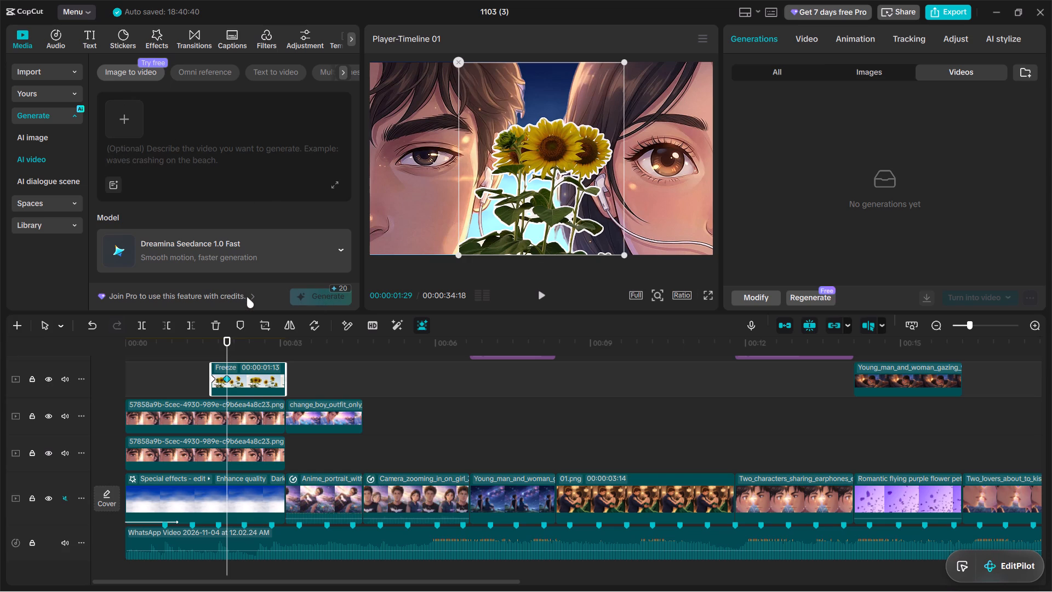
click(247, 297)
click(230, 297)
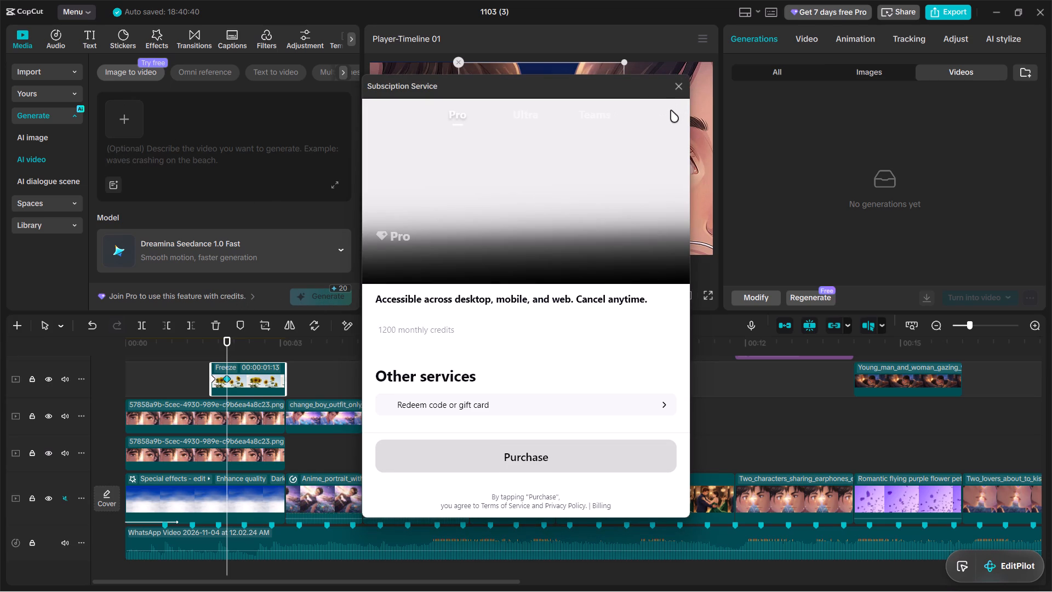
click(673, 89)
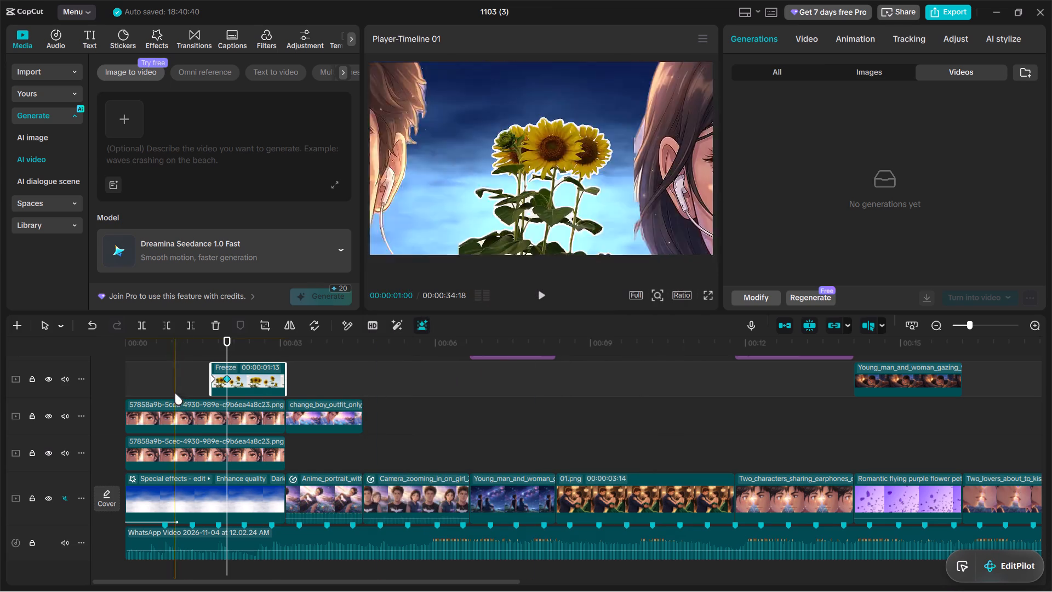
Play back the opening of the timeline to review the sunflower overlay and the clips that follow it.
click(168, 382)
drag(168, 382, 0, 425)
click(540, 295)
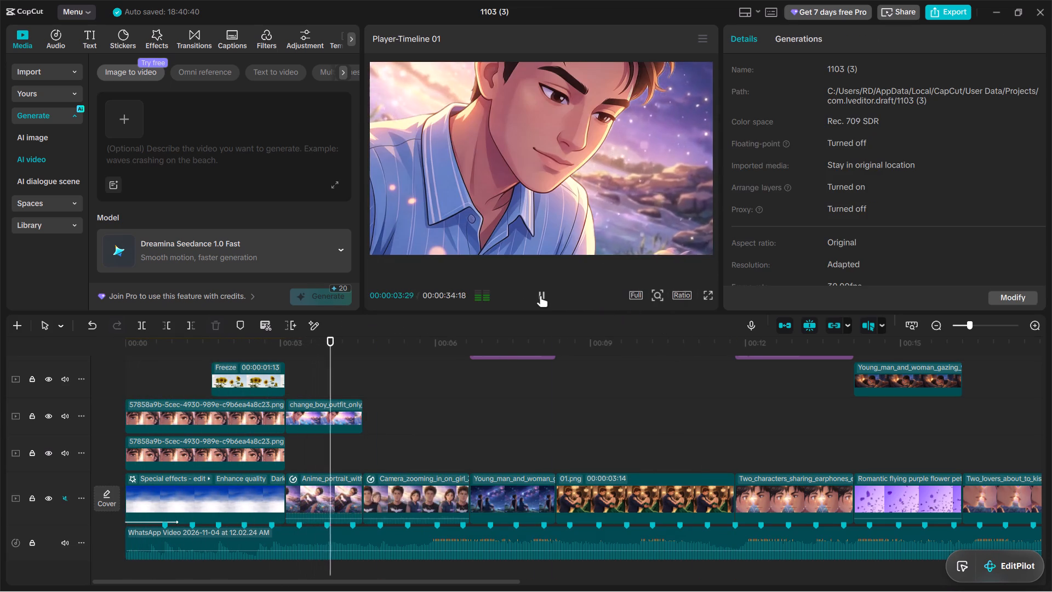
click(540, 295)
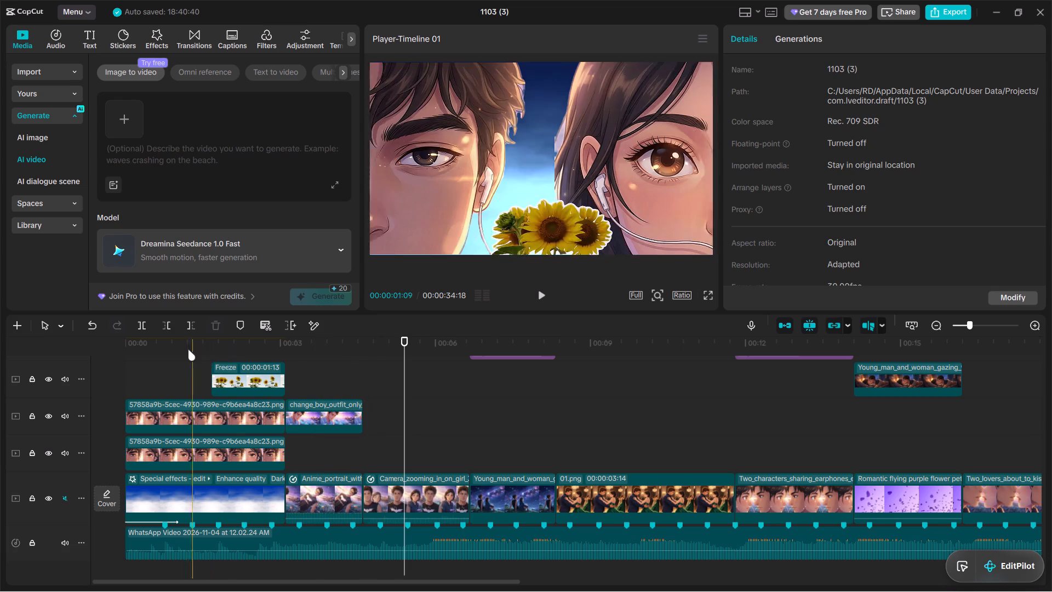
Lower the sunflower freeze overlay at its second keyframe, at 00:00:01:29, to about Y -579, keeping X at 0.
click(249, 361)
click(252, 377)
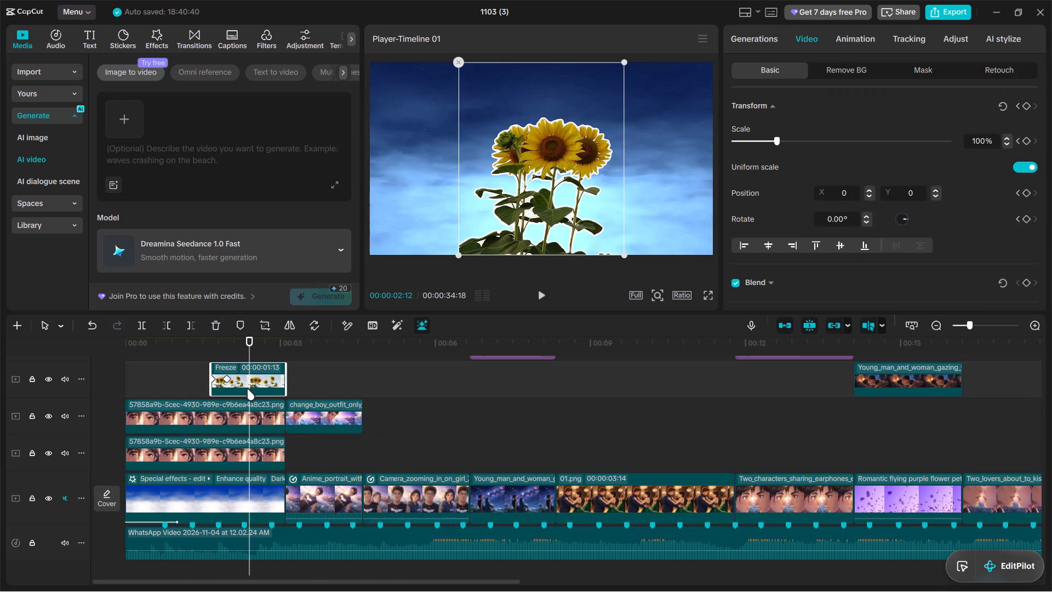
click(247, 389)
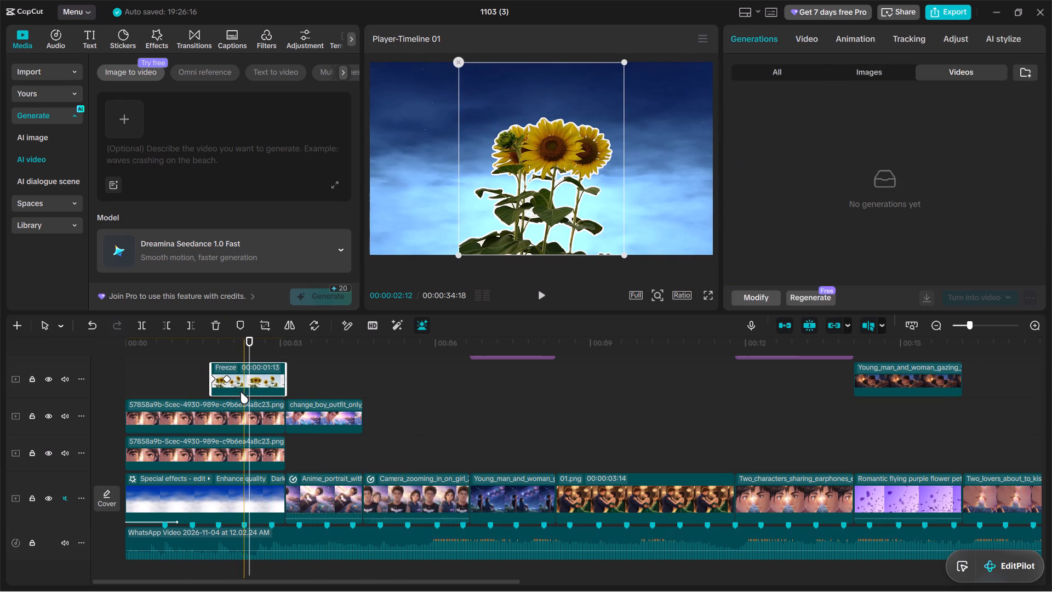
click(227, 381)
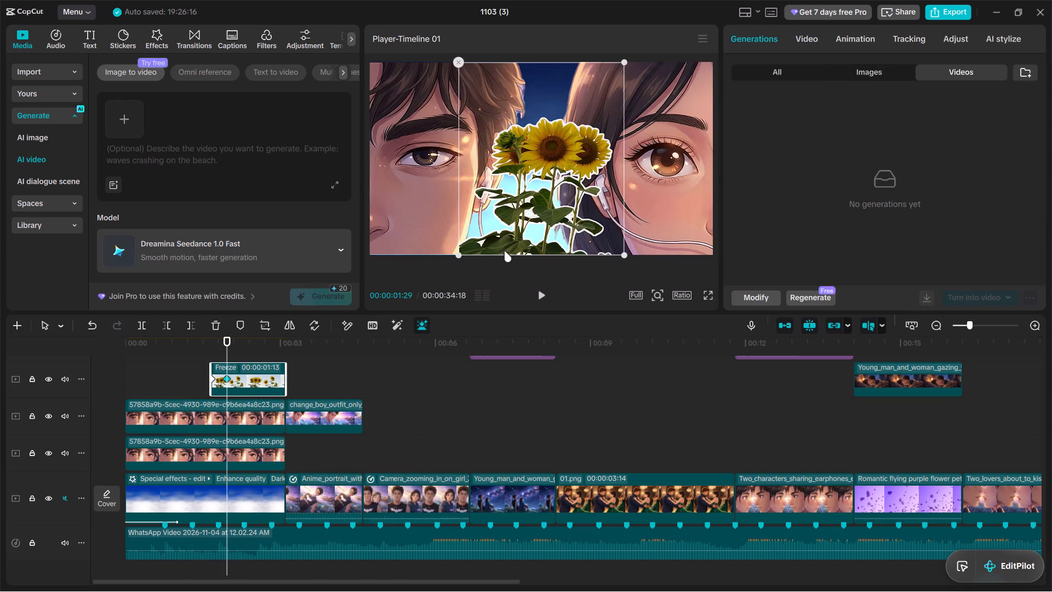
drag(518, 227, 511, 264)
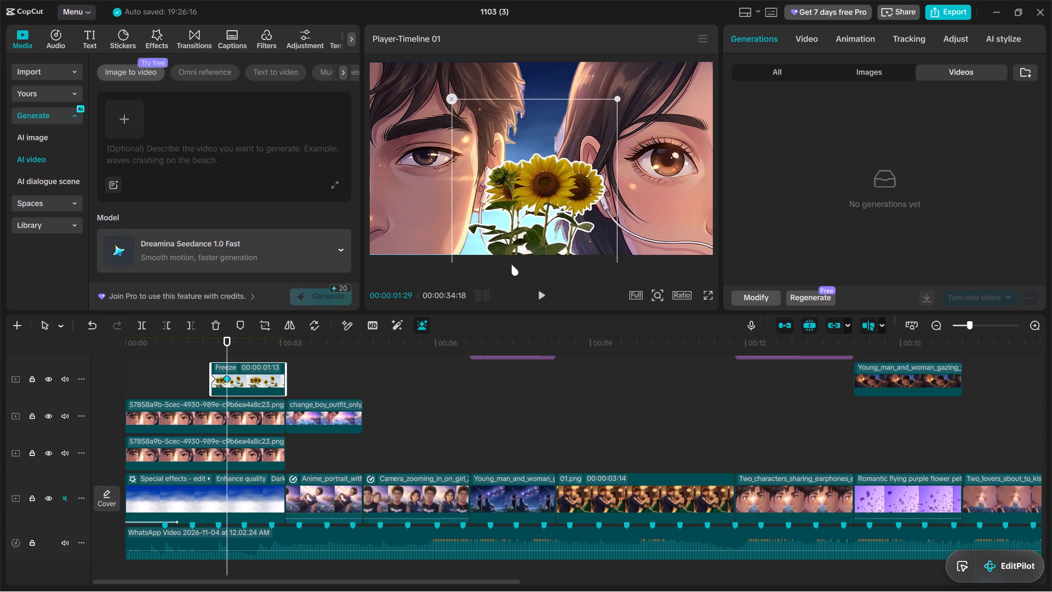
drag(511, 264, 516, 278)
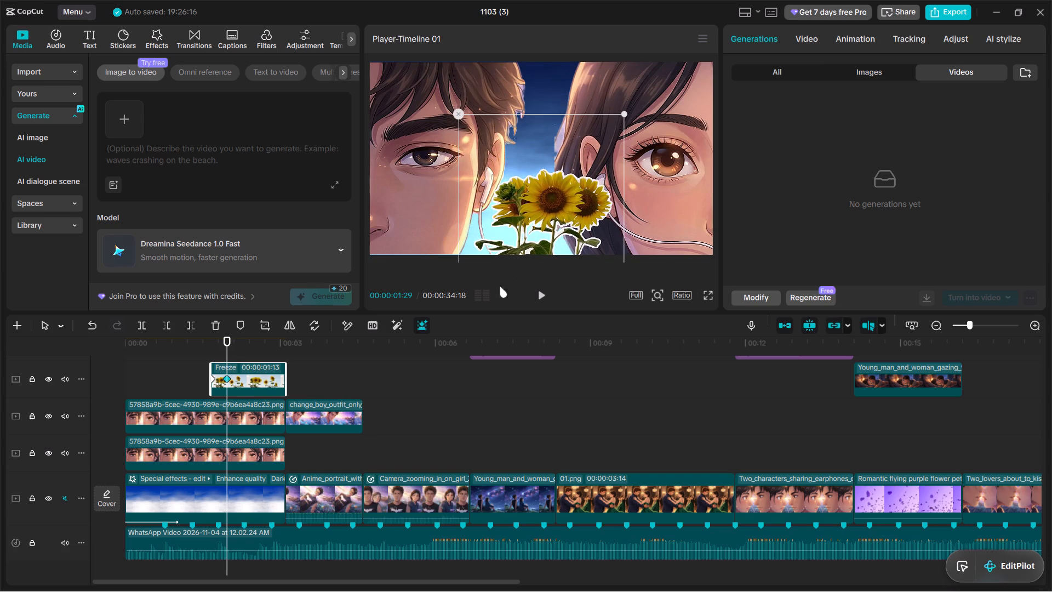
Play back the opening from 00:00:01:15 to review how the sunflower overlay rises into the frame.
click(203, 355)
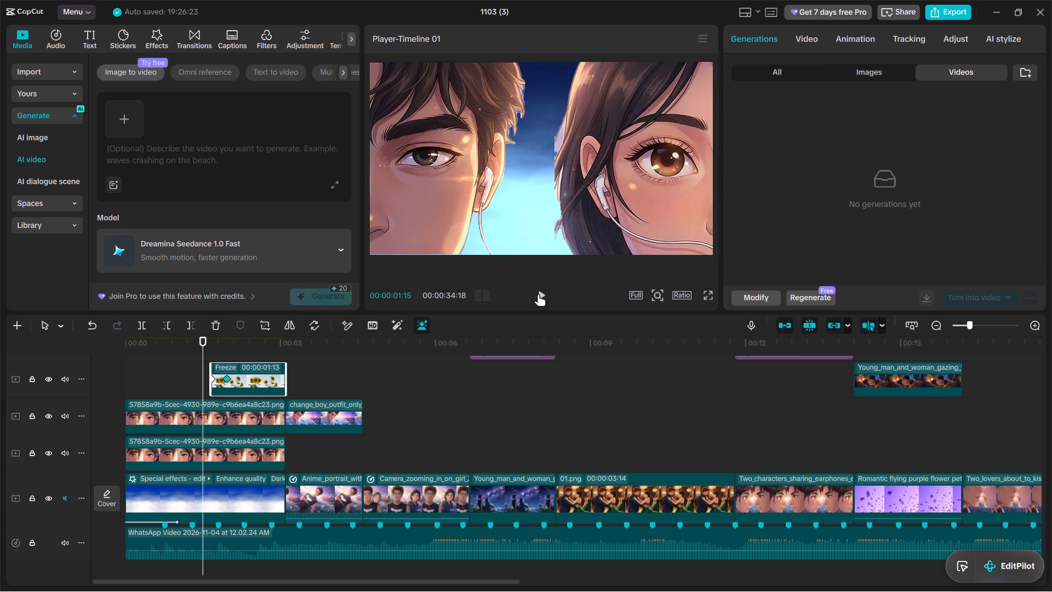
click(538, 294)
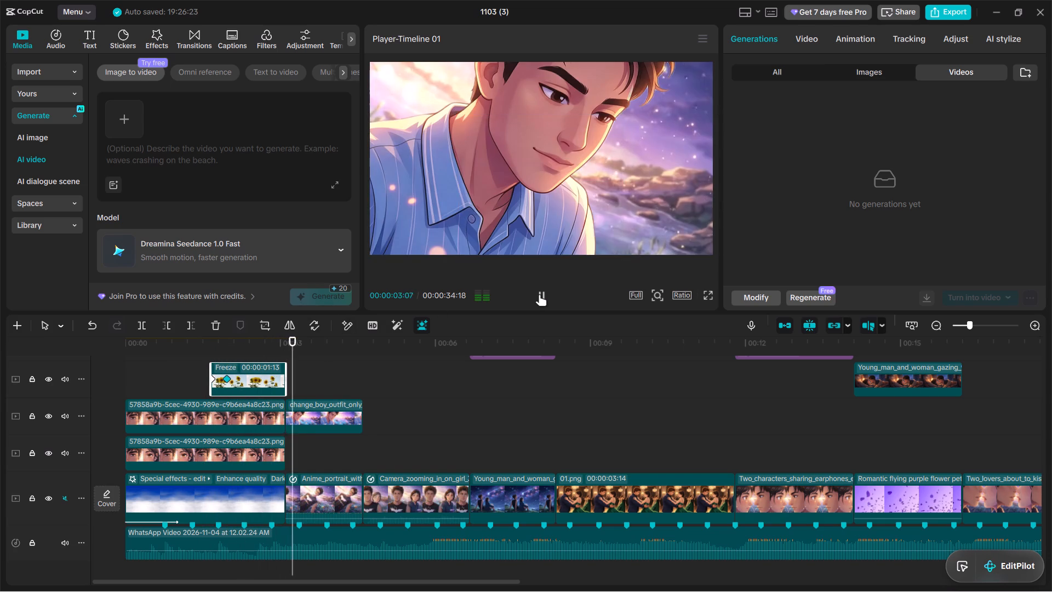
click(539, 294)
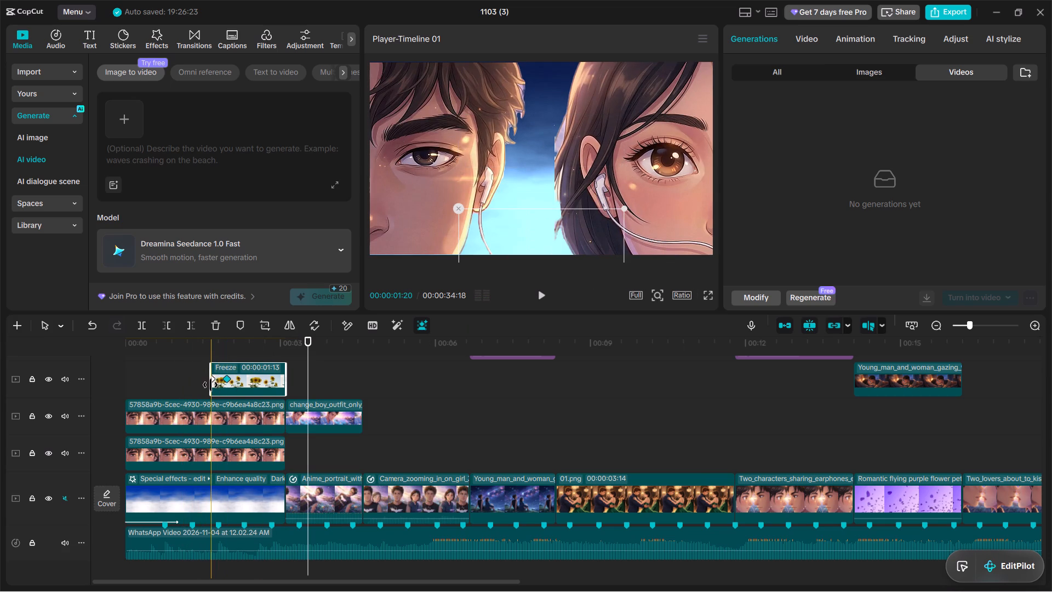
Extend the start of the sunflower freeze clip earlier, to a duration of 00:00:01:17.
click(210, 385)
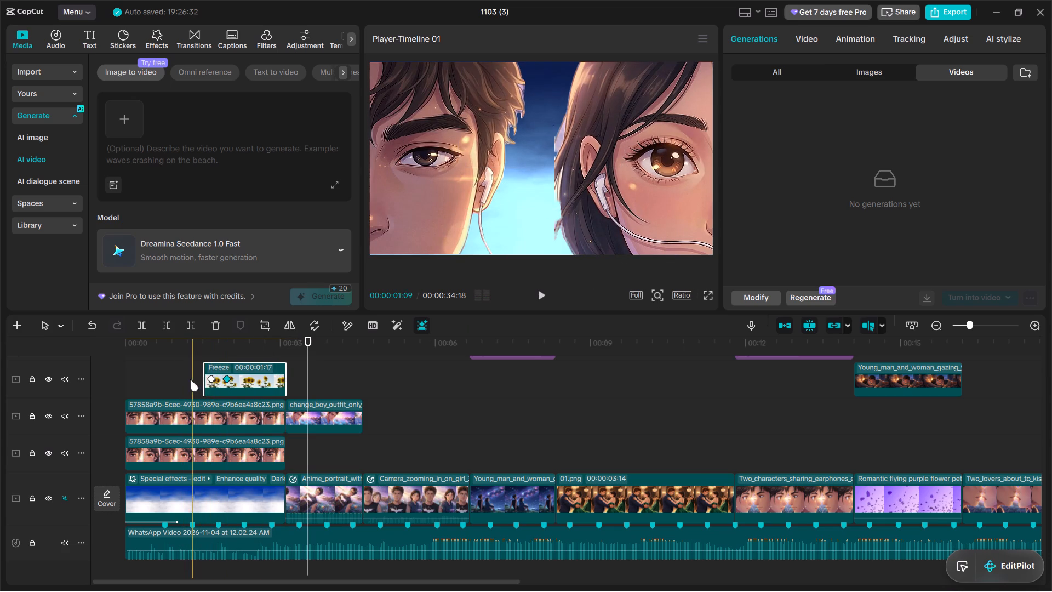
Play back the opening from just before the freeze clip to review the lengthened sunflower overlay.
click(191, 380)
click(543, 297)
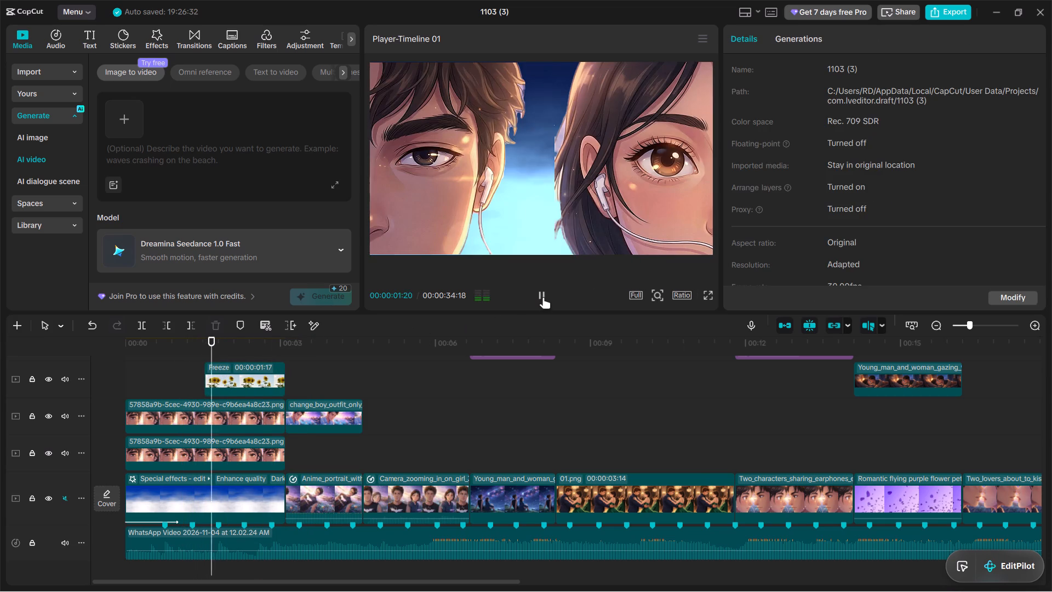
click(543, 297)
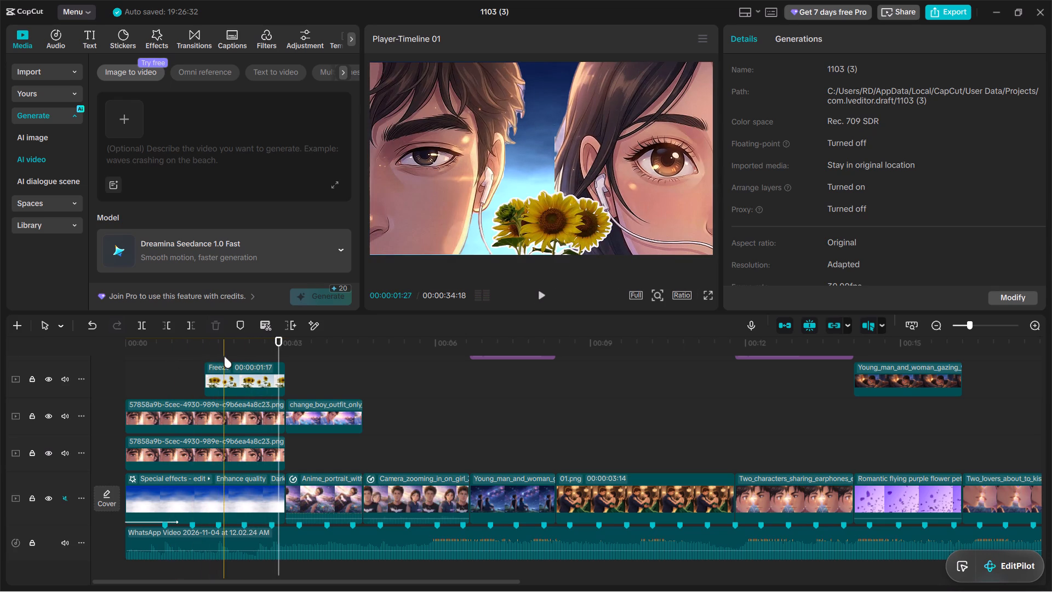
Examine the video properties of the upper face image clip at the opening, from Transform down to AI remove.
click(197, 416)
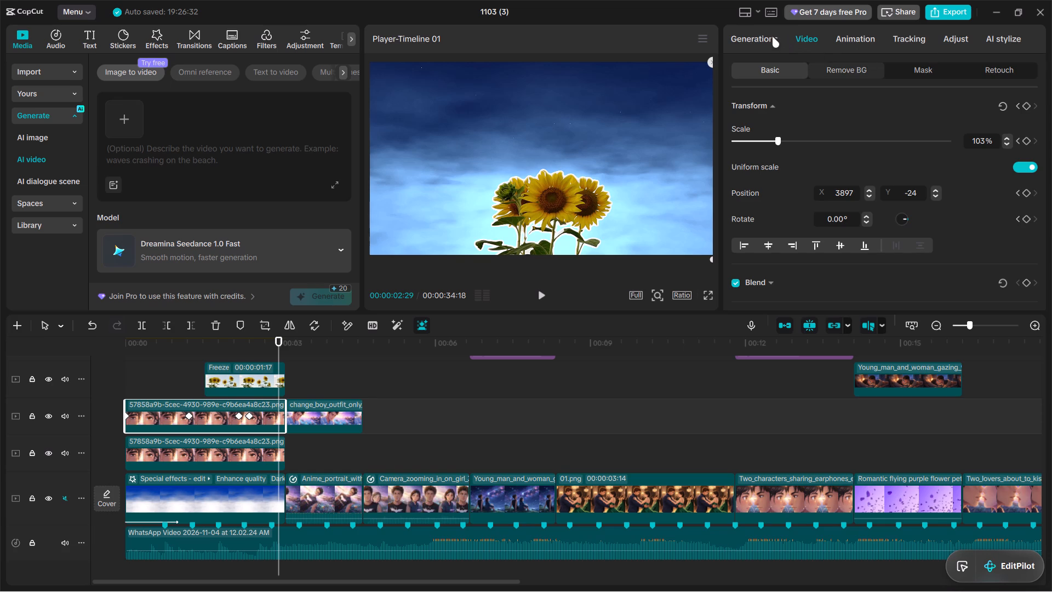
click(271, 413)
scroll(831, 146, down, 3)
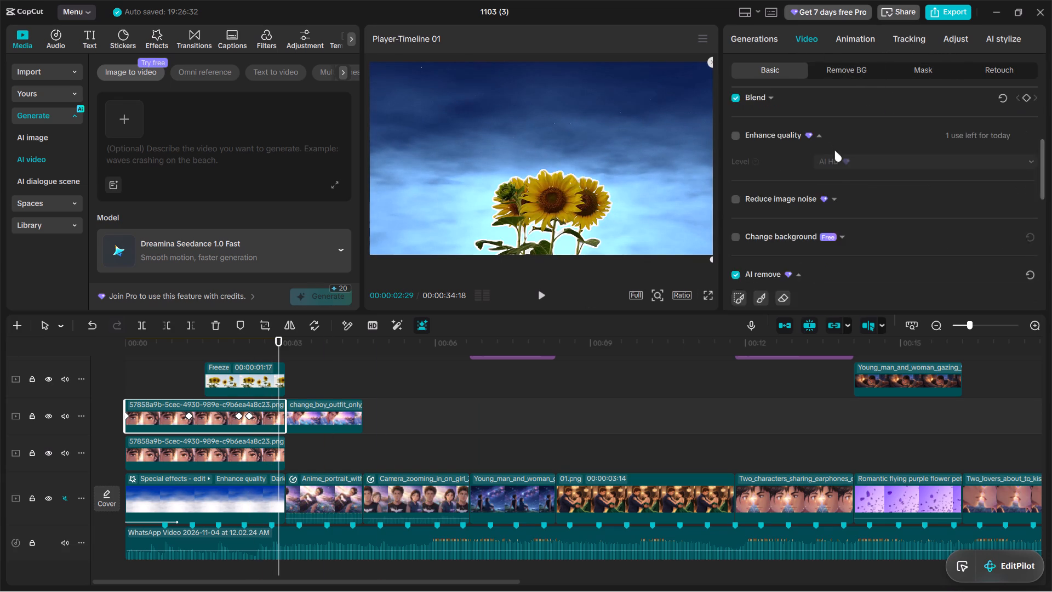
scroll(836, 156, down, 3)
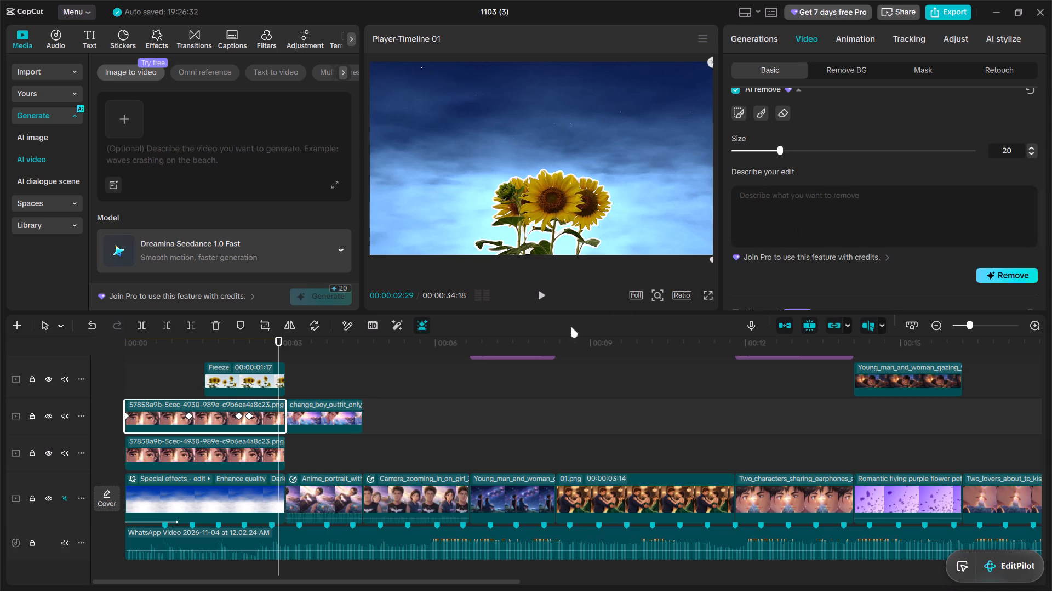
Inspect the sunflower freeze overlay's Transform values at its second keyframe.
click(255, 373)
click(181, 364)
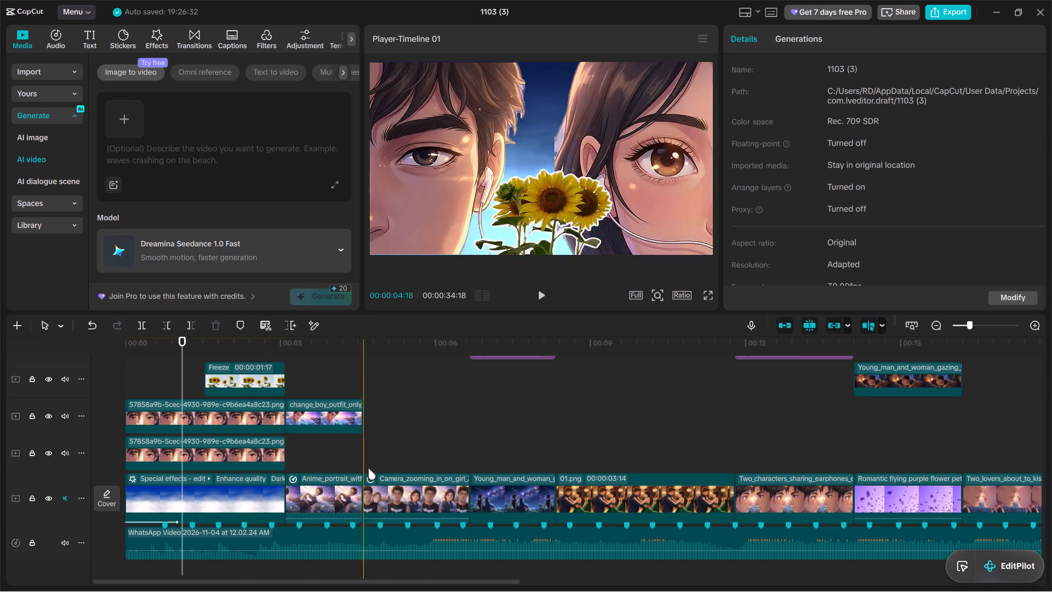
click(406, 503)
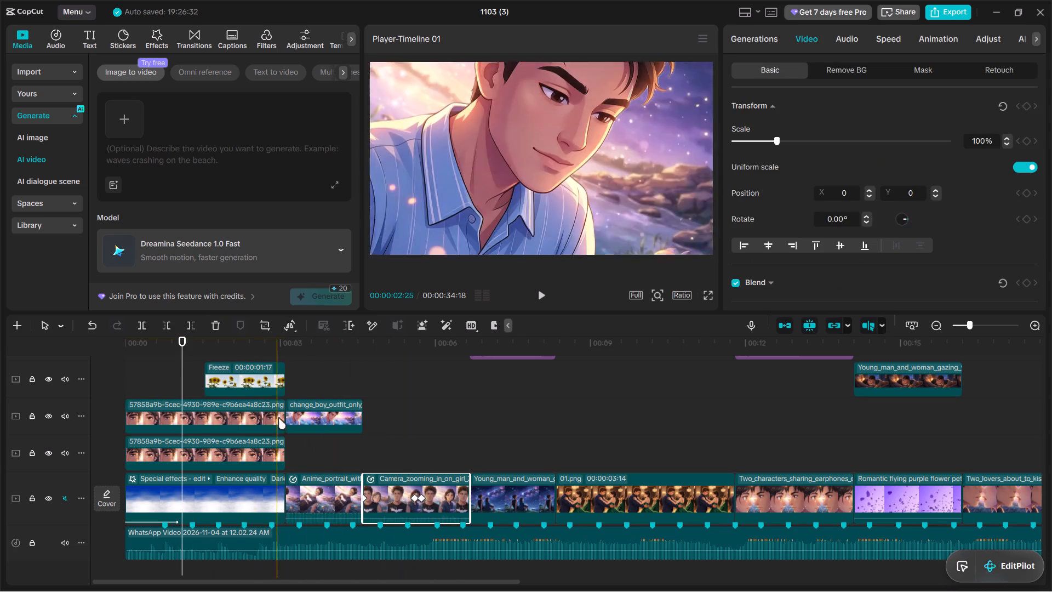
click(279, 390)
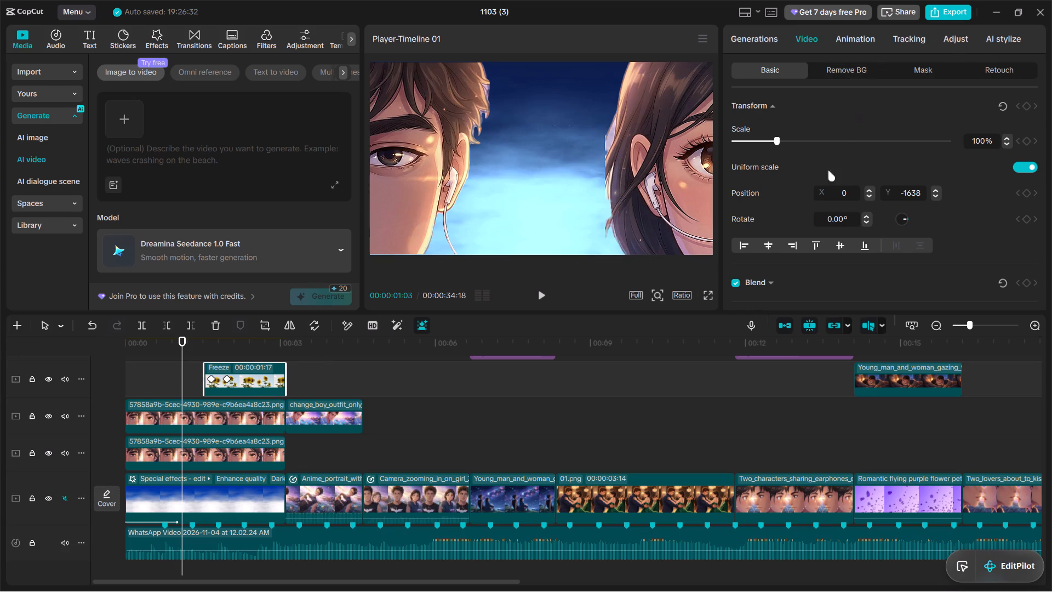
click(226, 379)
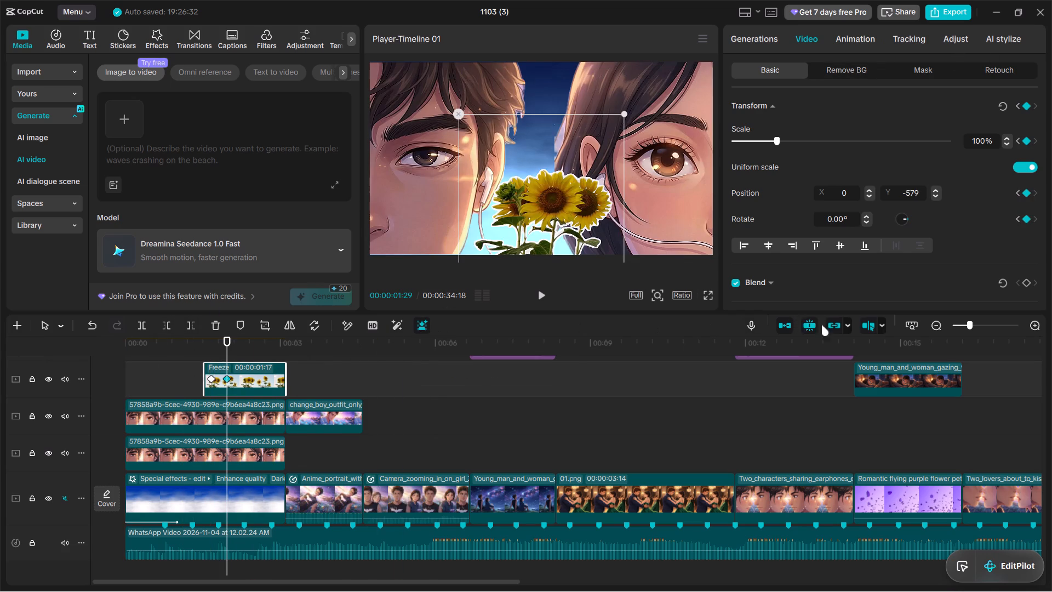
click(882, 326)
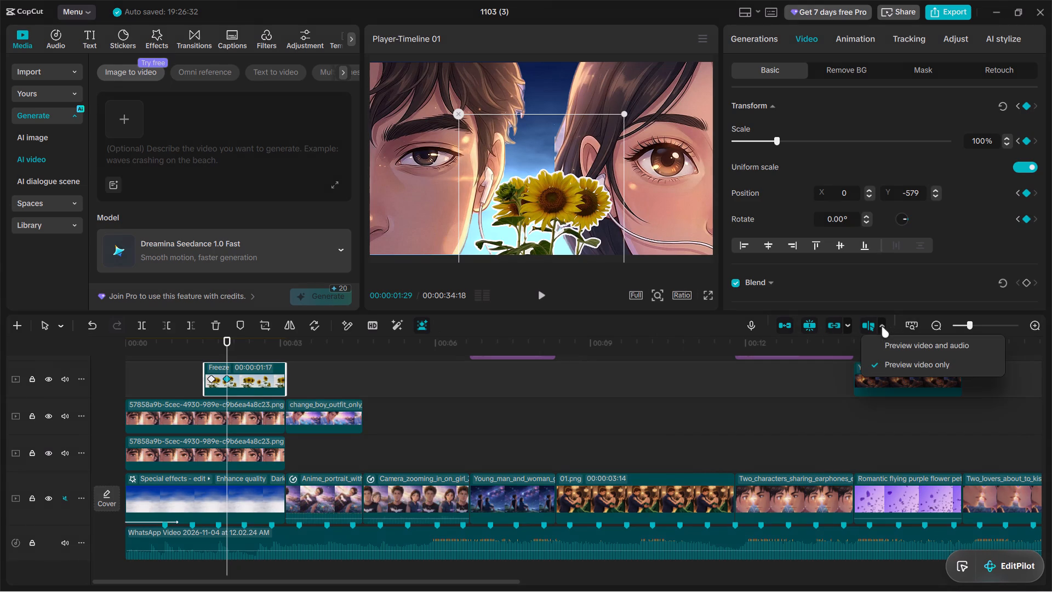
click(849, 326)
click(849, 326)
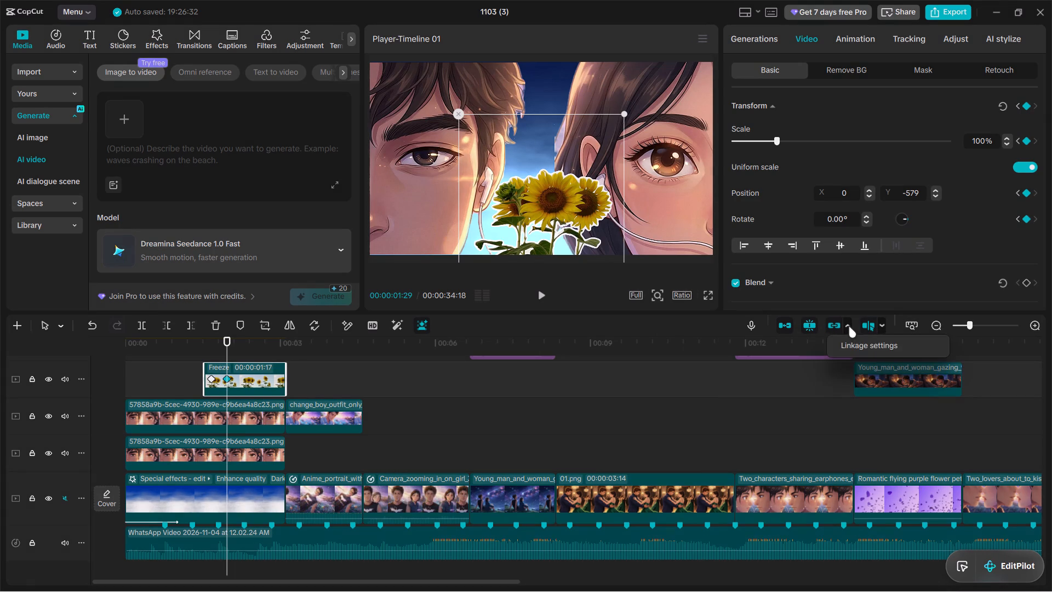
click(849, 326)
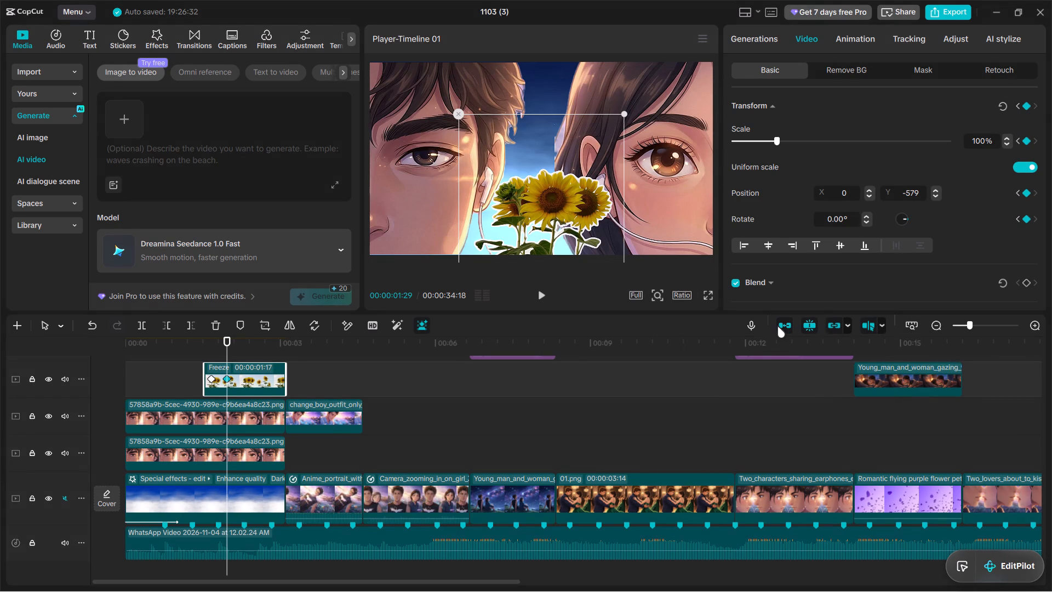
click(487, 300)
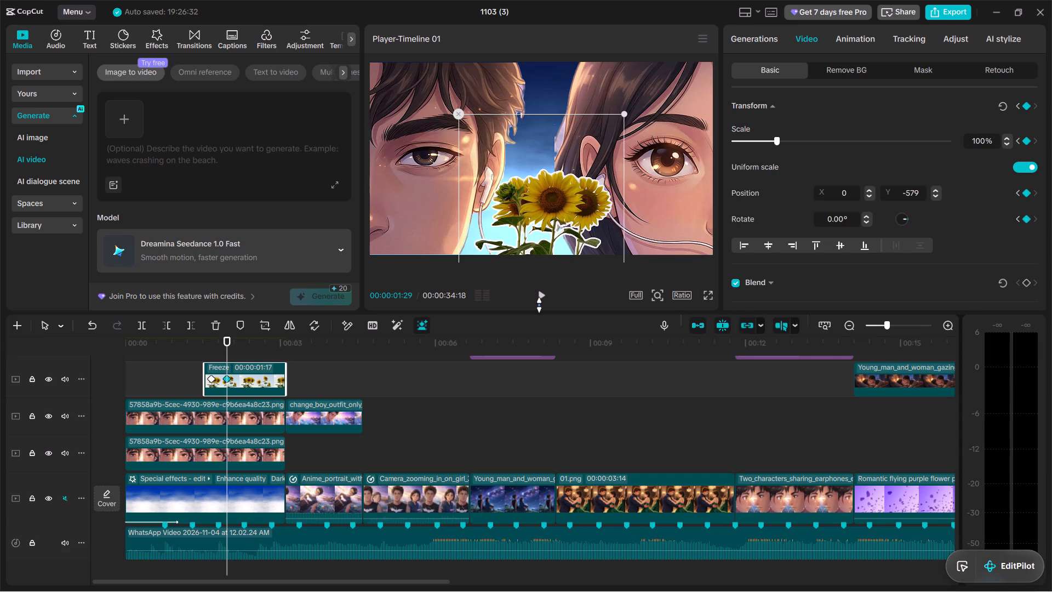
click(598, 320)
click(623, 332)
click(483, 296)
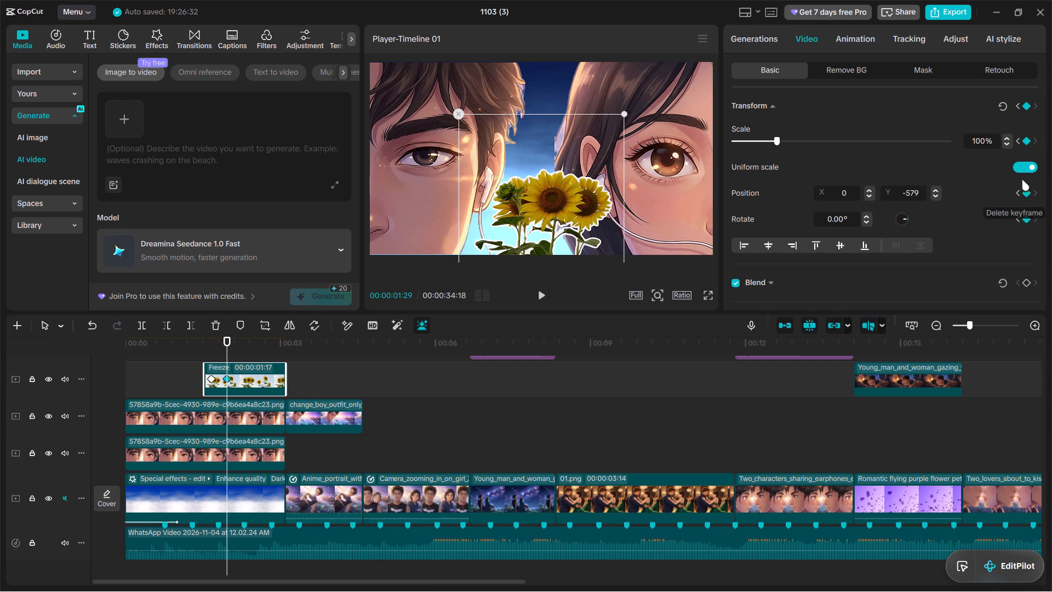
Examine the sunflower freeze clip's basic video properties, color adjustment options and available animations.
scroll(1021, 152, up, 2)
scroll(973, 170, down, 2)
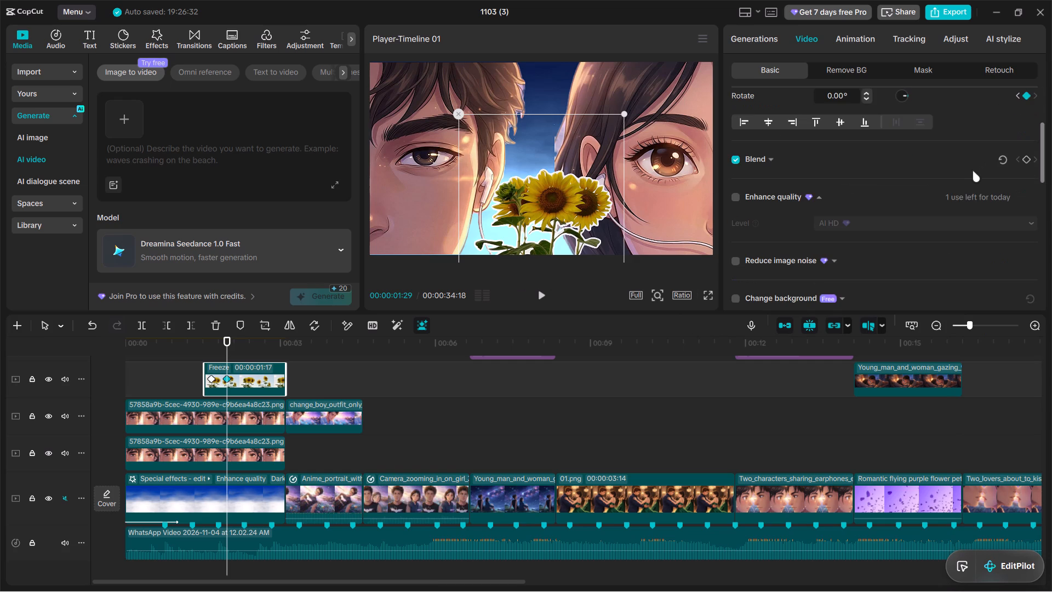
scroll(973, 170, up, 5)
scroll(973, 170, down, 3)
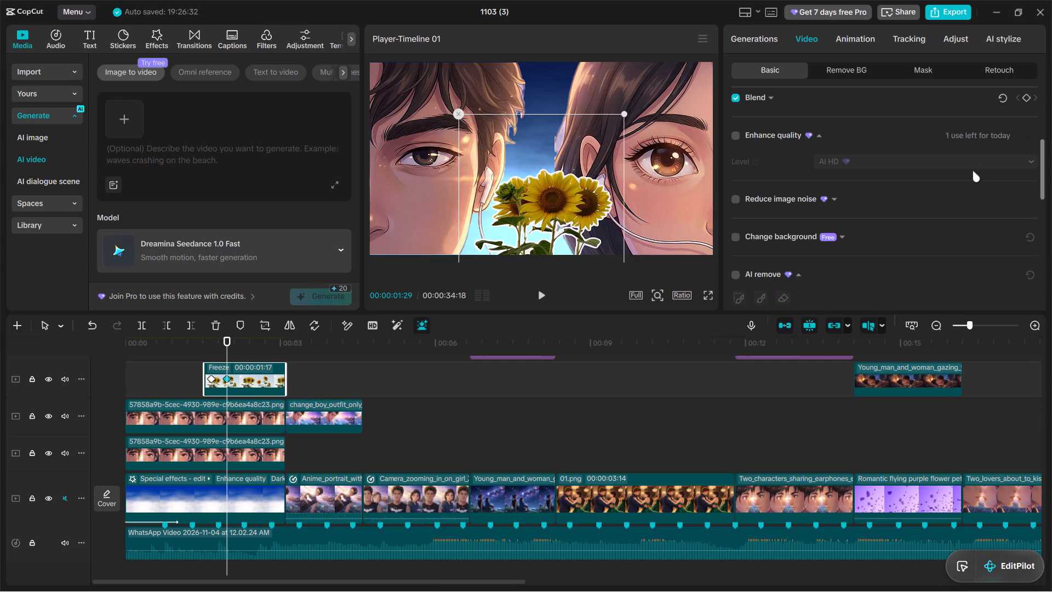
scroll(973, 170, down, 5)
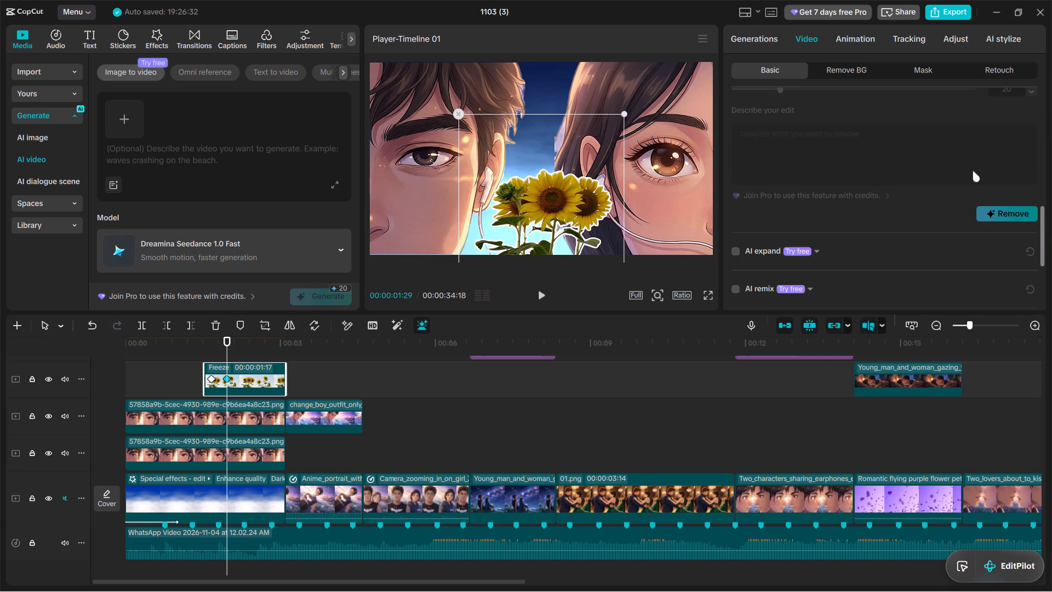
scroll(973, 170, down, 7)
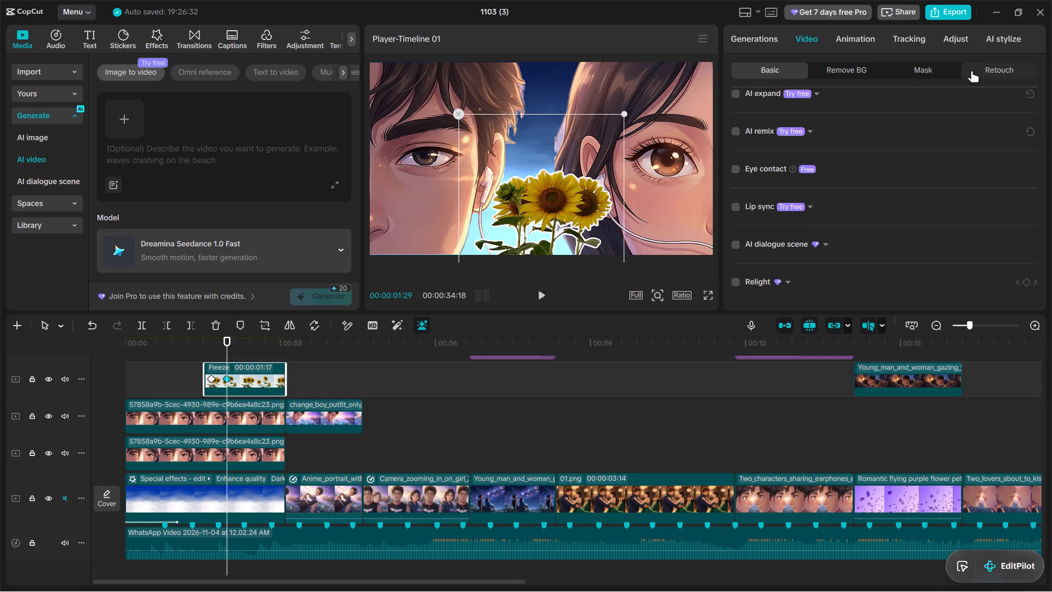
click(947, 39)
click(911, 39)
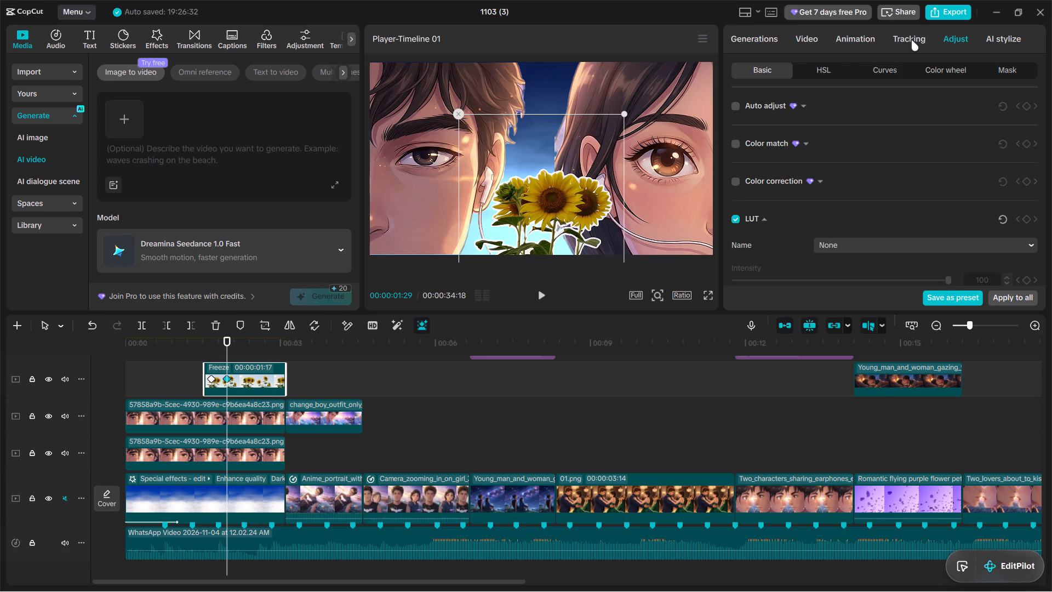
click(846, 38)
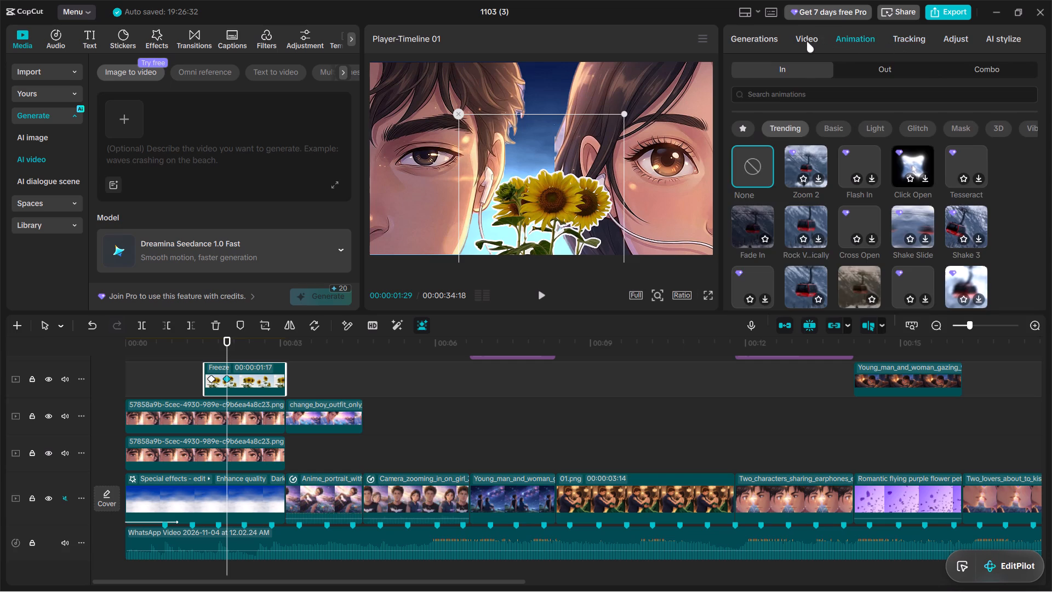
click(807, 41)
Browse all of the AI generations and examine the settings and prompt of the selected image.
click(761, 35)
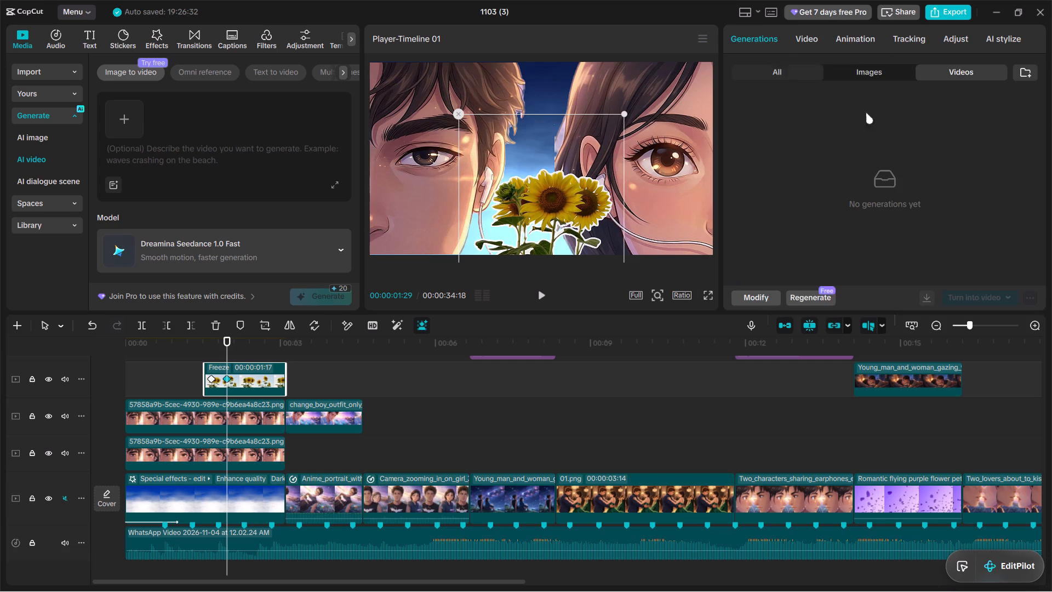
click(791, 73)
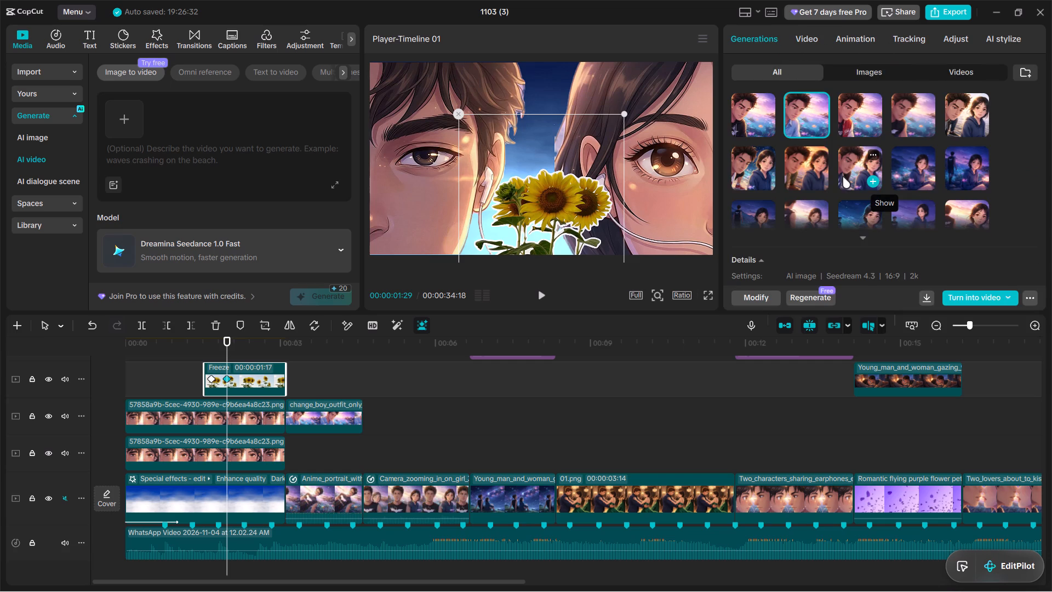
scroll(863, 235, down, 3)
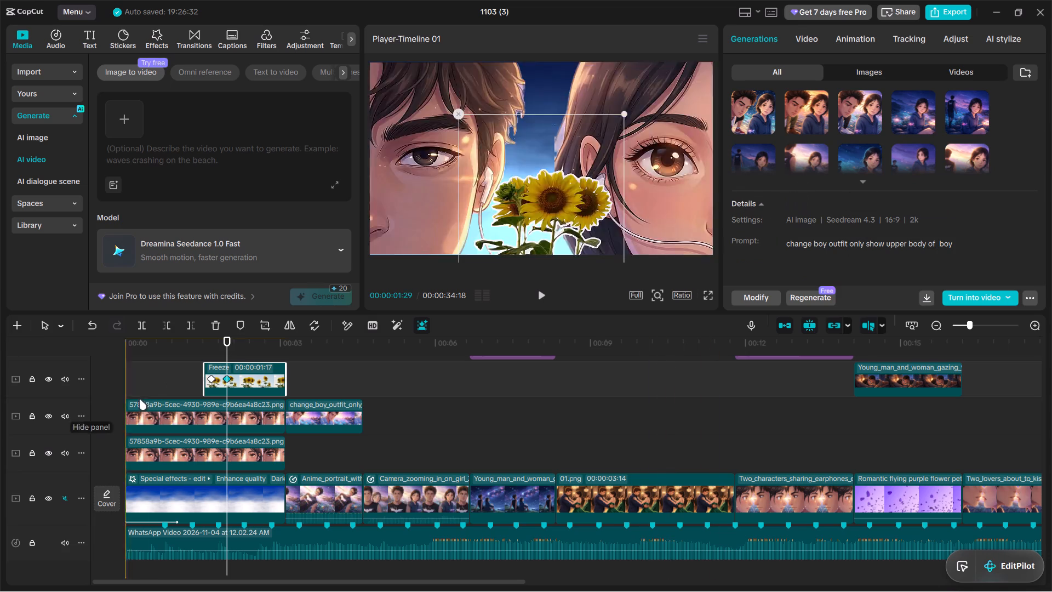
Play back the opening from near its start into the second scene, and scrub to the start of the sunflower freeze overlay.
drag(141, 387, 134, 385)
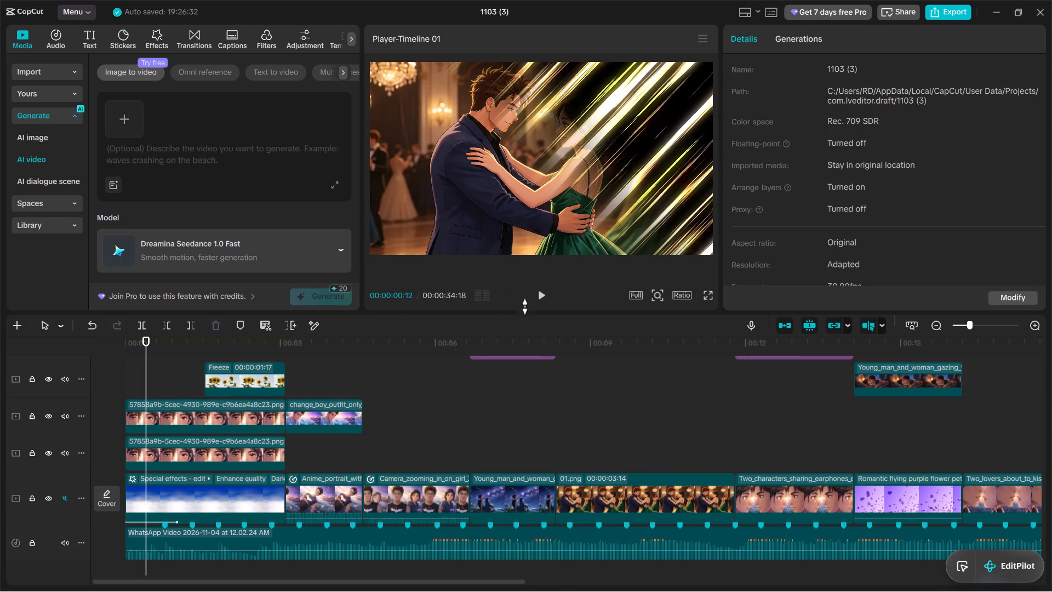
click(538, 297)
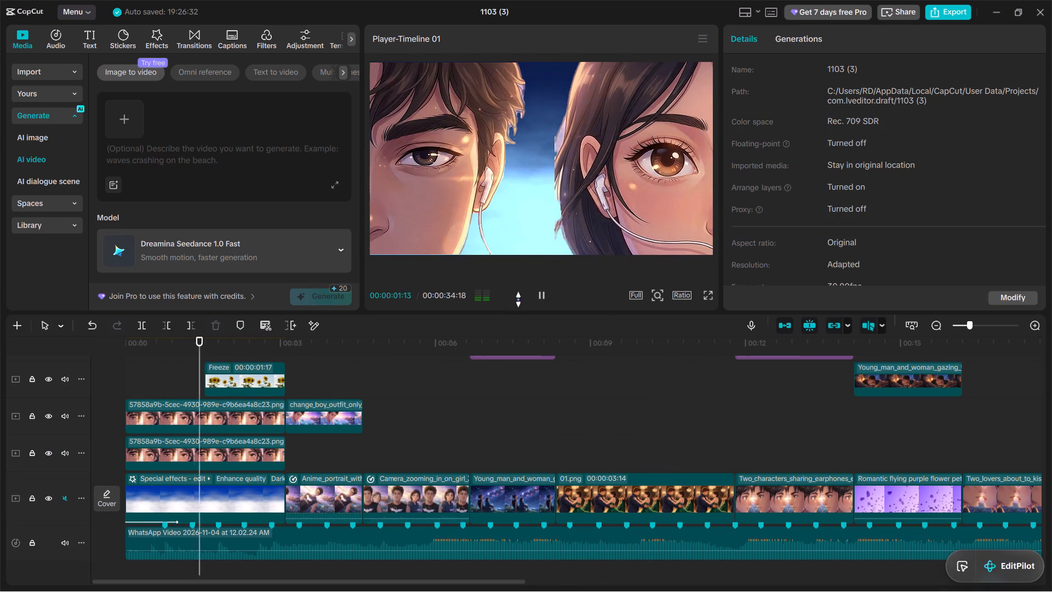
click(544, 295)
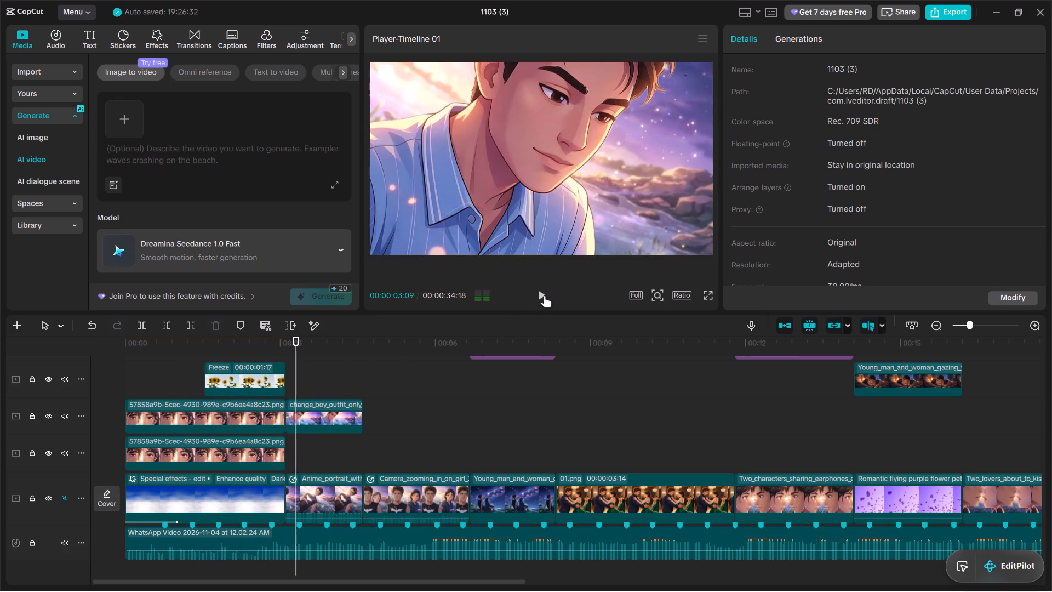
click(172, 366)
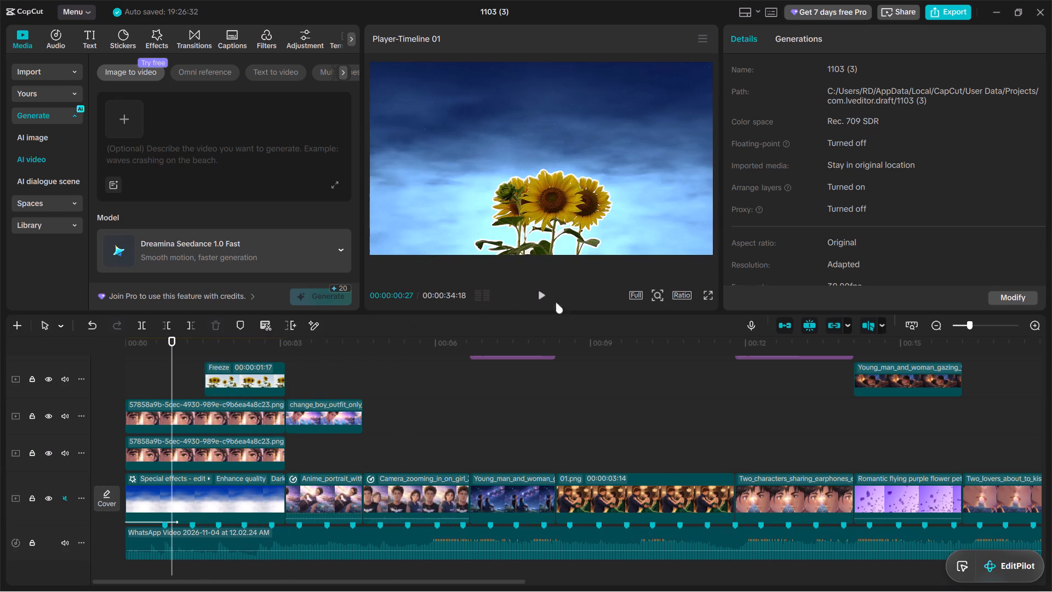
drag(172, 357, 198, 355)
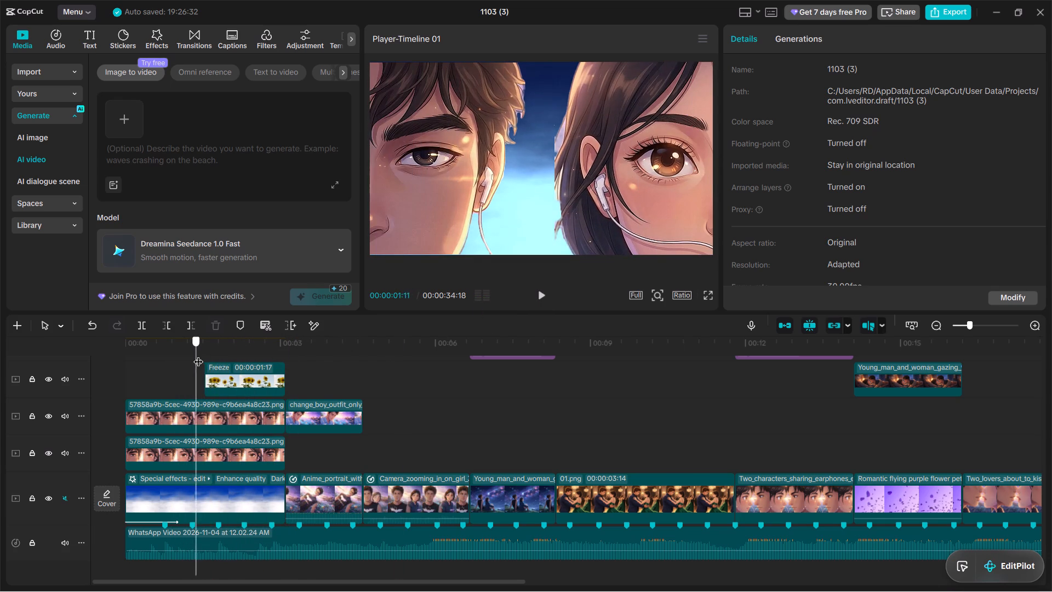
drag(198, 355, 195, 361)
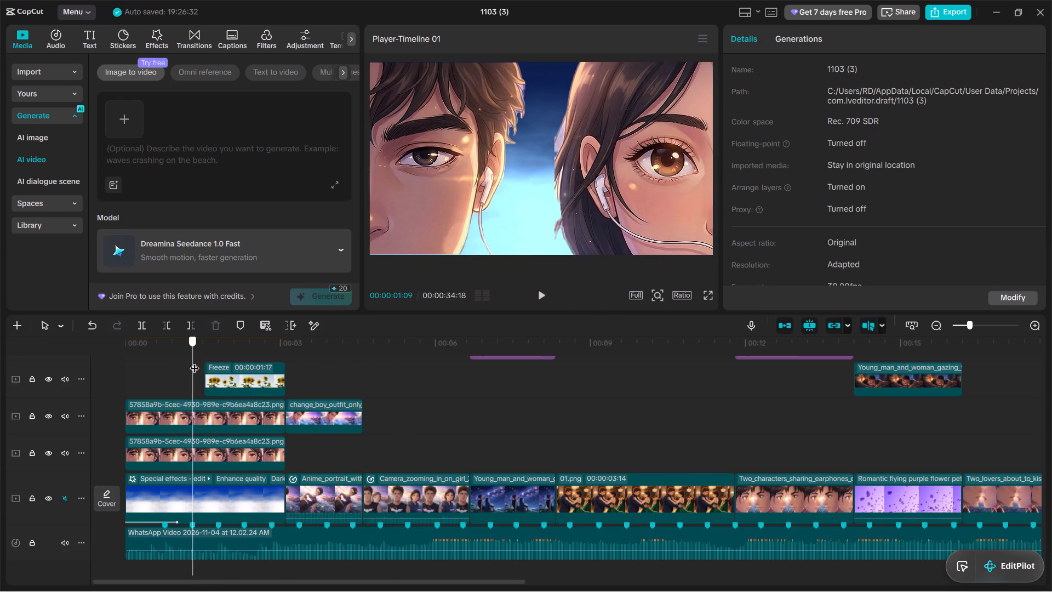
drag(195, 361, 208, 360)
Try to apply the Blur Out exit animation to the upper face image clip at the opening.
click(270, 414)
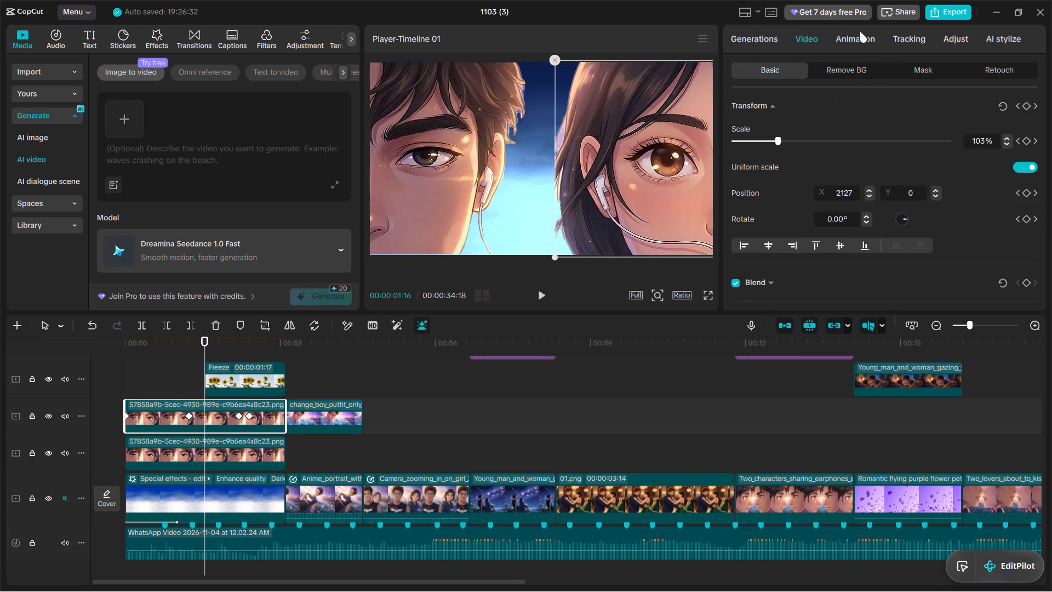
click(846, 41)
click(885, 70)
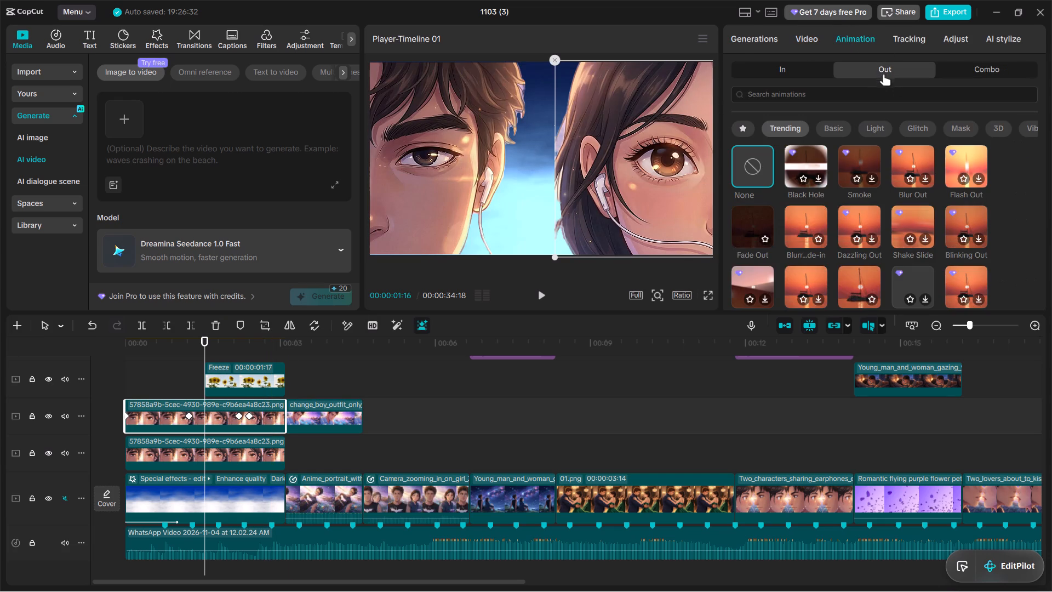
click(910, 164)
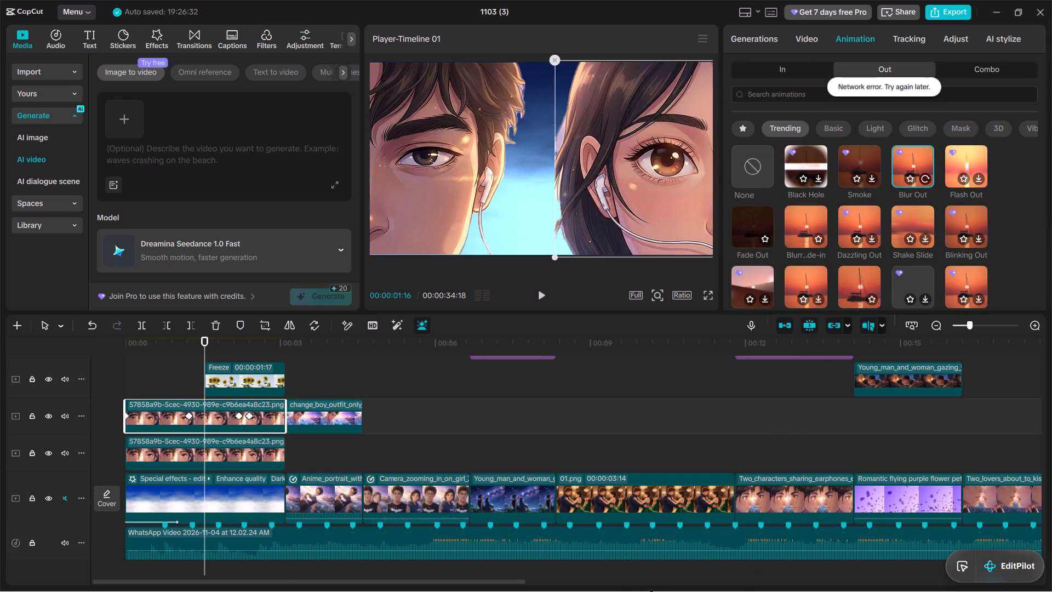
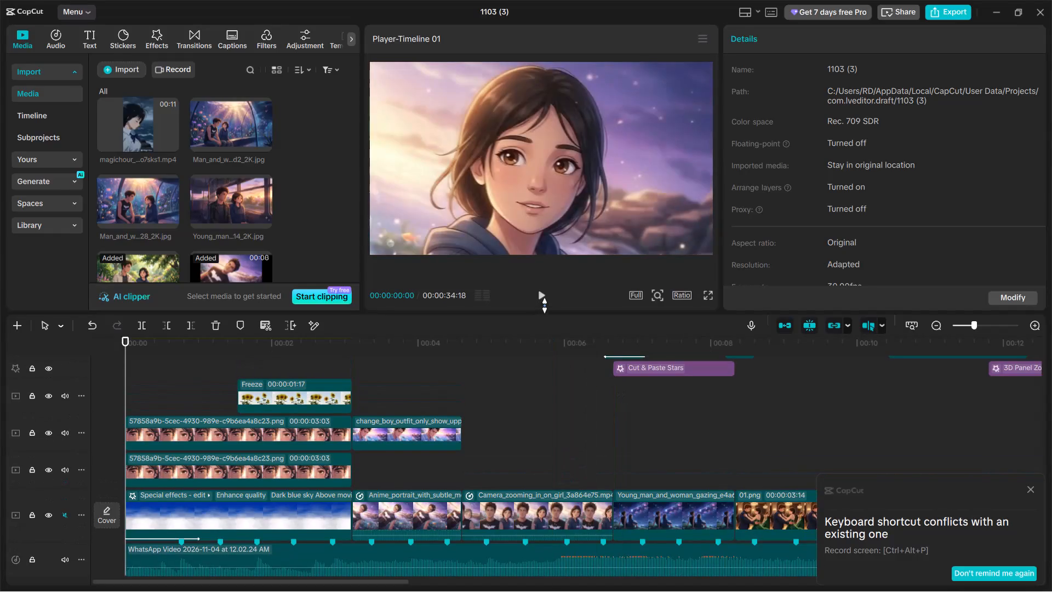
Play back the opening and examine the sunflower freeze overlay's motion around its second keyframe at 00:00:01:29.
click(545, 297)
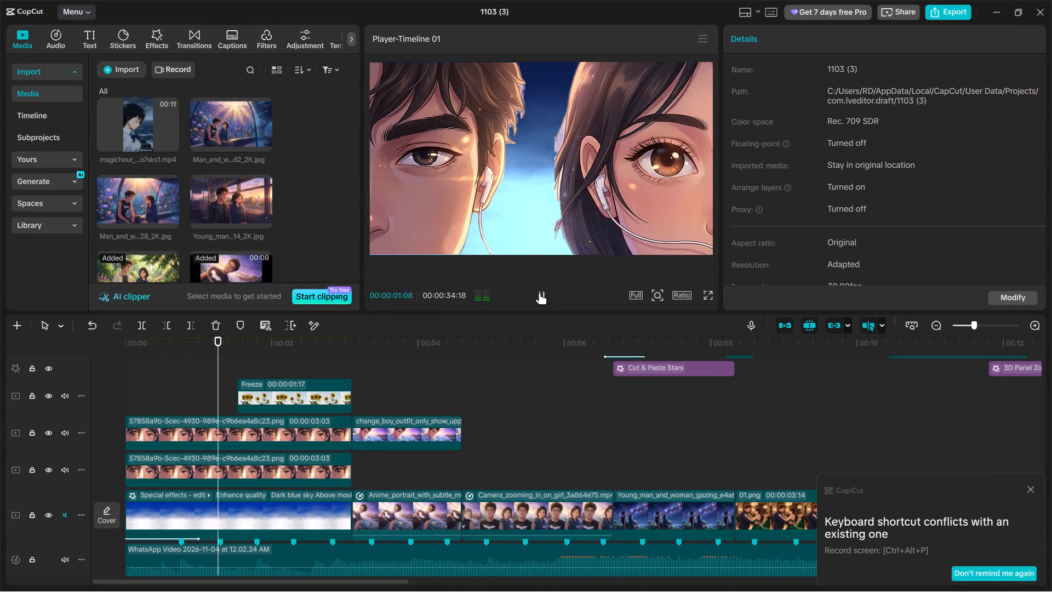
click(539, 291)
click(327, 393)
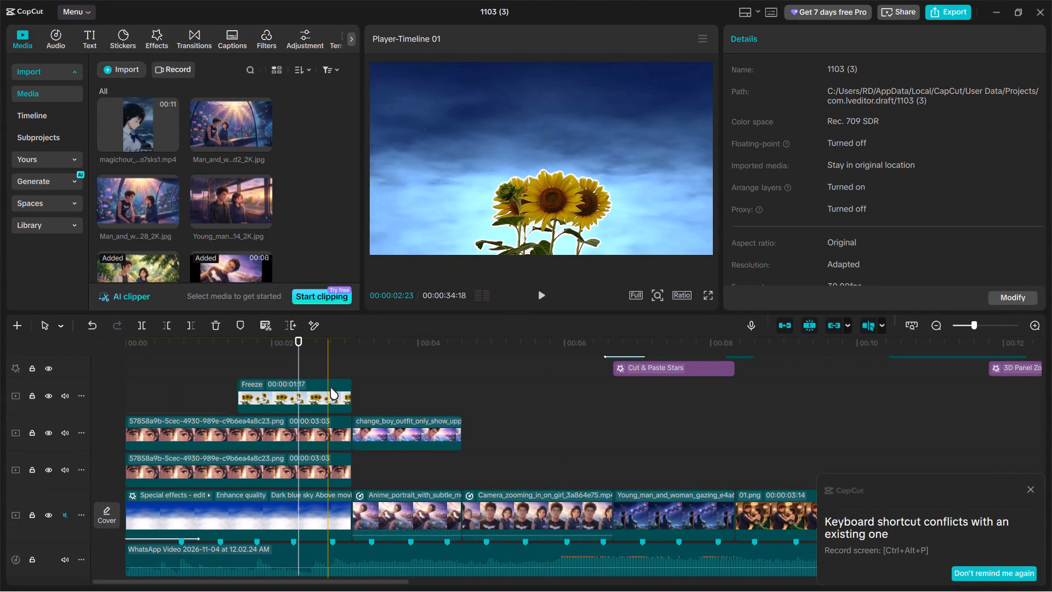
drag(295, 364, 270, 366)
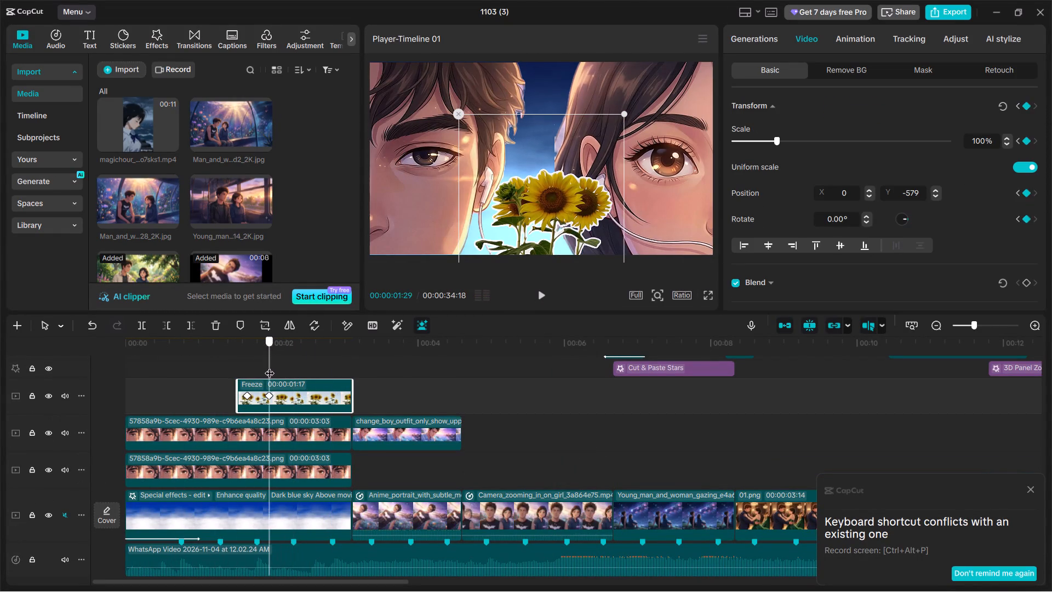
drag(270, 366, 269, 365)
click(270, 395)
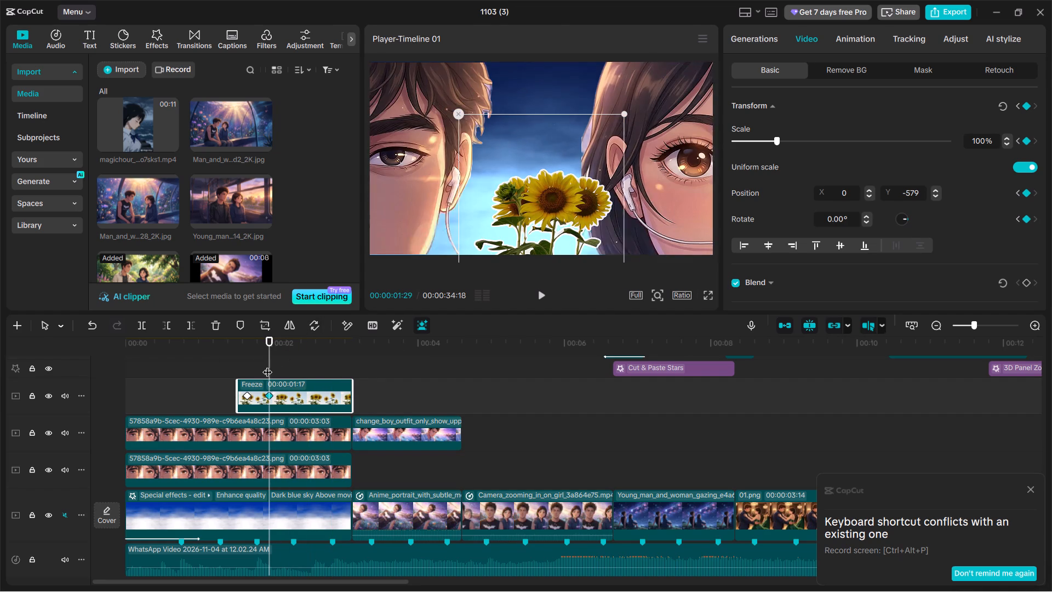
drag(266, 365, 259, 367)
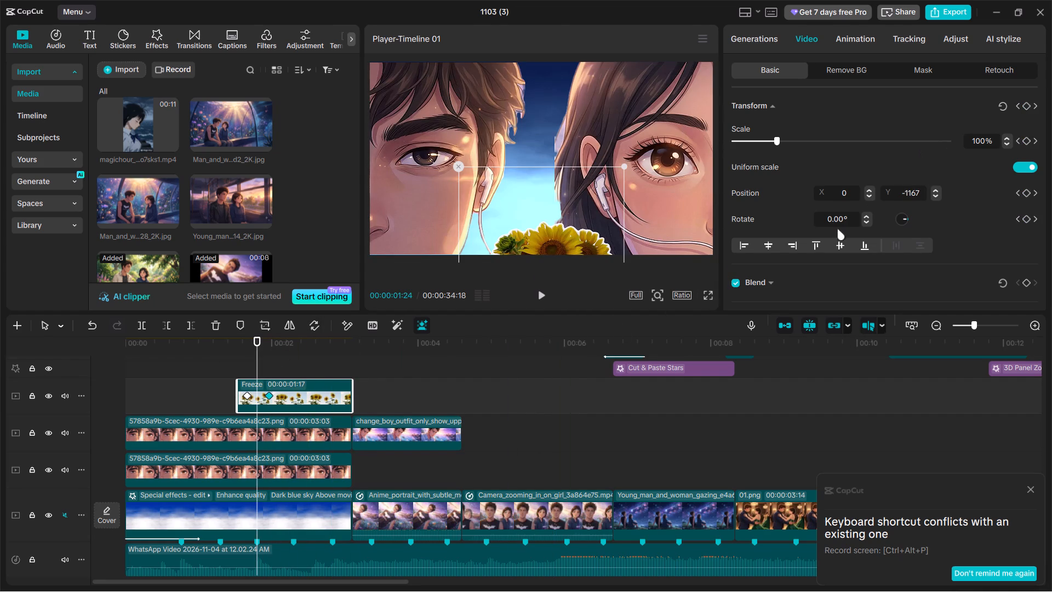
Examine the sunflower freeze clip's transform and background removal settings.
scroll(841, 228, up, 4)
click(842, 73)
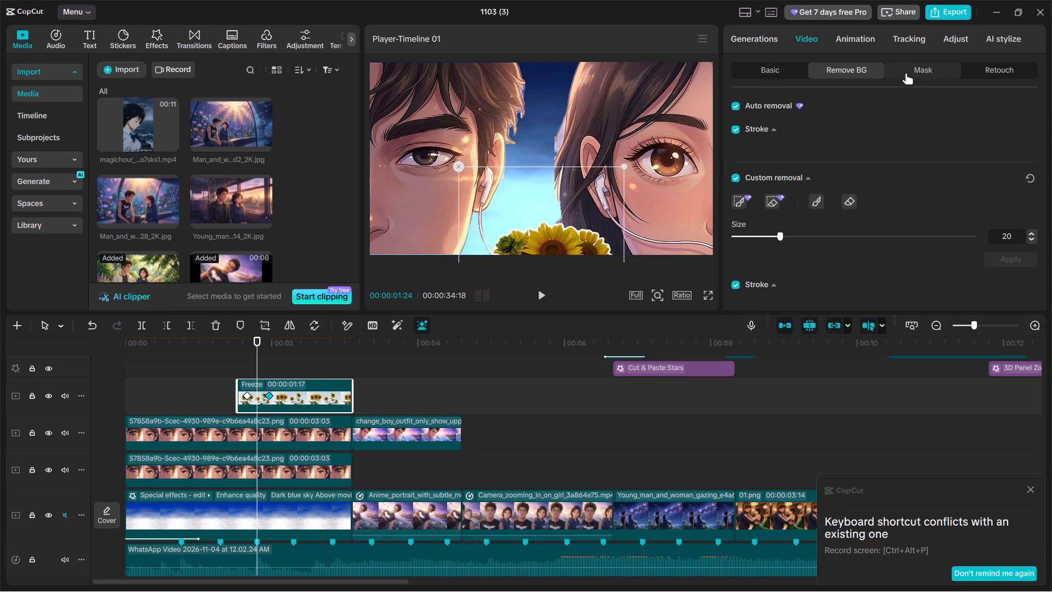
scroll(805, 203, up, 4)
scroll(805, 203, down, 10)
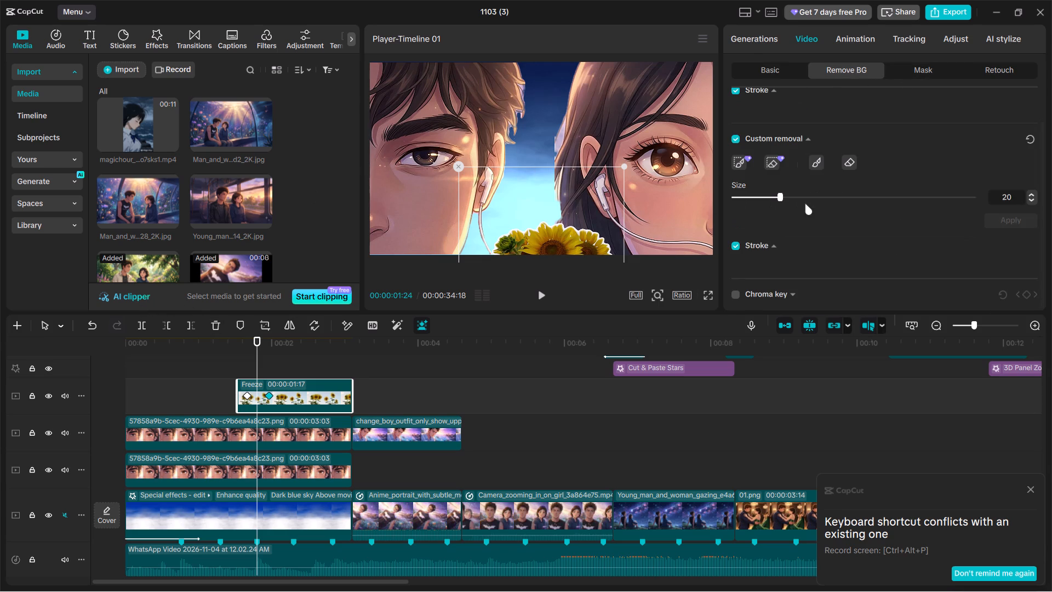
scroll(820, 209, up, 6)
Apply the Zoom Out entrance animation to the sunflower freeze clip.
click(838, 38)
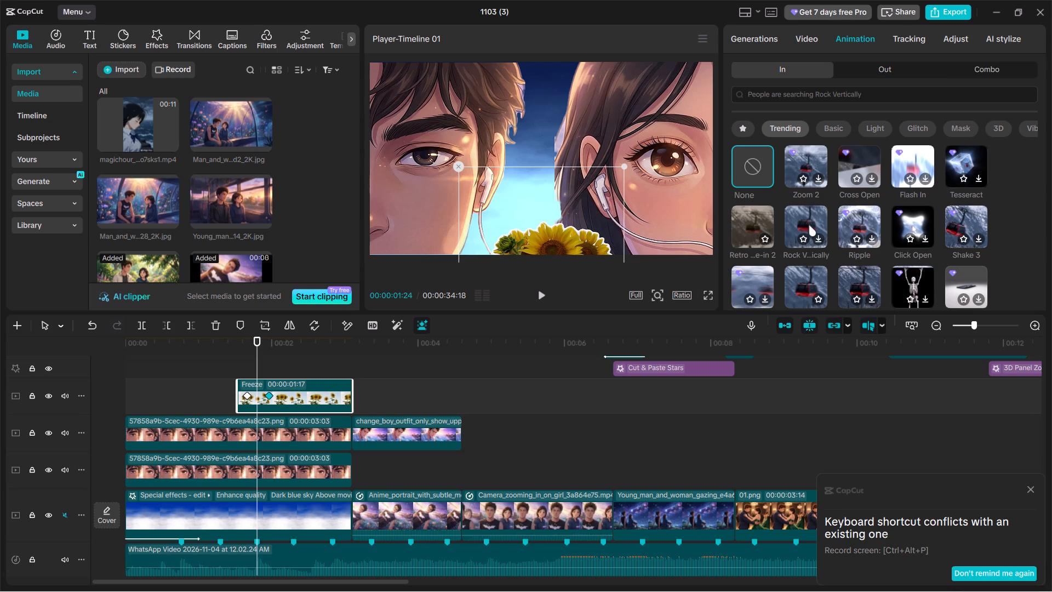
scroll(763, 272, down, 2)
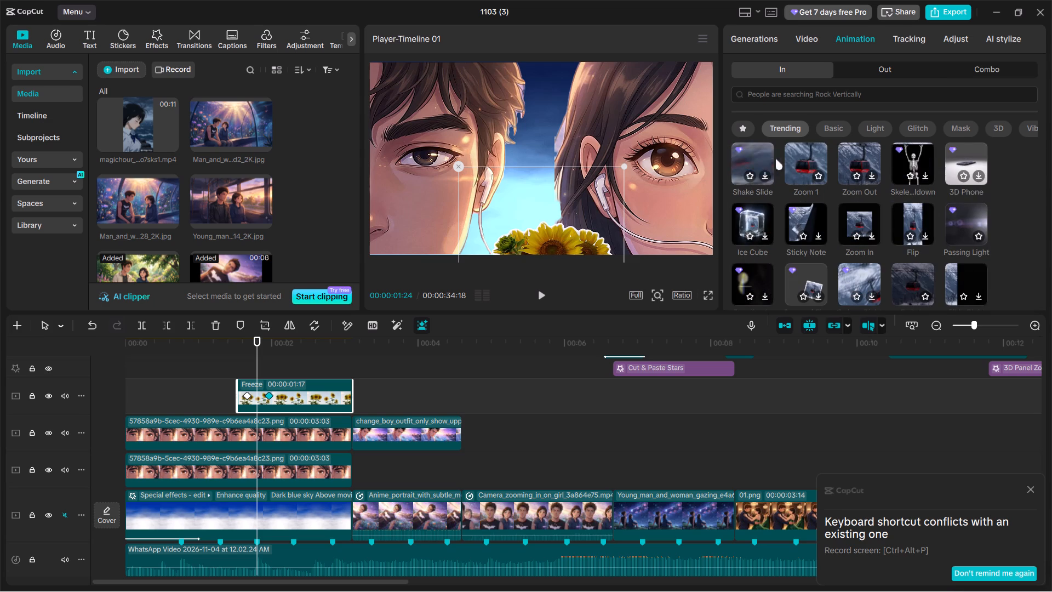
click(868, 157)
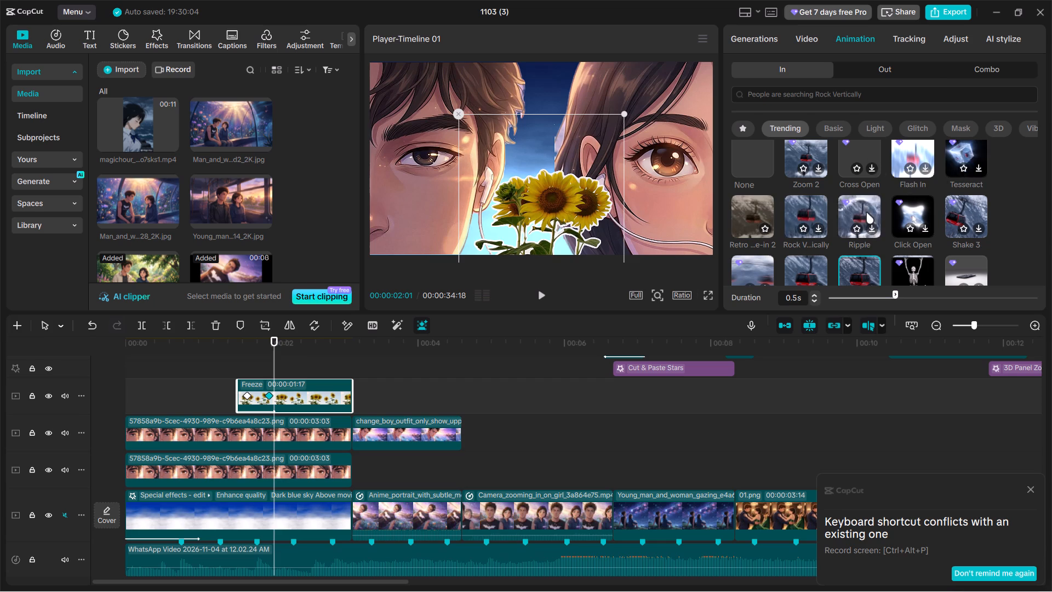
Apply the Disco Snaps entrance animation to the sunflower freeze clip.
scroll(866, 212, down, 2)
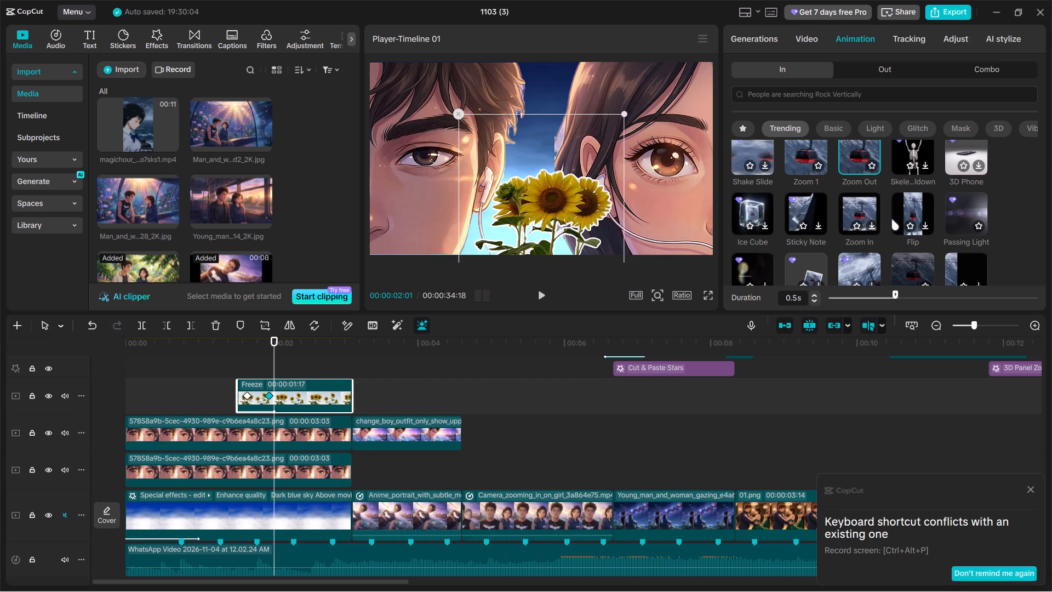
scroll(906, 216, down, 1)
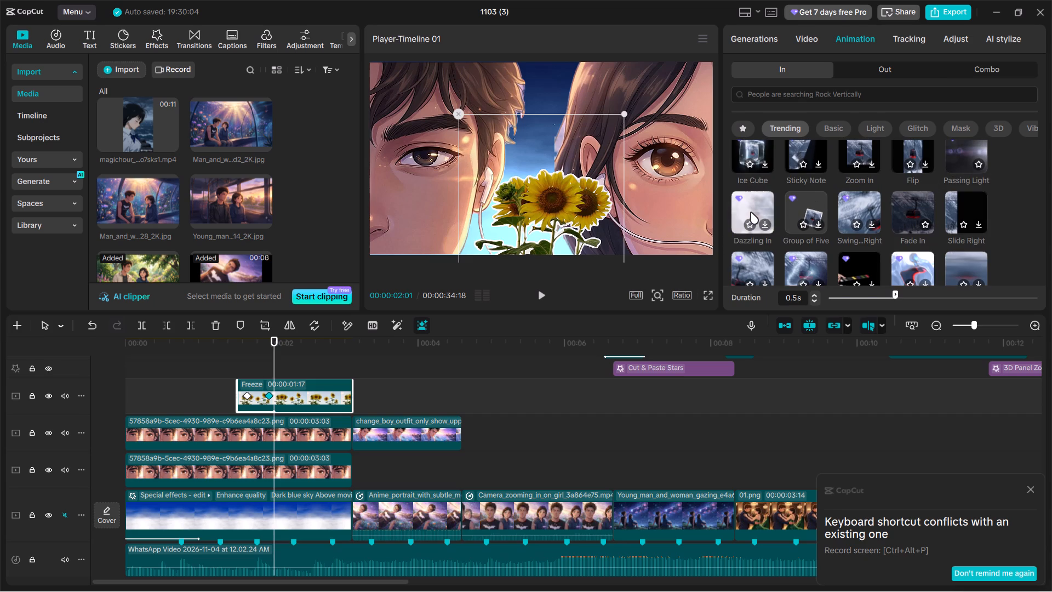
scroll(764, 265, down, 1)
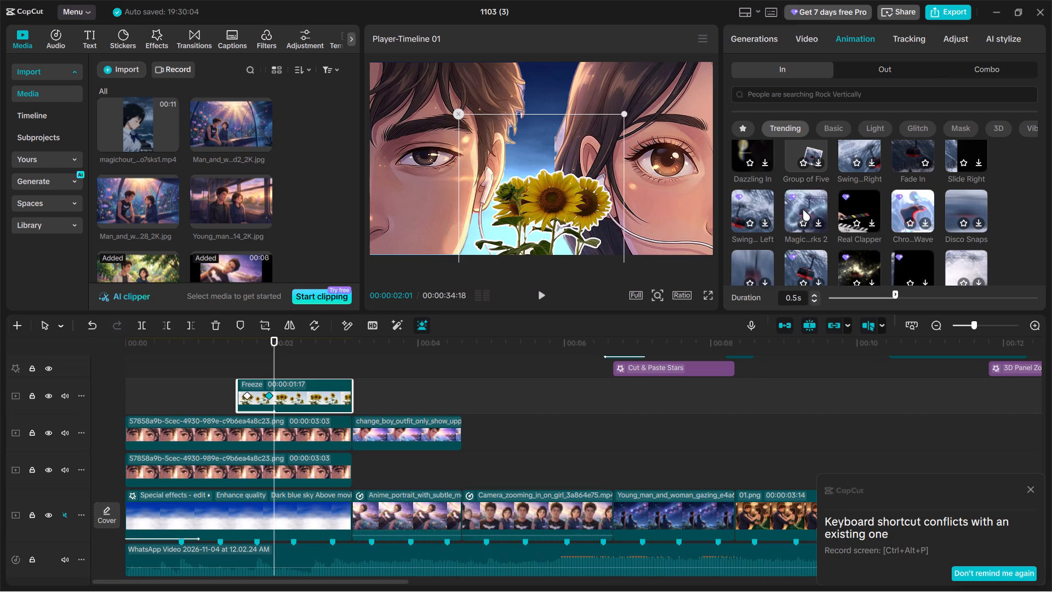
click(959, 208)
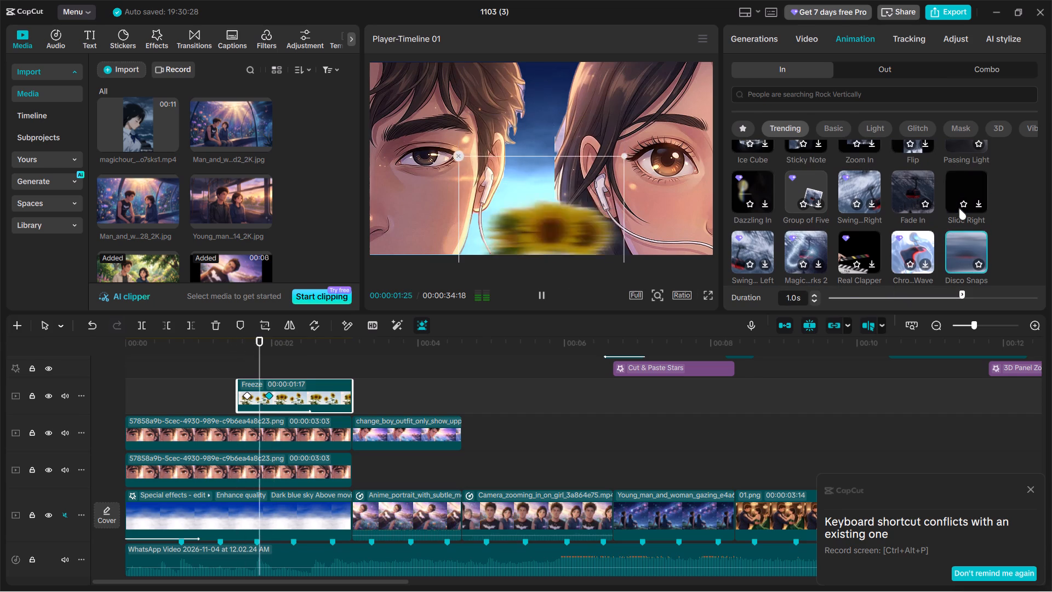
scroll(879, 214, down, 1)
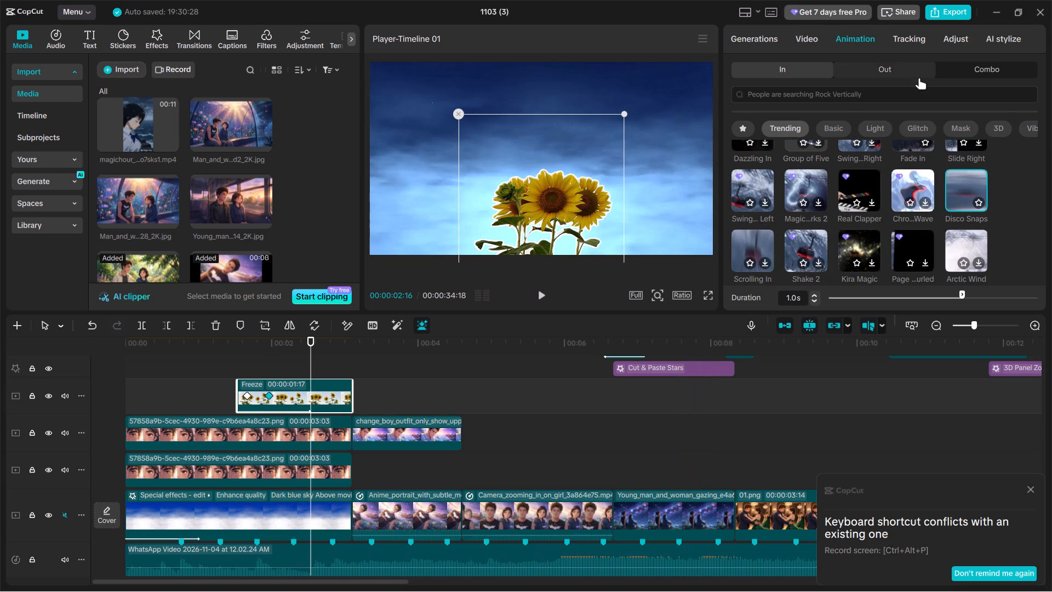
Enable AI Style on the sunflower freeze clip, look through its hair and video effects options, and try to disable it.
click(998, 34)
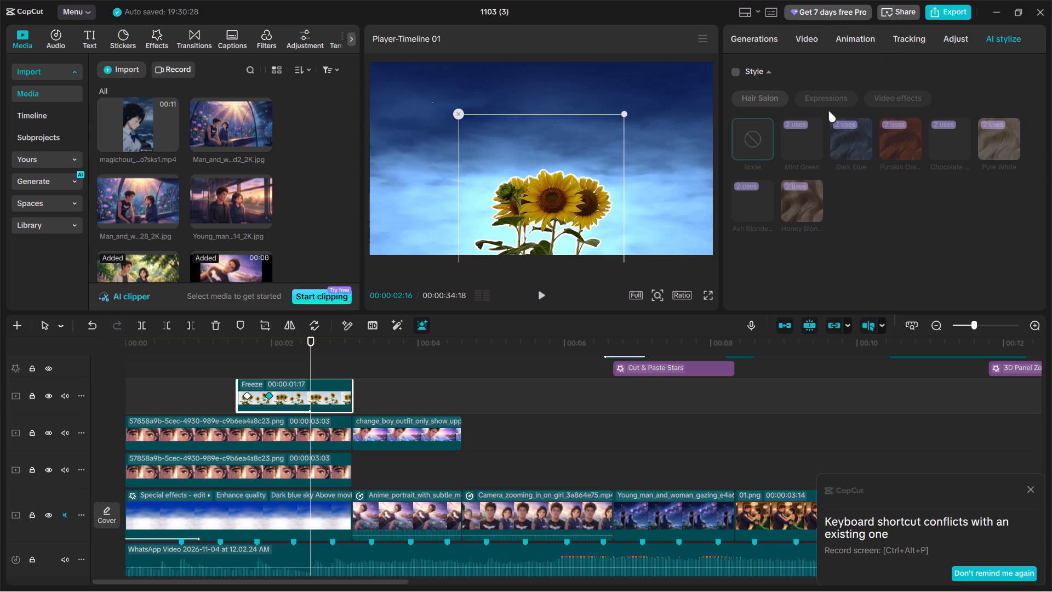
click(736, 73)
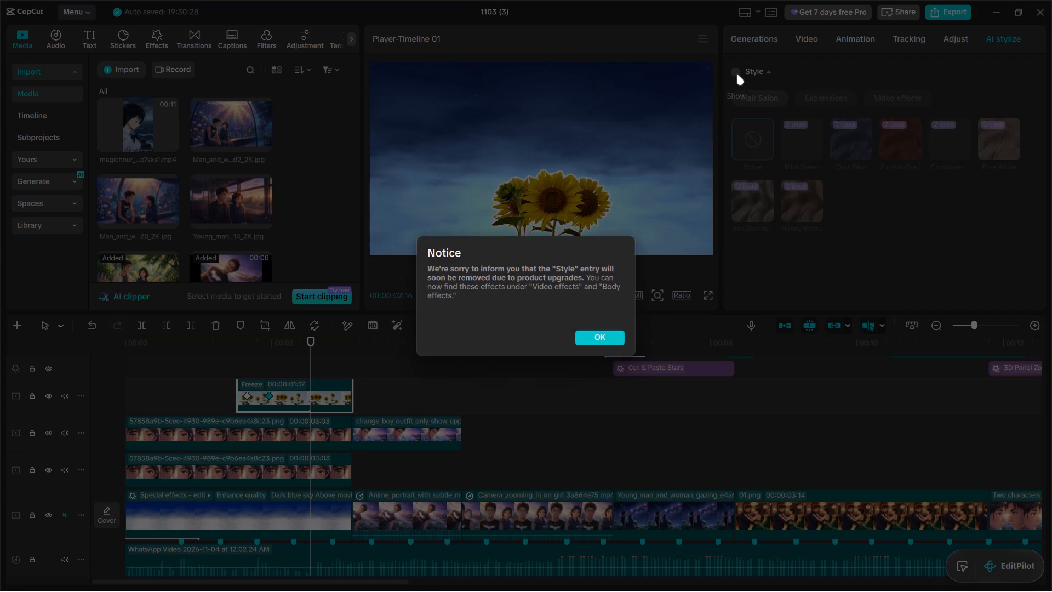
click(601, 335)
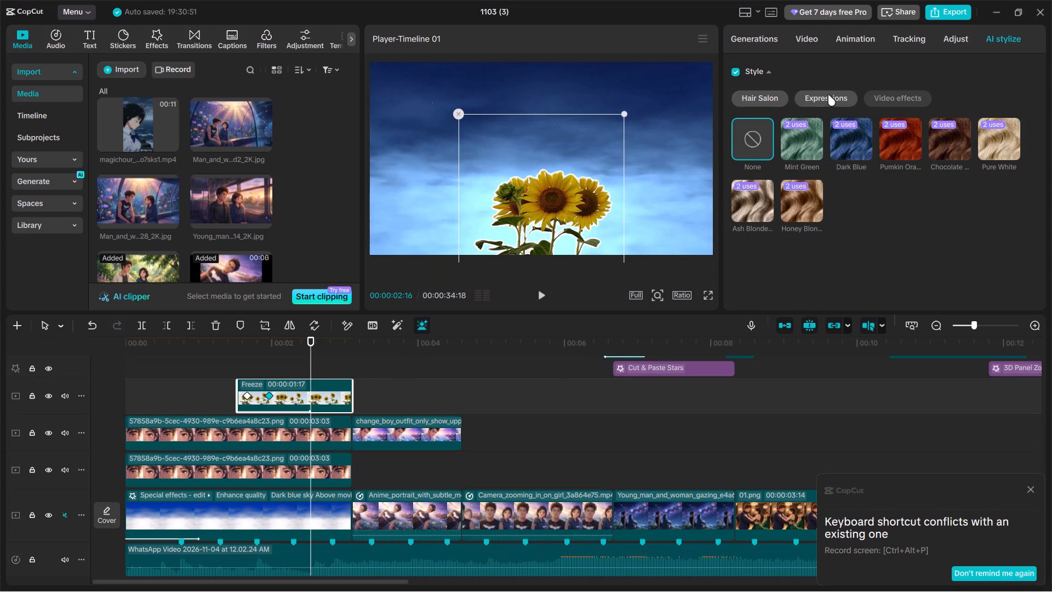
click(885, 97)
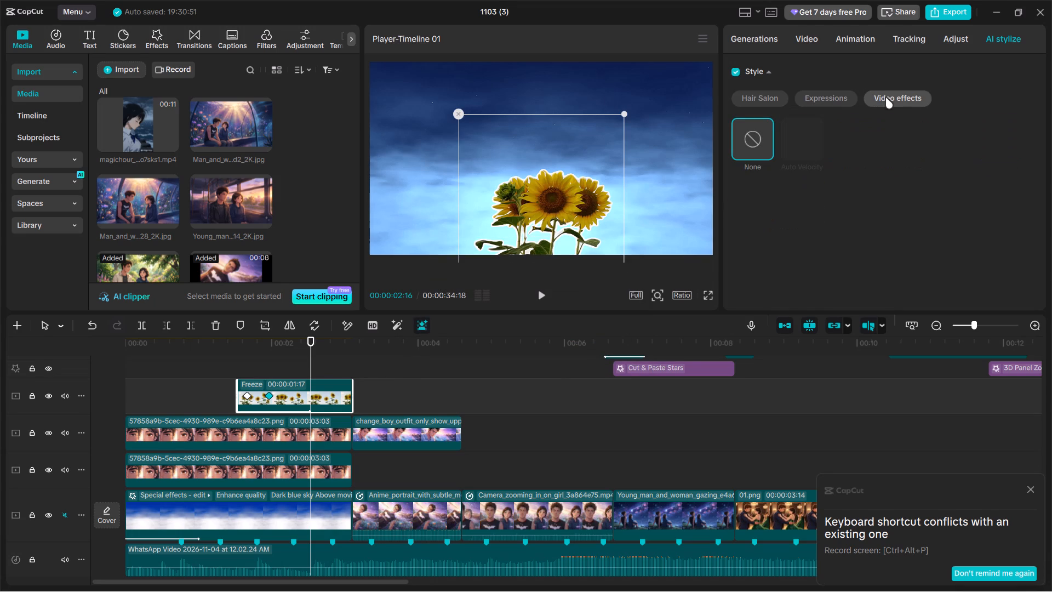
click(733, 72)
Examine the sunflower freeze clip's basic color, lightness and effects adjustments.
click(949, 40)
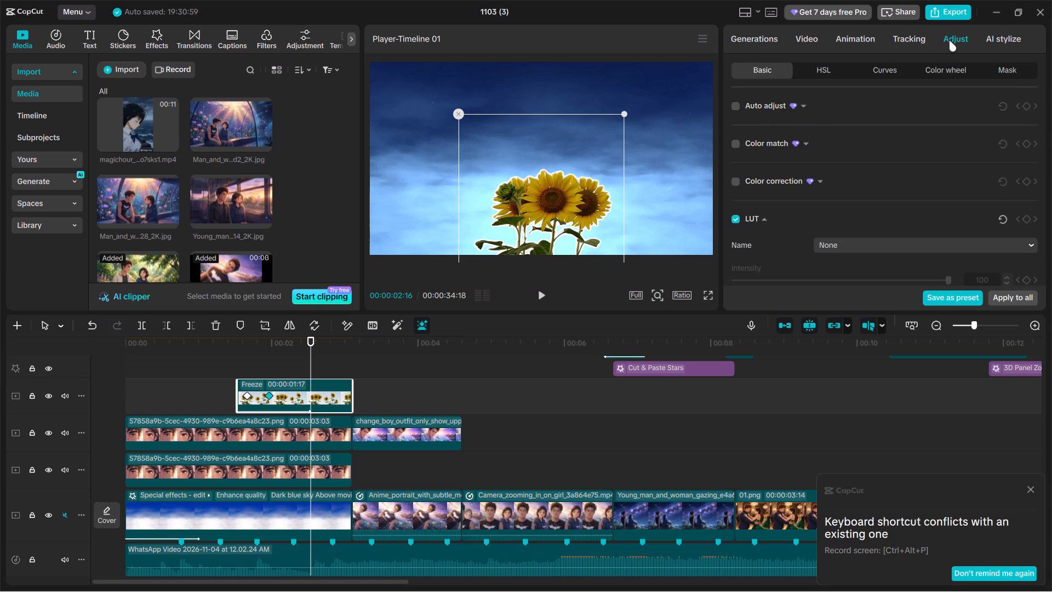
scroll(822, 152, down, 6)
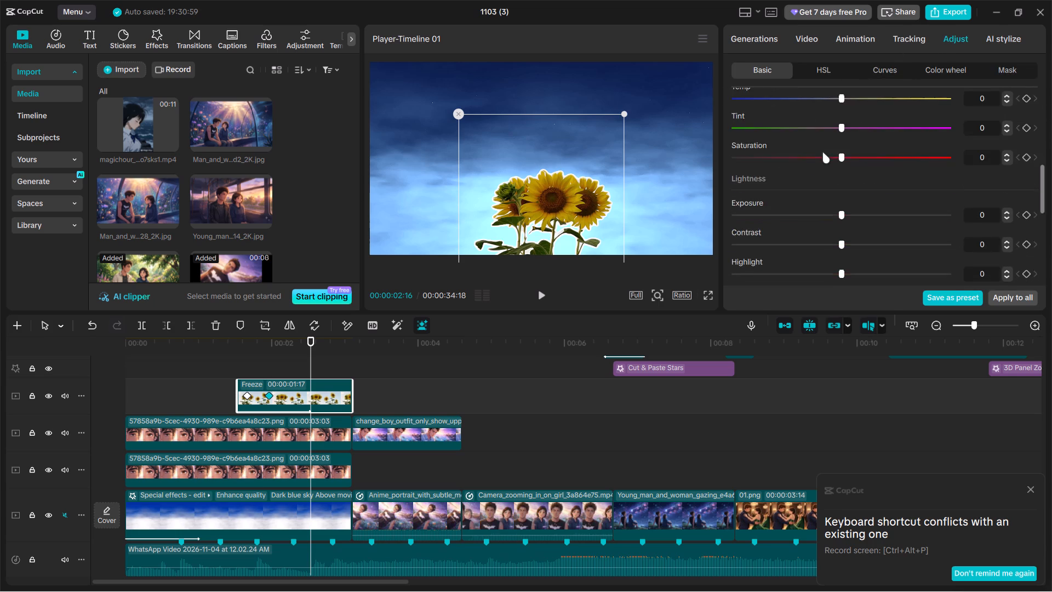
scroll(822, 152, down, 11)
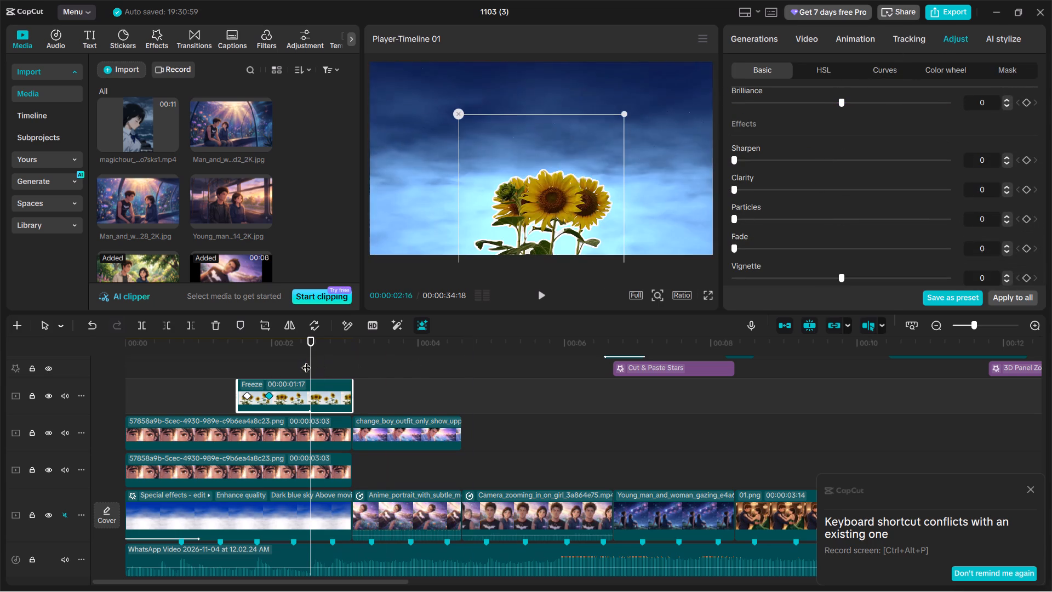
Scrub through the sunflower freeze clip's entrance to its second keyframe, and examine its background removal and basic video properties.
click(276, 358)
drag(276, 358, 259, 365)
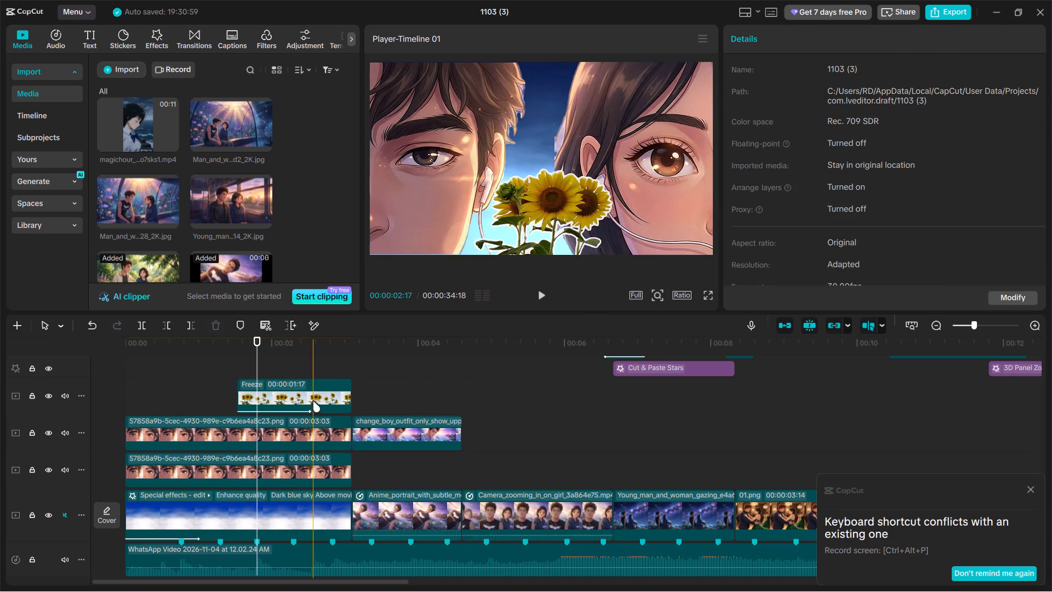
click(313, 395)
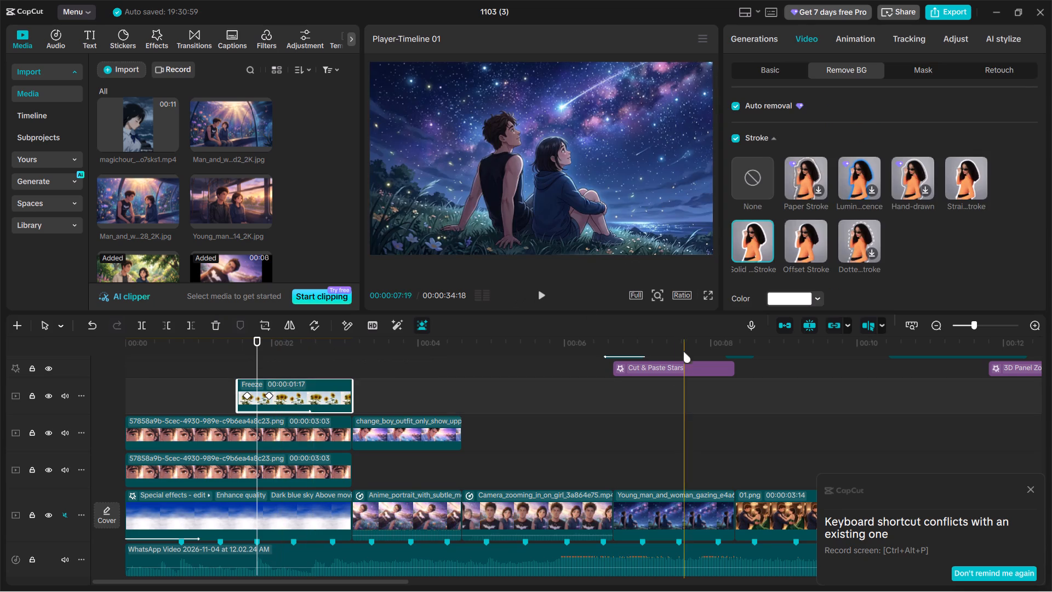
scroll(647, 430, up, 3)
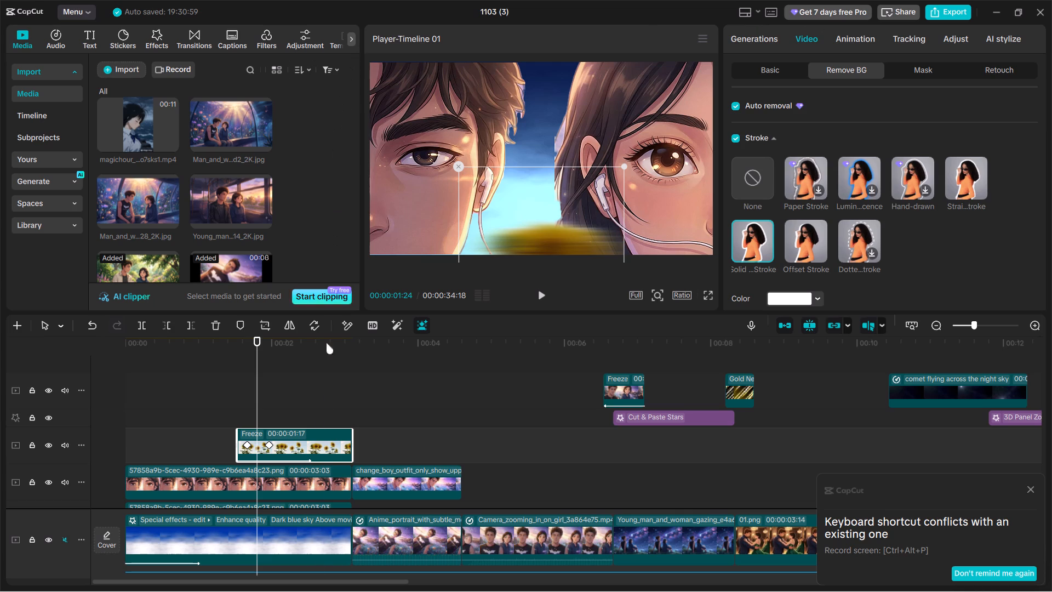
click(271, 443)
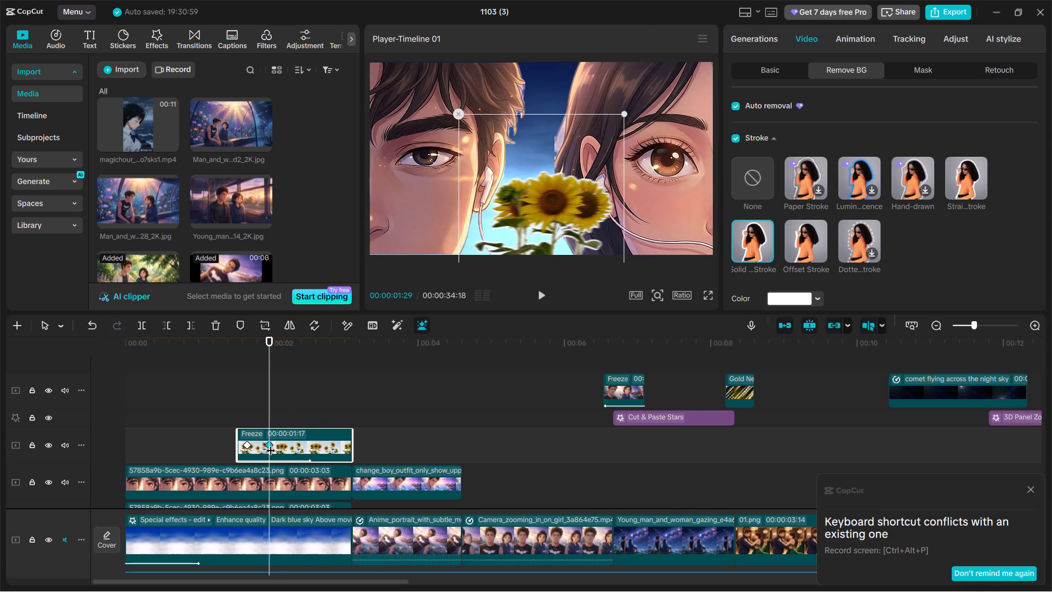
click(775, 73)
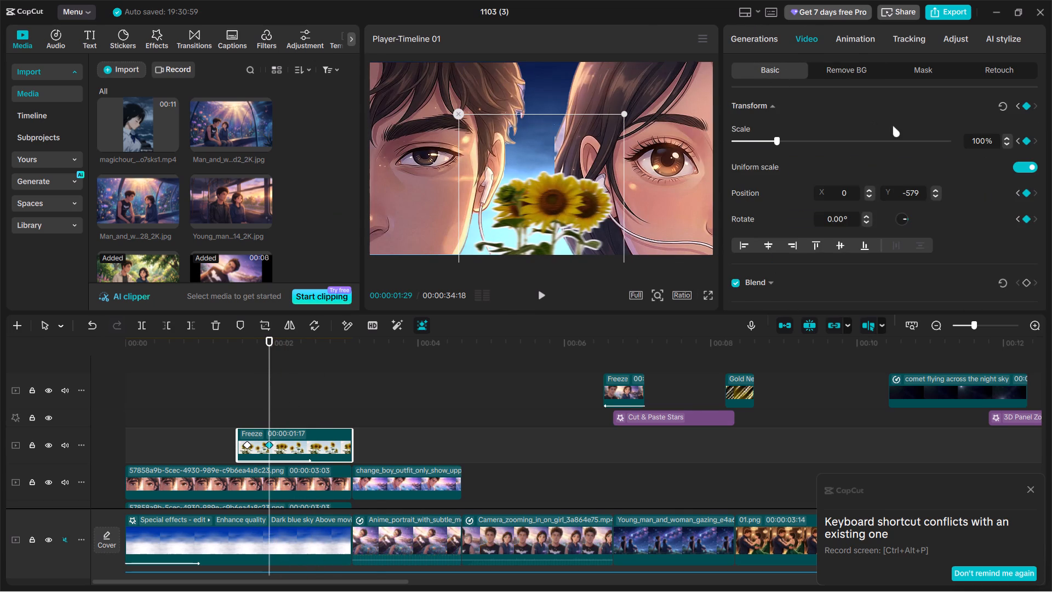
scroll(893, 126, down, 2)
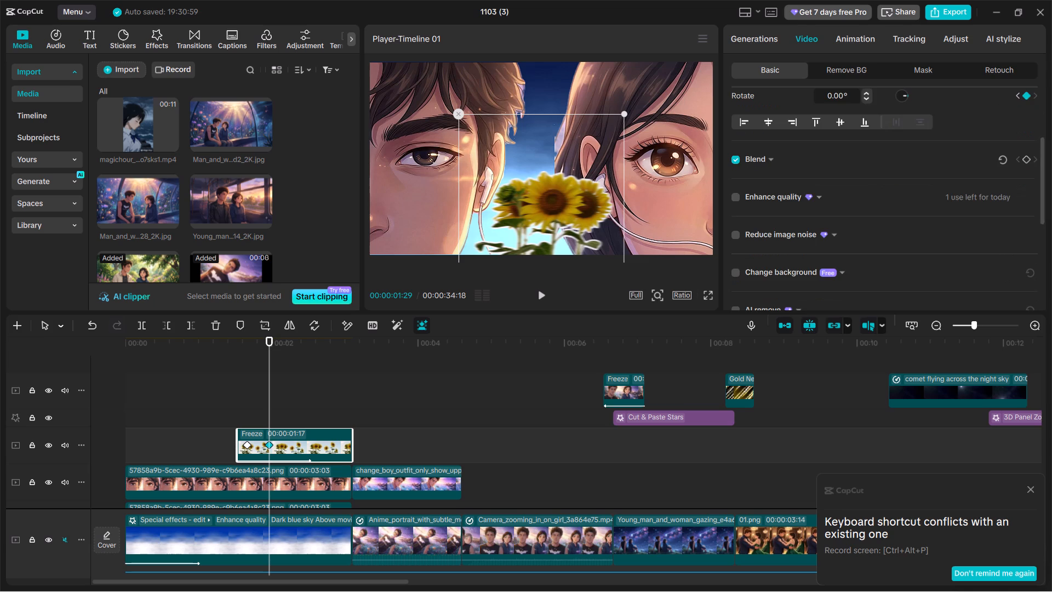
scroll(900, 138, down, 9)
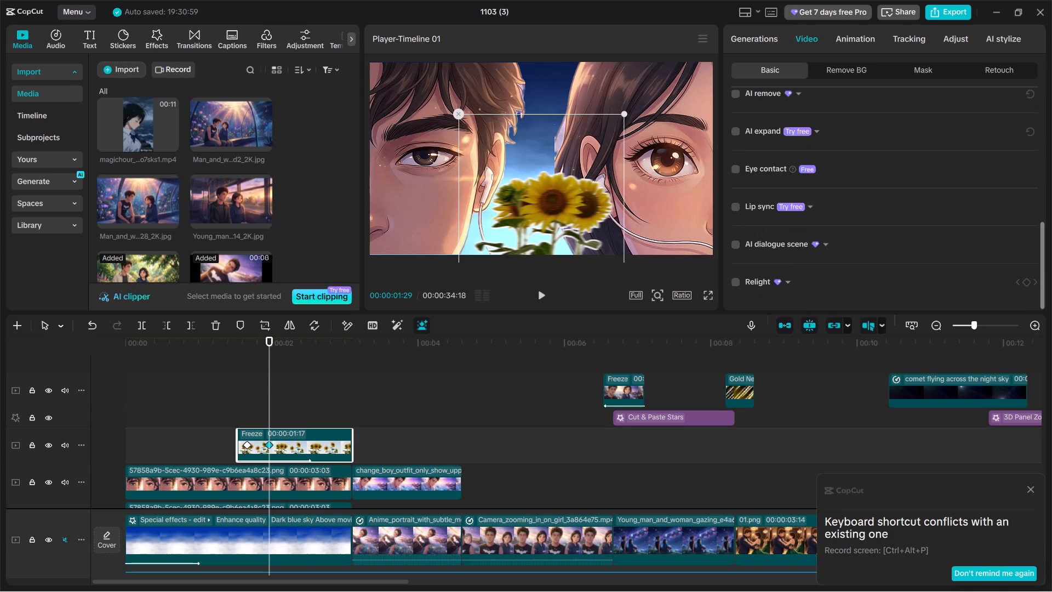
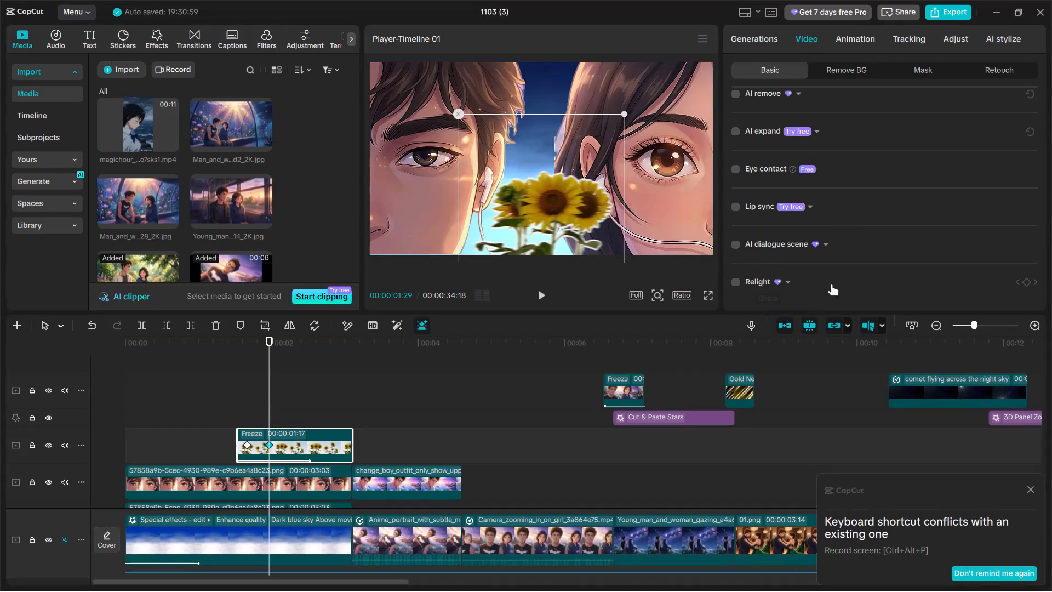
Scrub between the sunflower freeze clip's two keyframes and examine its scale, position and rotation properties.
scroll(855, 278, up, 5)
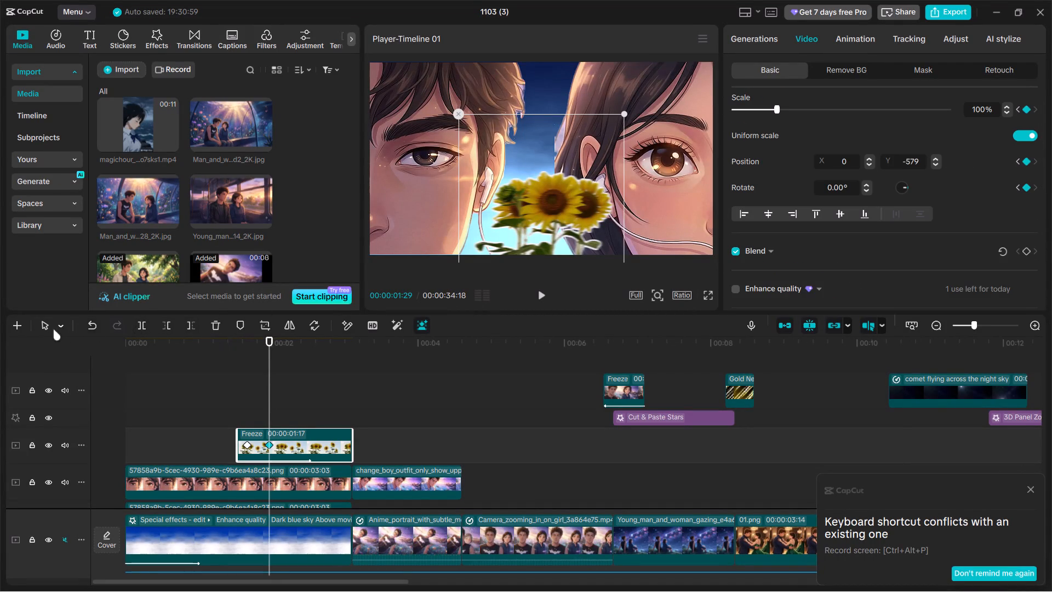
click(254, 397)
click(267, 444)
click(254, 402)
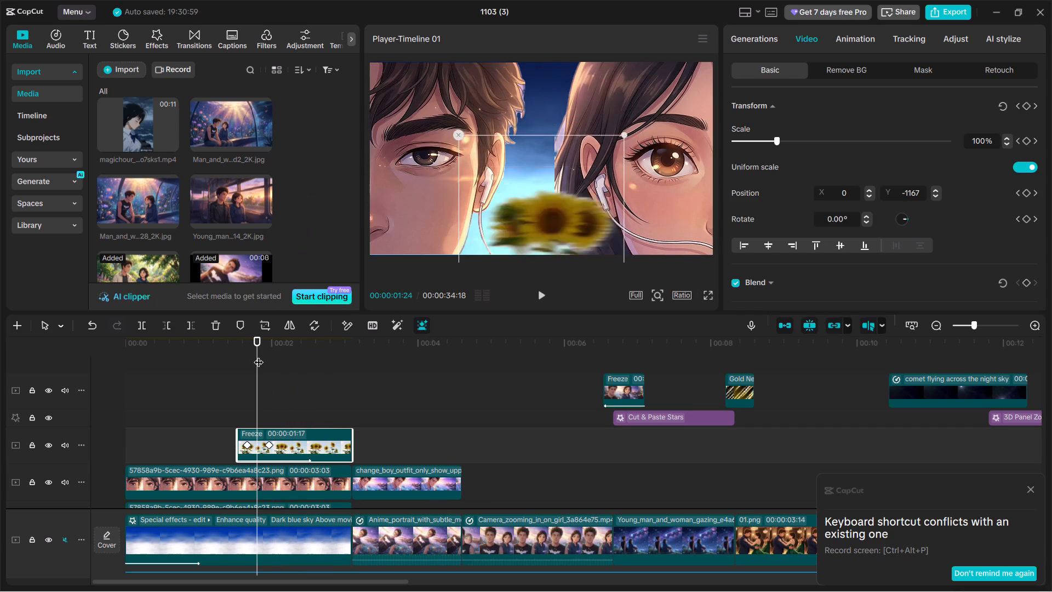
click(263, 381)
click(261, 393)
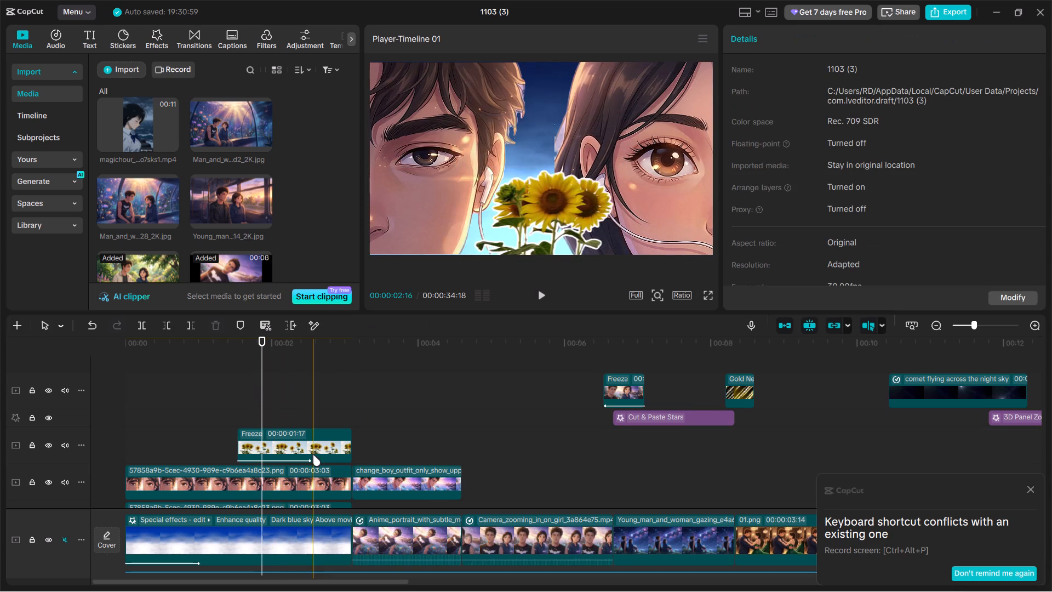
click(307, 446)
click(261, 404)
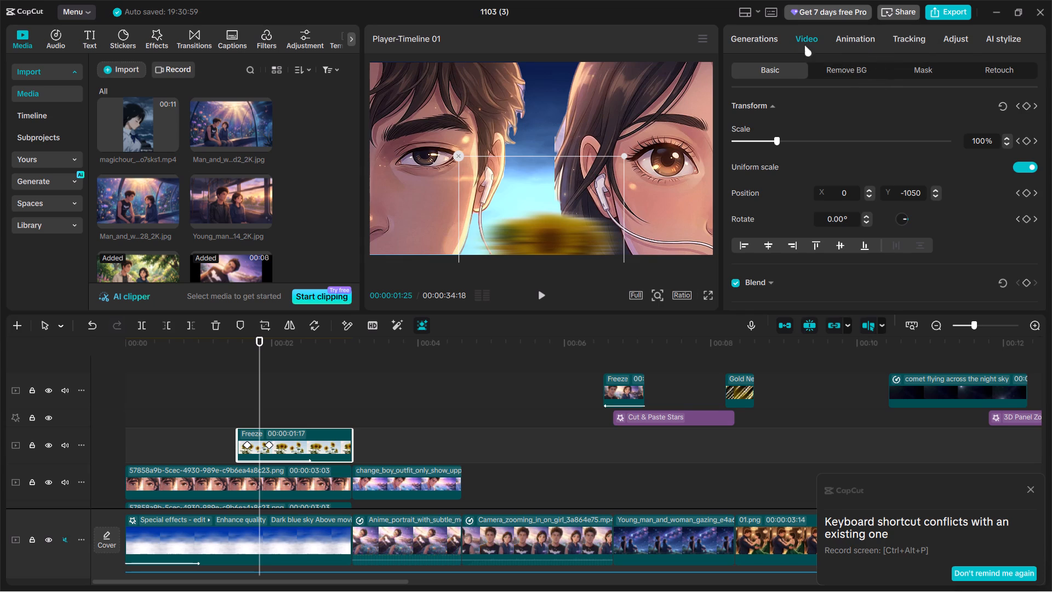
Search the entrance animations for "graph" and look through the options.
click(866, 37)
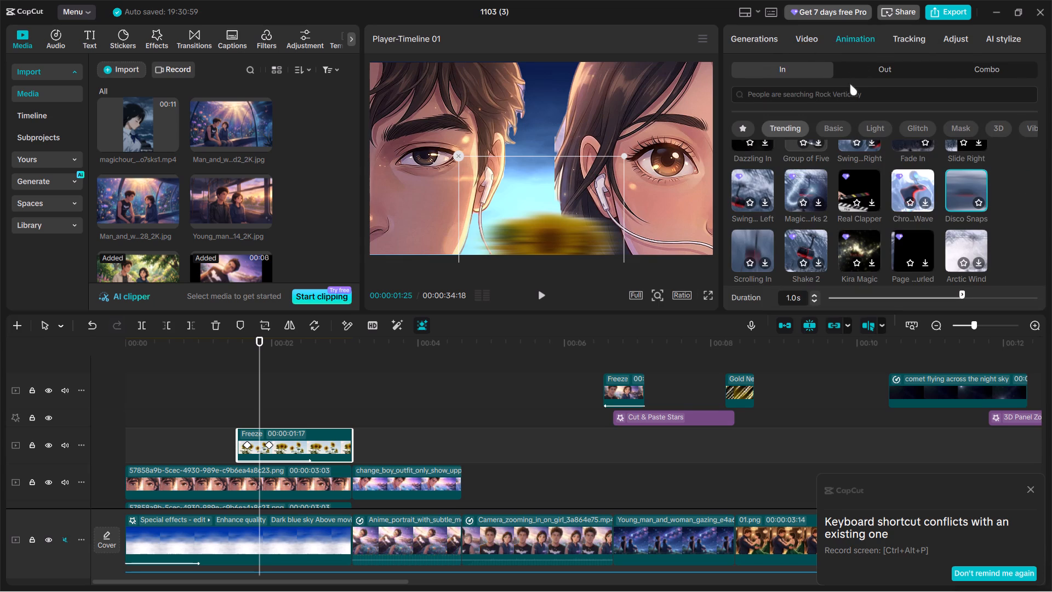
click(861, 96)
text(graph)
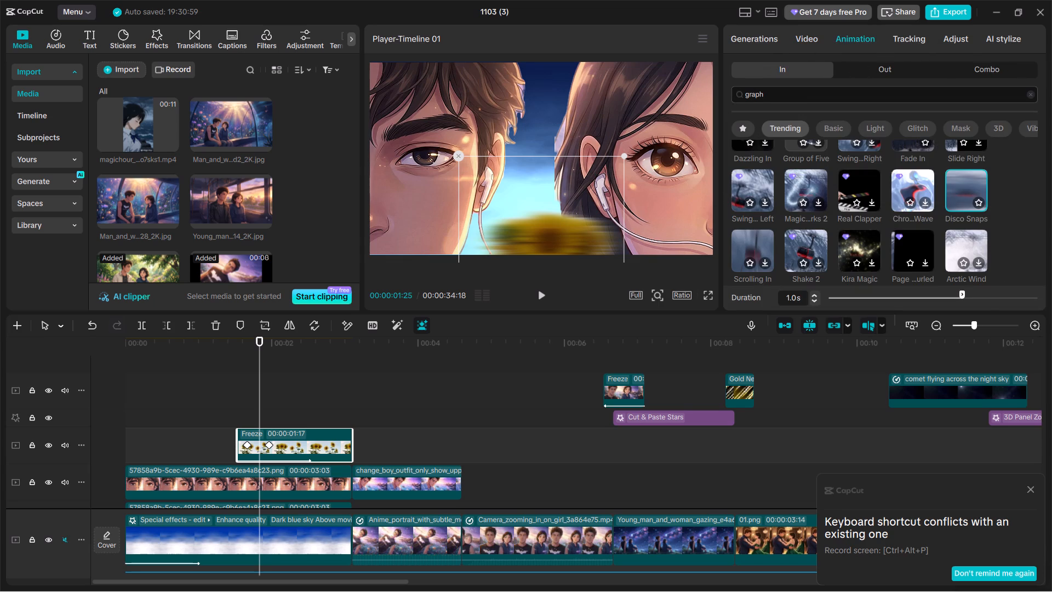
key(Return)
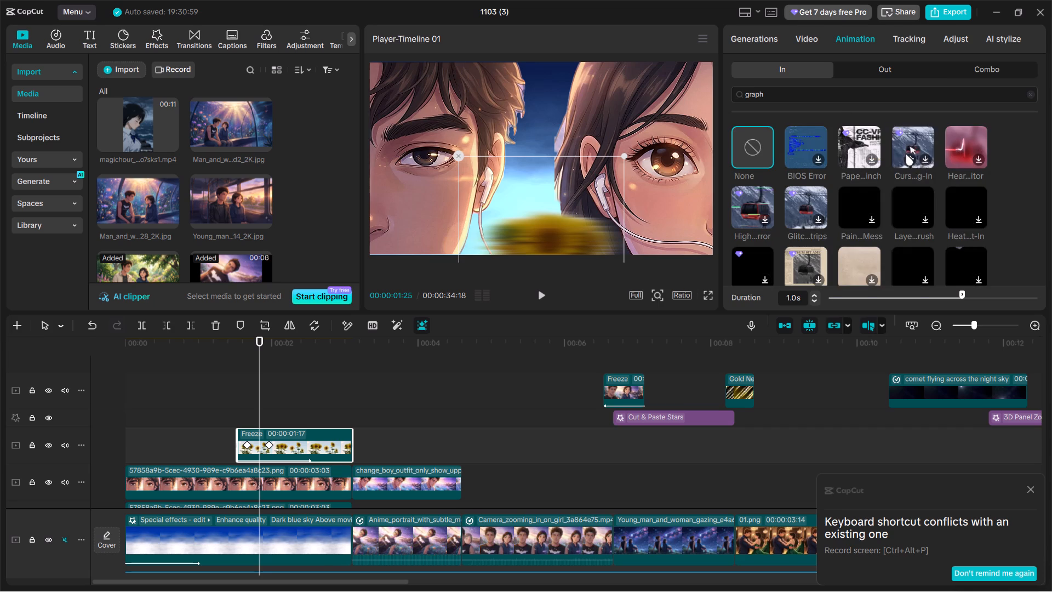
scroll(848, 197, down, 1)
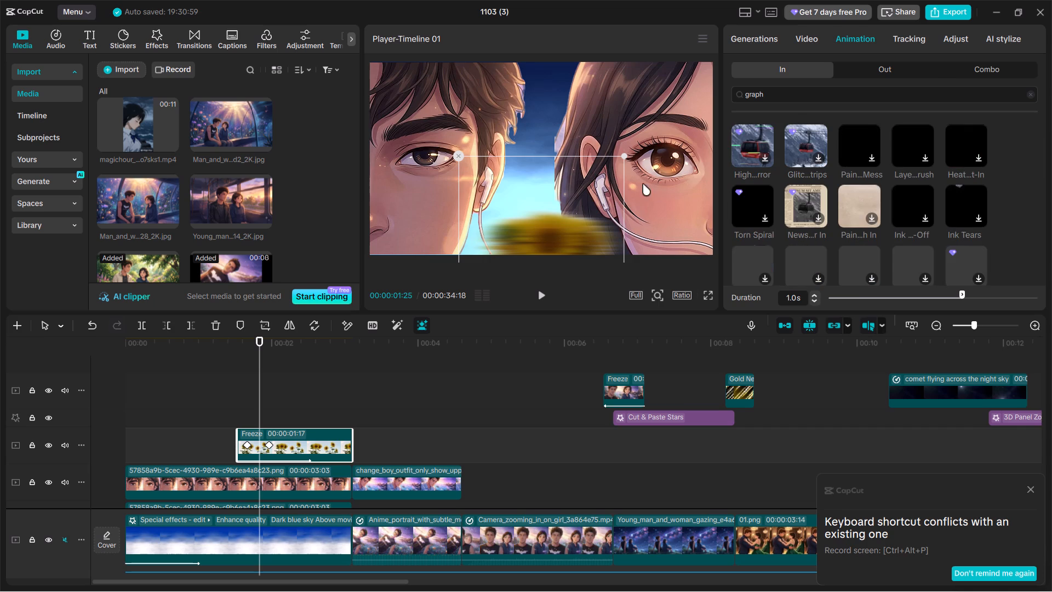
Search the video effects library for "graph" and look through the effects.
click(155, 42)
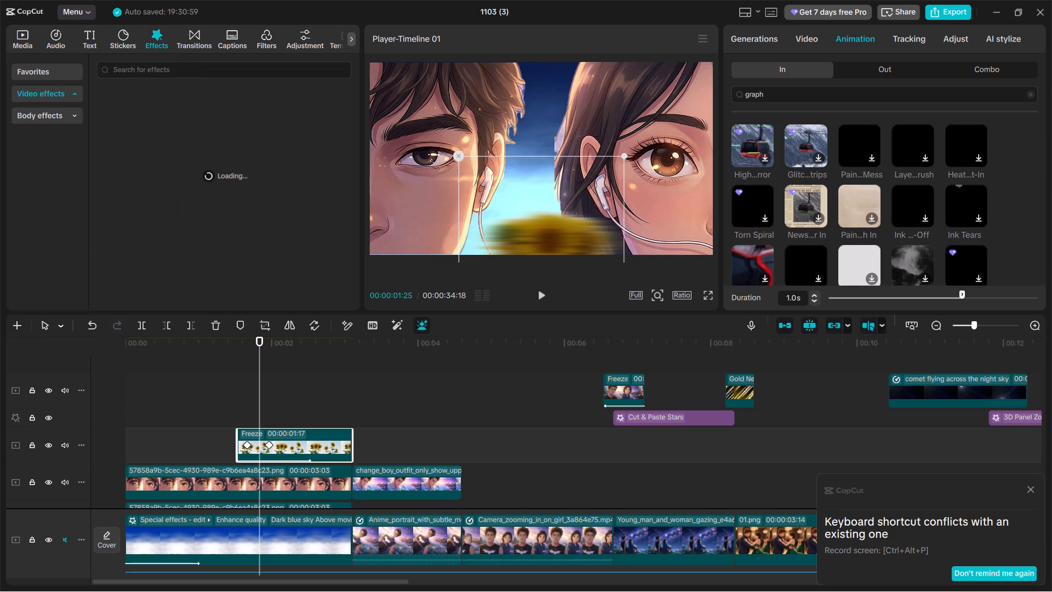
click(196, 72)
text(graph)
key(Return)
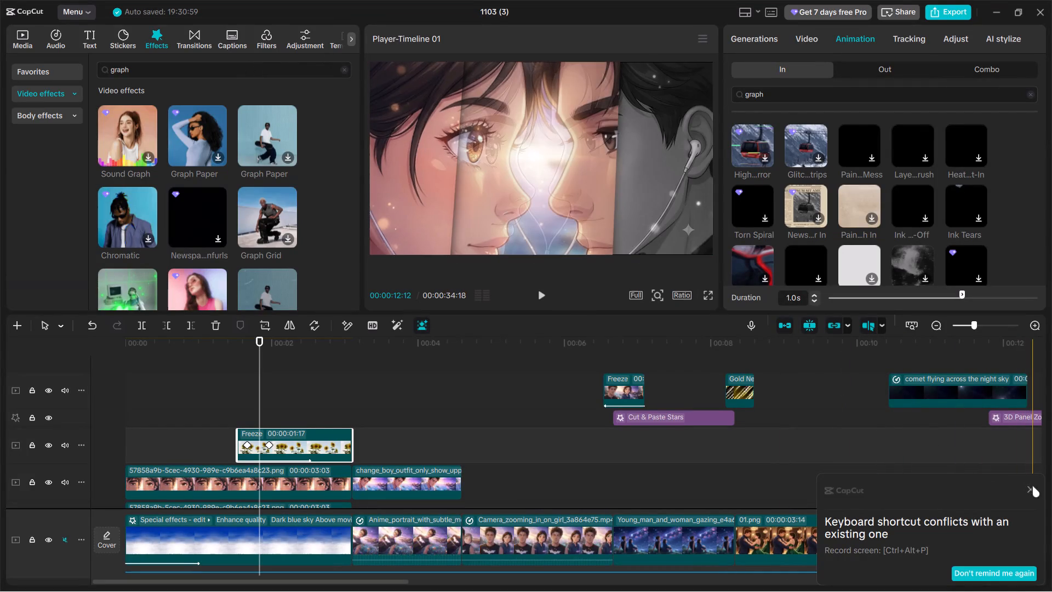
drag(1032, 490, 1026, 490)
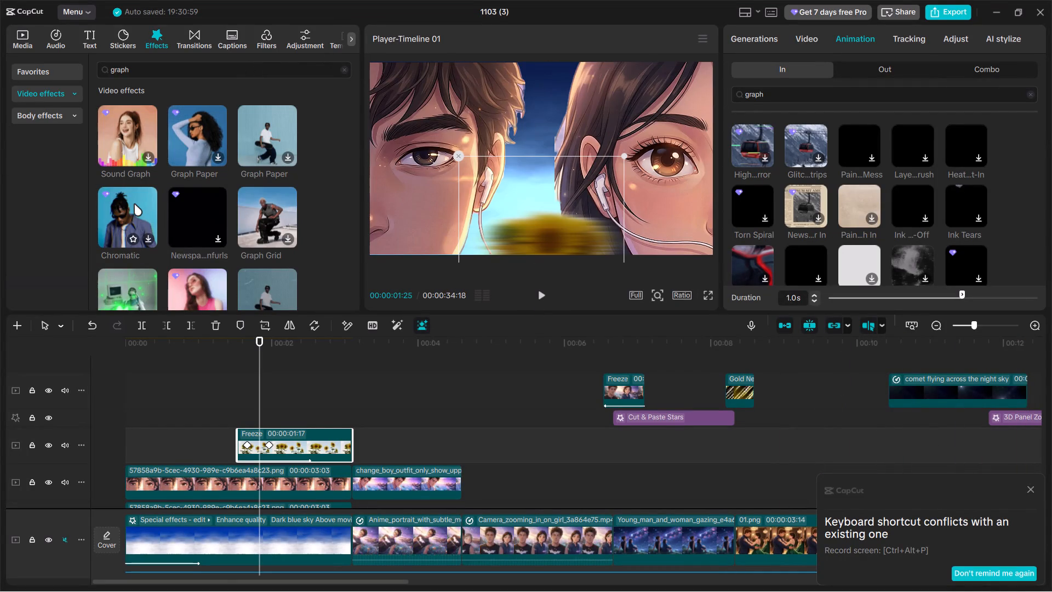
scroll(144, 211, down, 2)
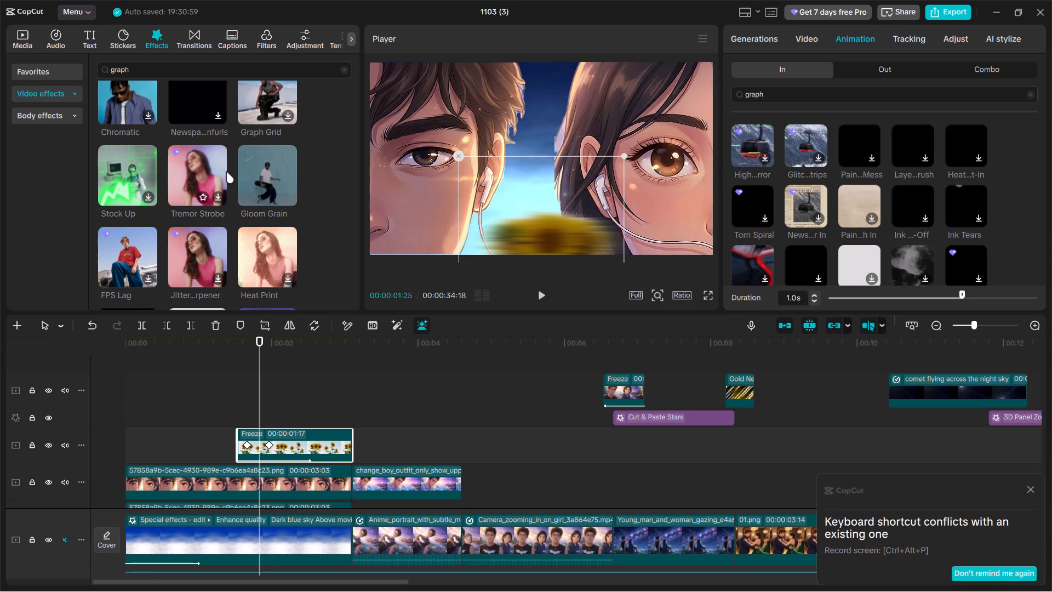
scroll(226, 172, down, 2)
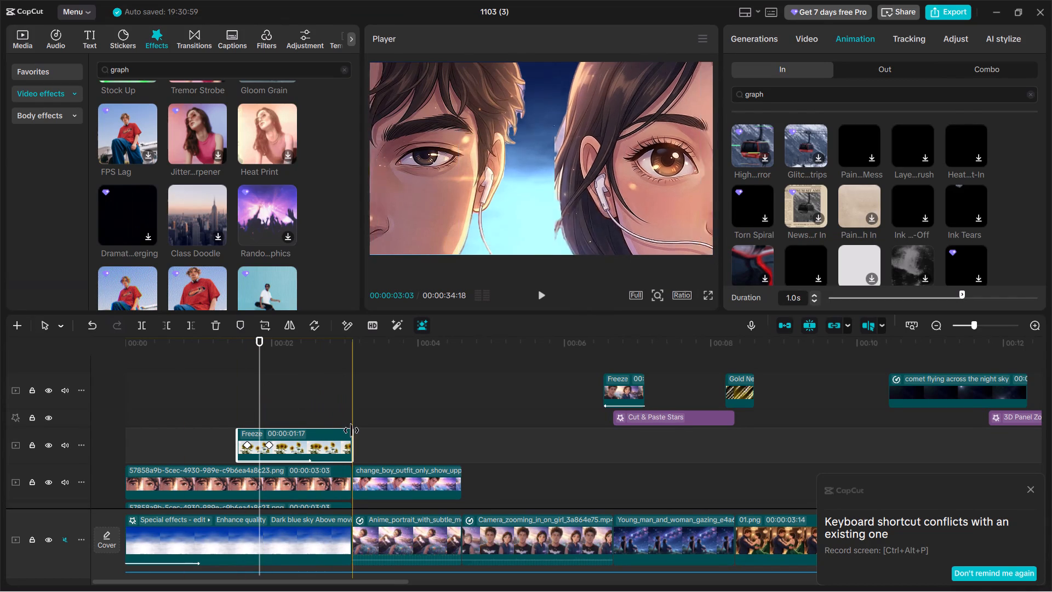
Expand the sunflower freeze clip's keyframe graph on the timeline to show its Scale curve.
click(258, 401)
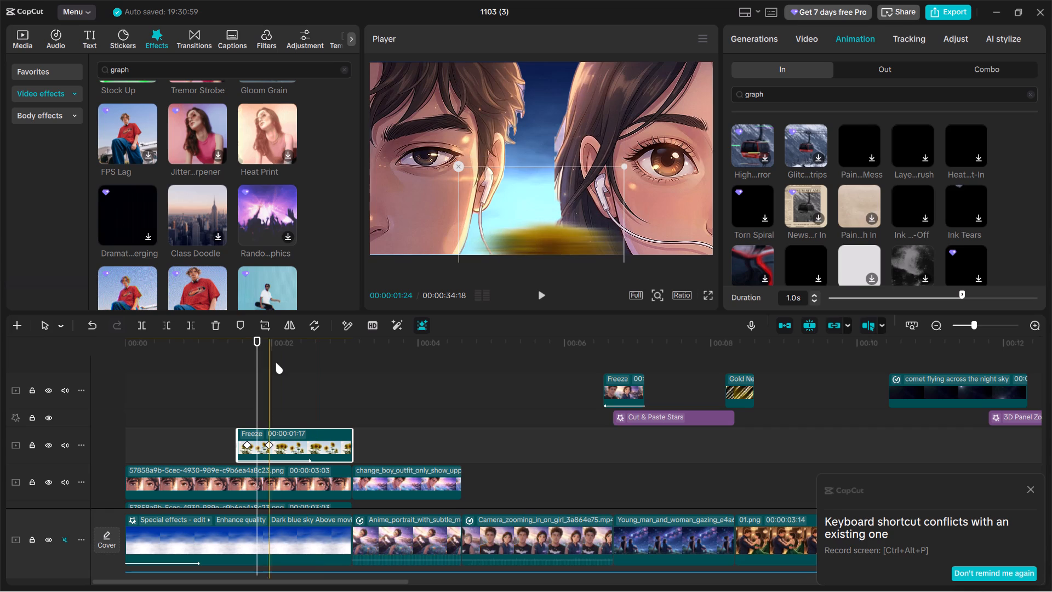
key(alt+k)
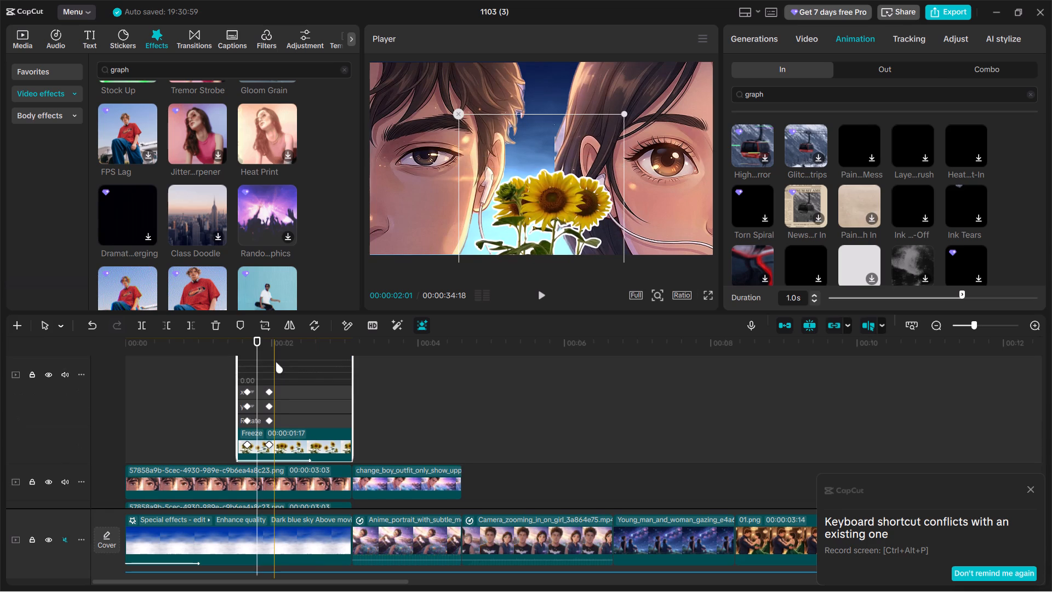
scroll(264, 390, up, 4)
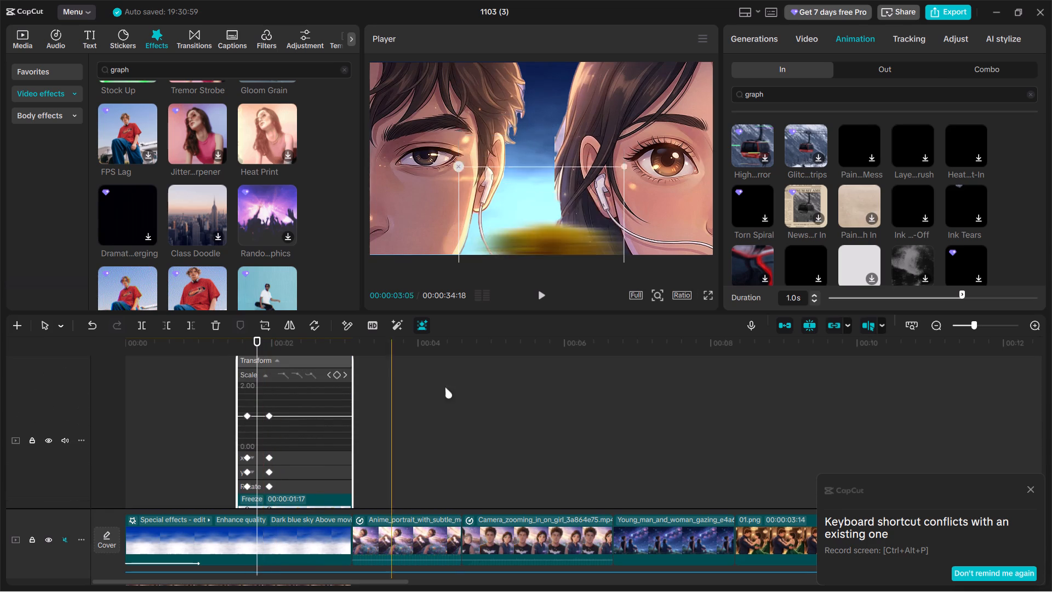
drag(974, 327, 992, 324)
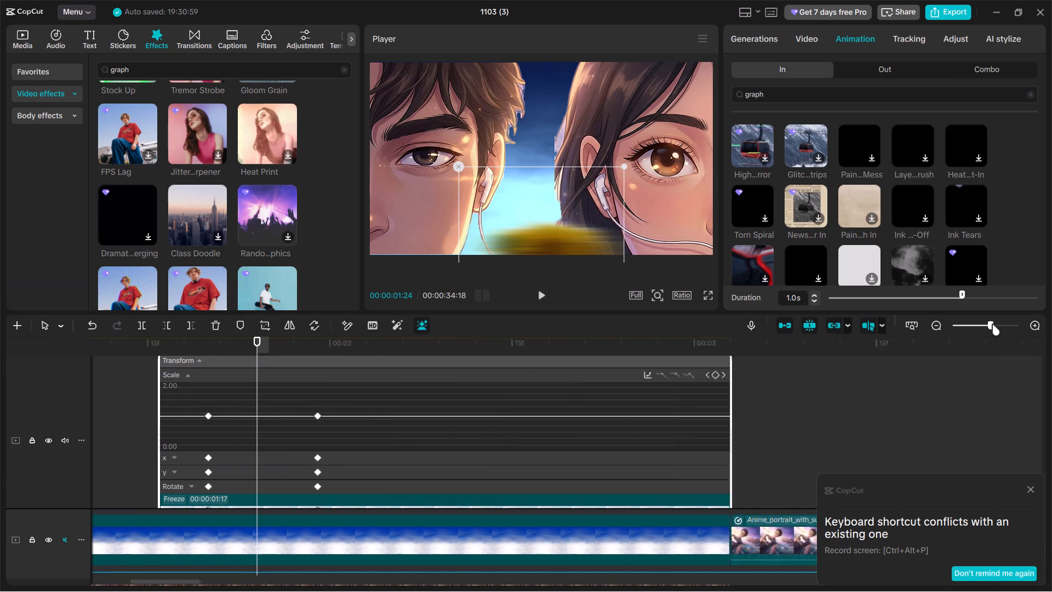
drag(992, 324, 989, 325)
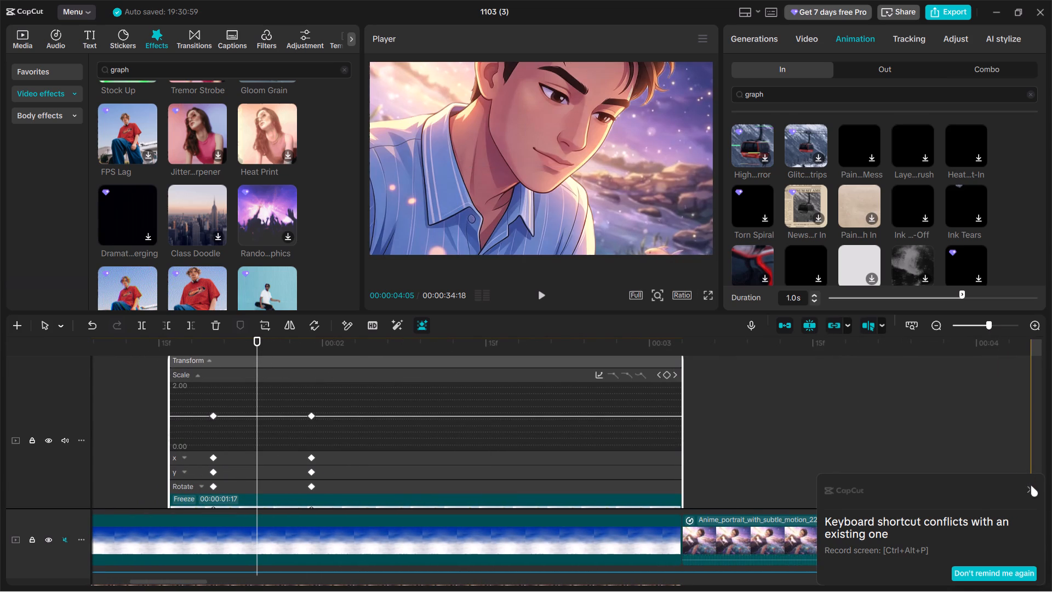
Dismiss the keyboard shortcut conflict notification.
drag(1031, 486, 1025, 485)
click(1032, 491)
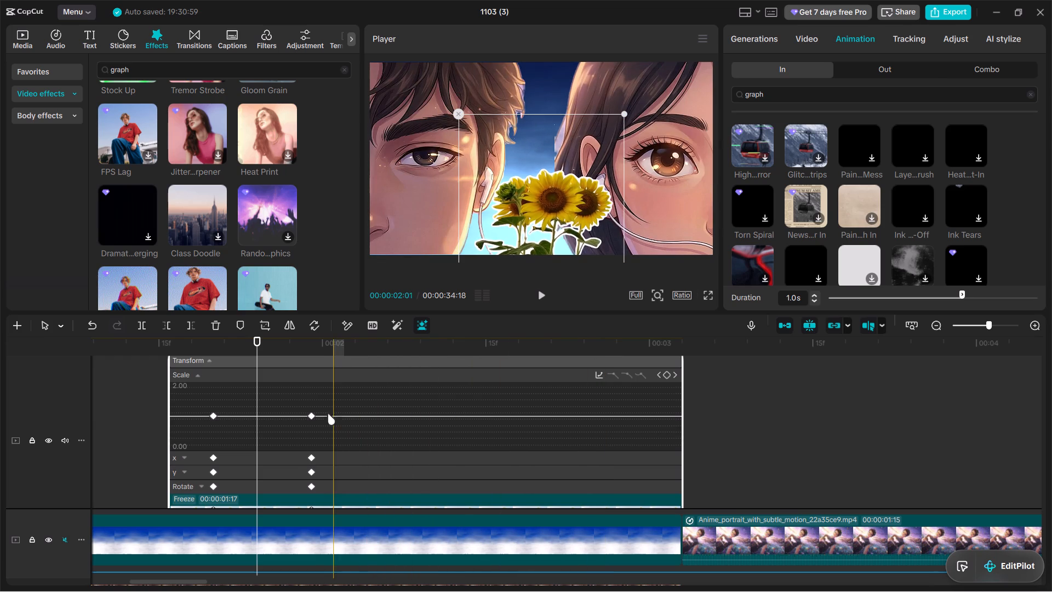
Open the Scale preset curves, try Linear, Ease In, Quad In and Cubic In between the two keyframes, and apply Quad Ease.
click(306, 402)
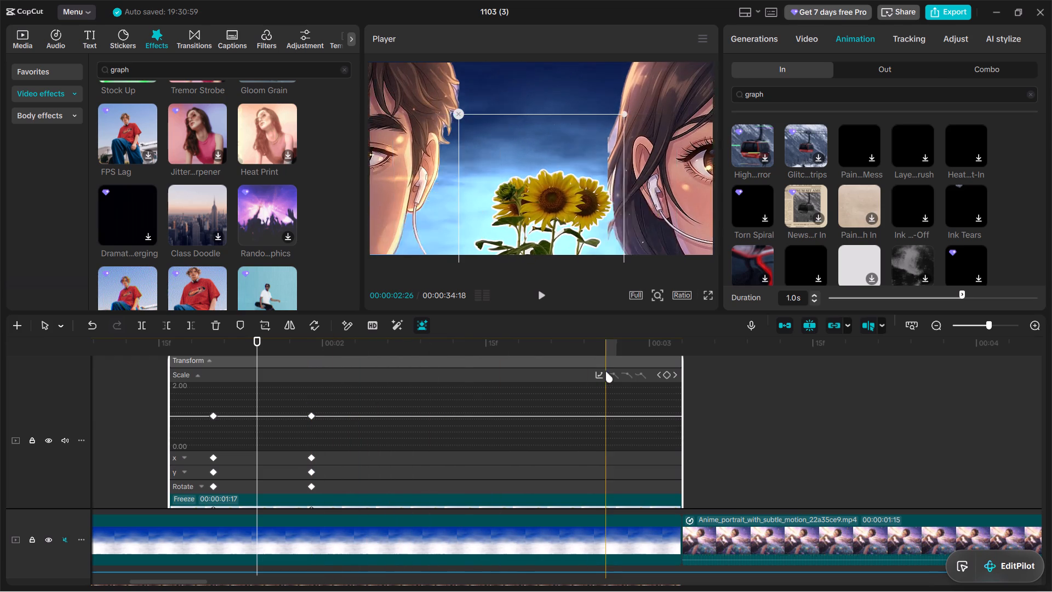
click(596, 372)
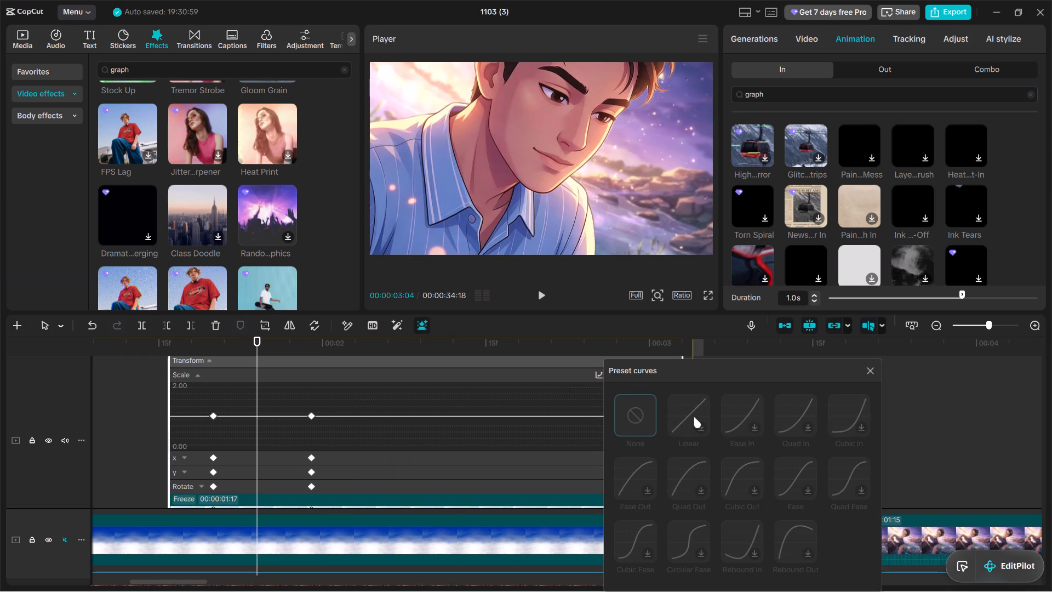
click(694, 417)
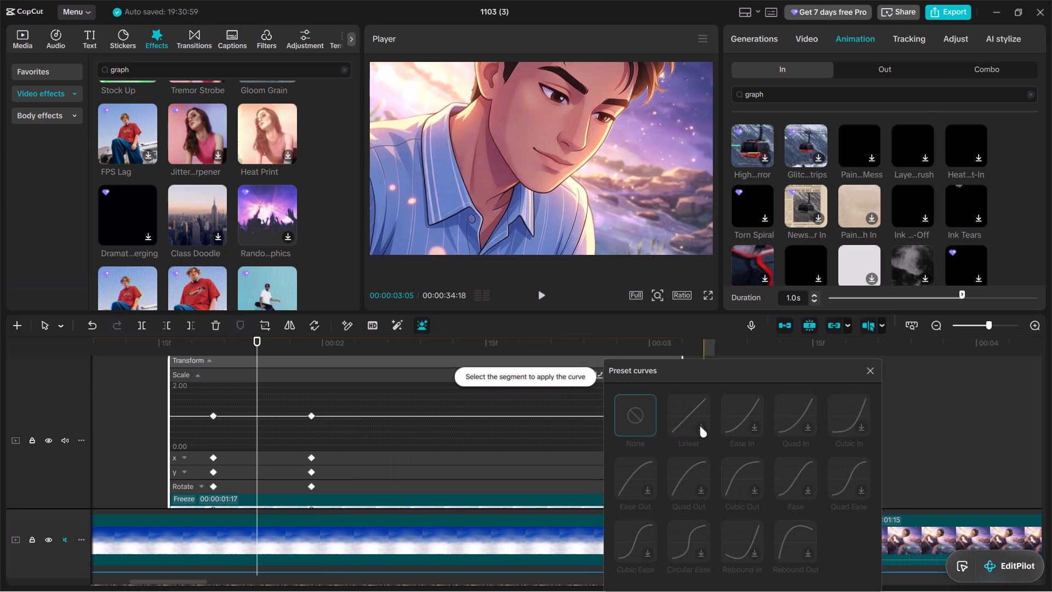
click(700, 426)
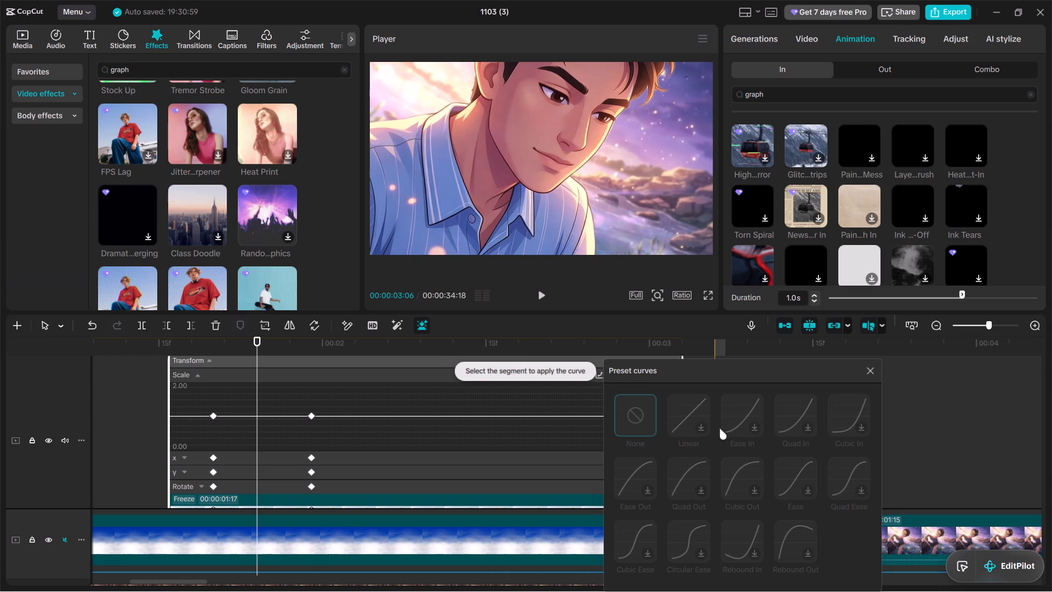
click(260, 413)
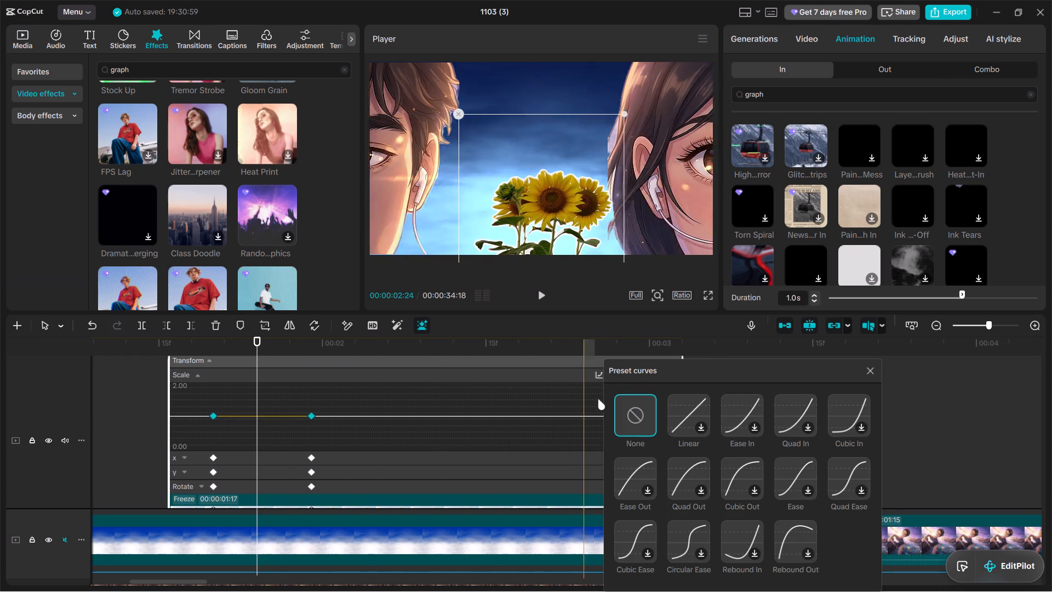
click(683, 415)
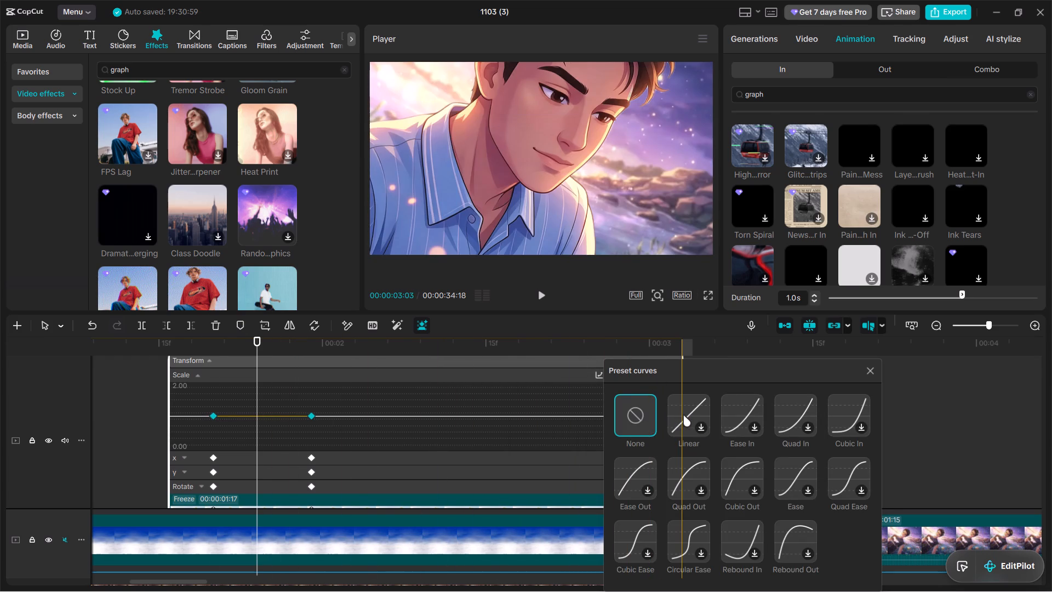
click(744, 418)
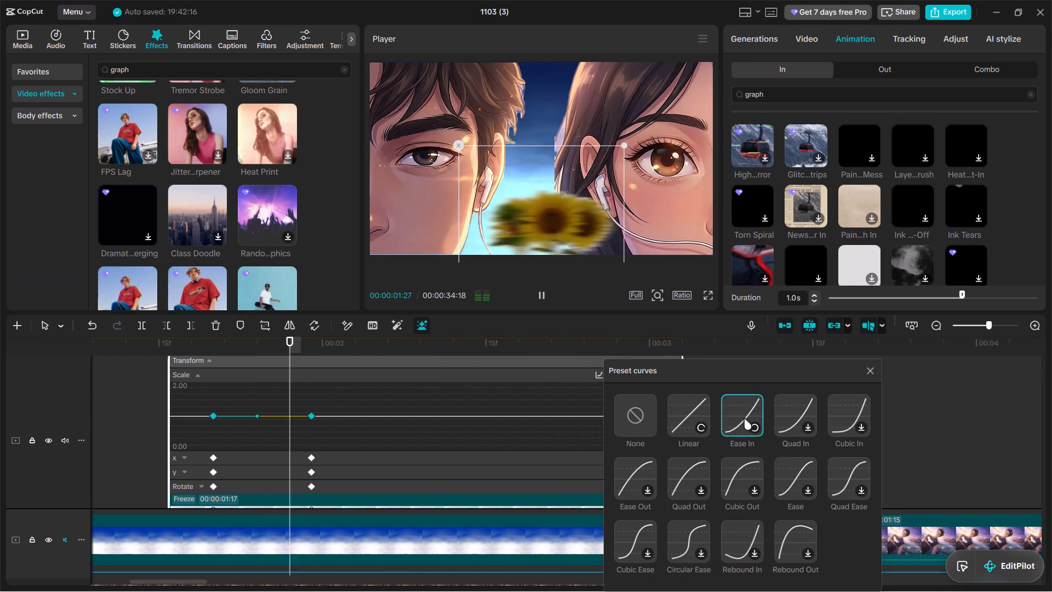
click(793, 415)
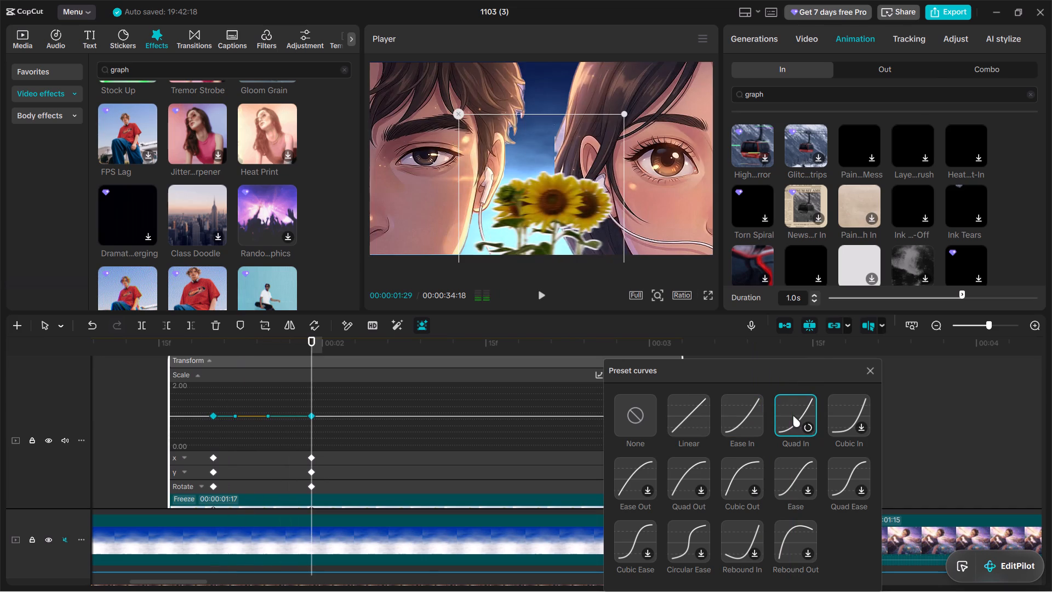
click(837, 422)
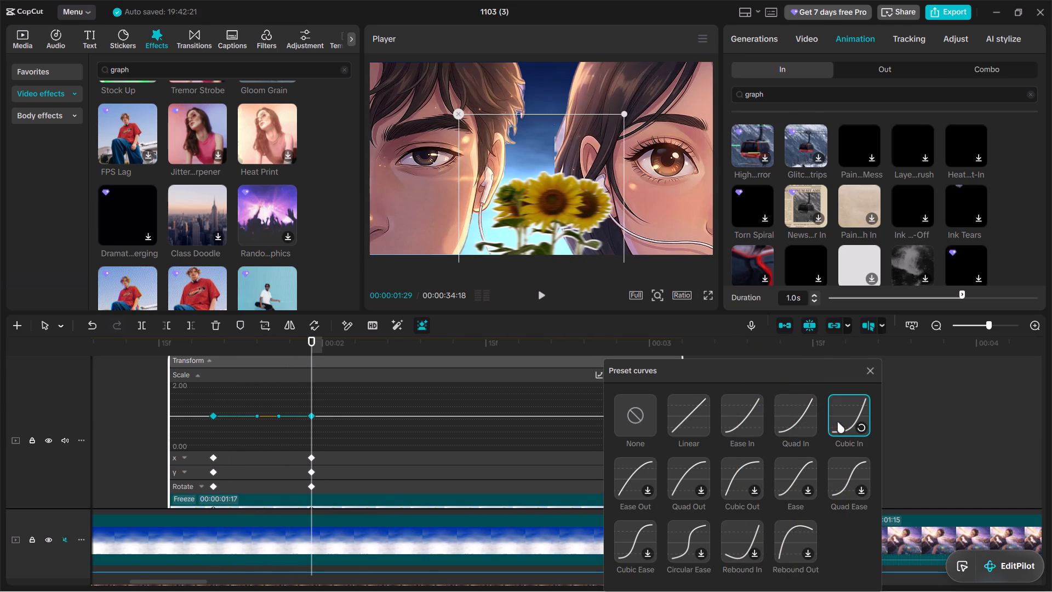
click(848, 471)
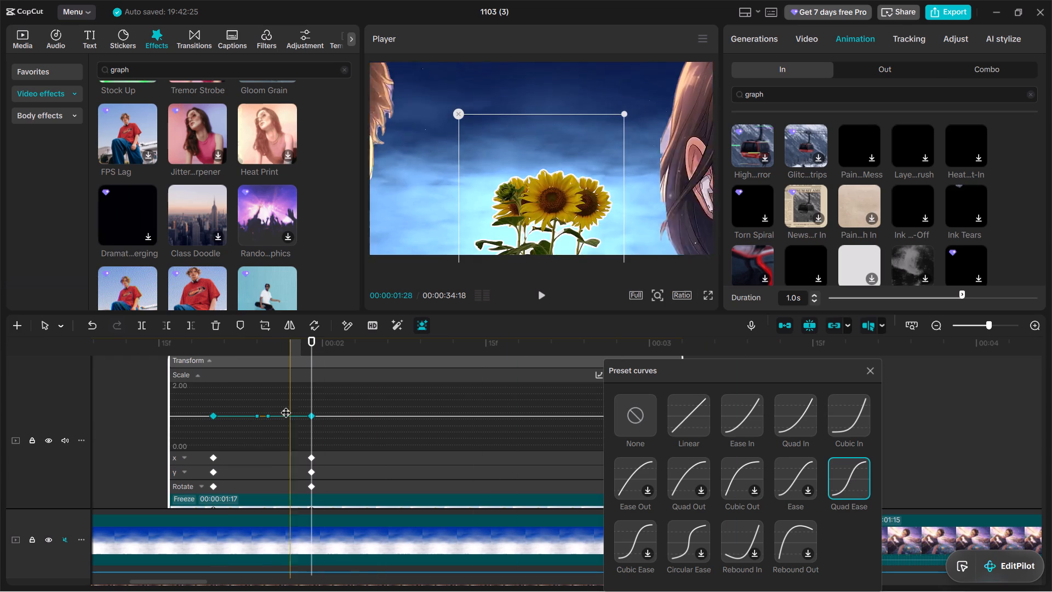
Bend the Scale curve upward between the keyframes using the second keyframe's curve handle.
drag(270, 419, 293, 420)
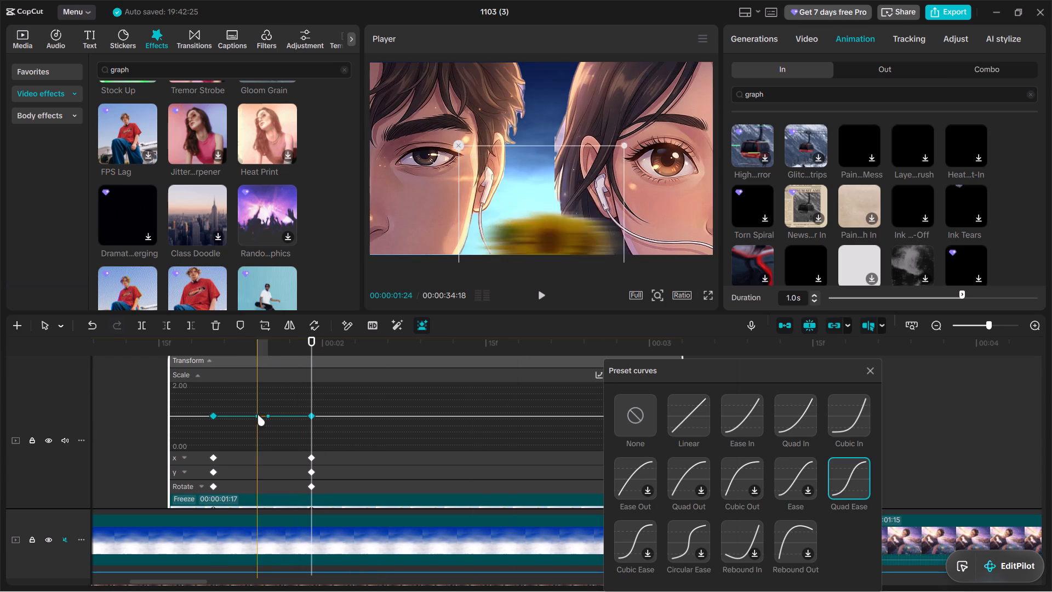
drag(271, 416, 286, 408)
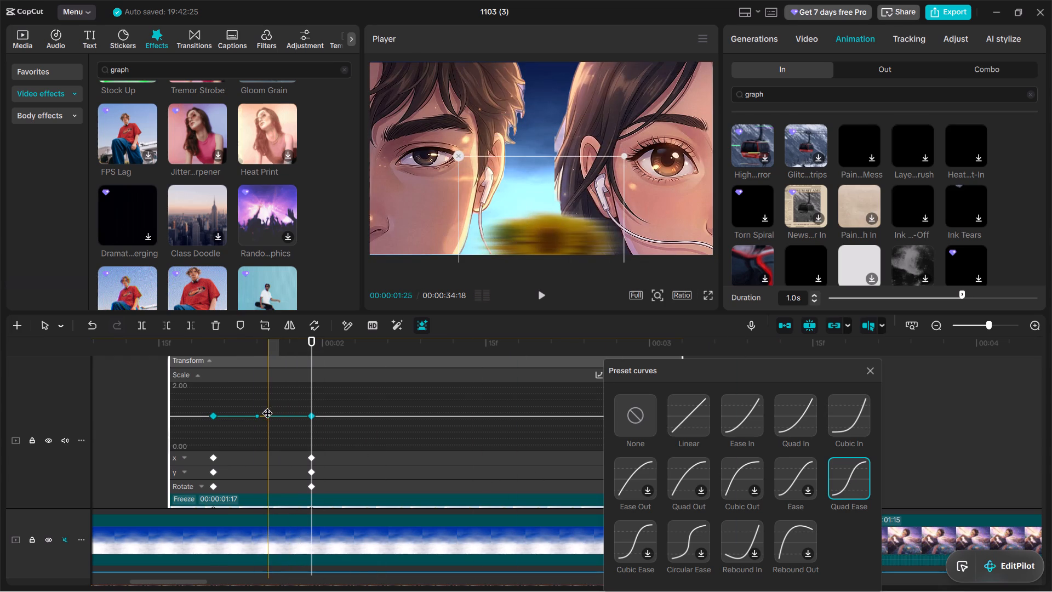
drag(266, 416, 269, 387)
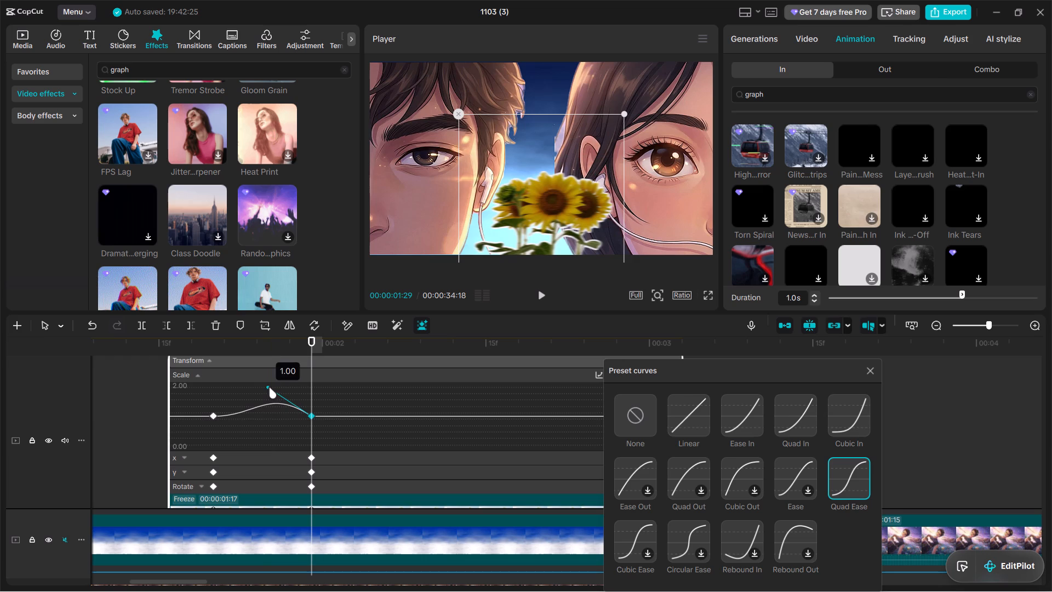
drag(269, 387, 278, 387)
Select the first Scale keyframe, try the Quad Ease preset on its segment, and apply Circular Ease.
click(214, 419)
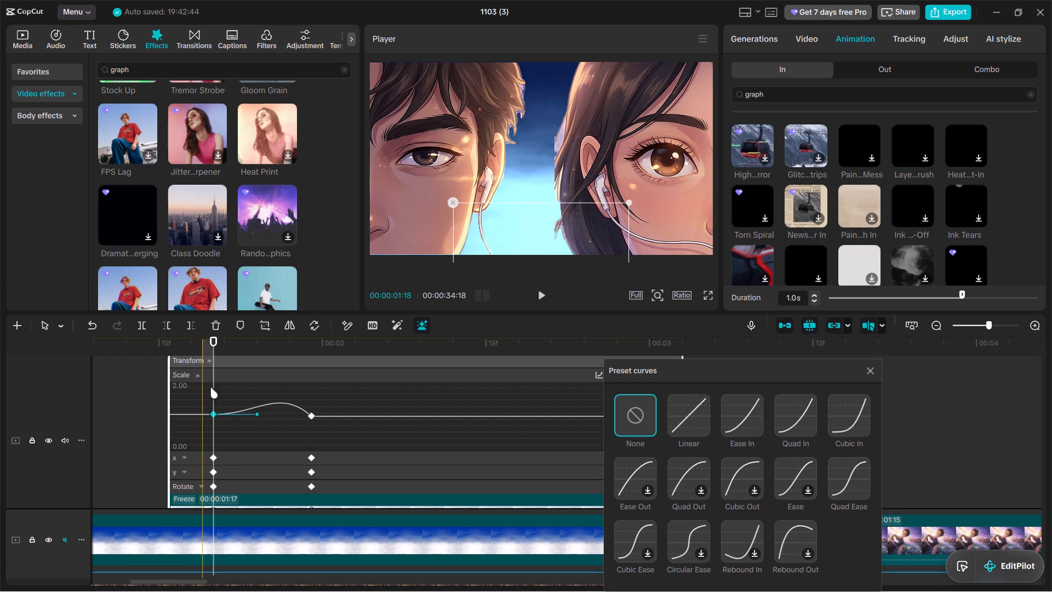
click(859, 470)
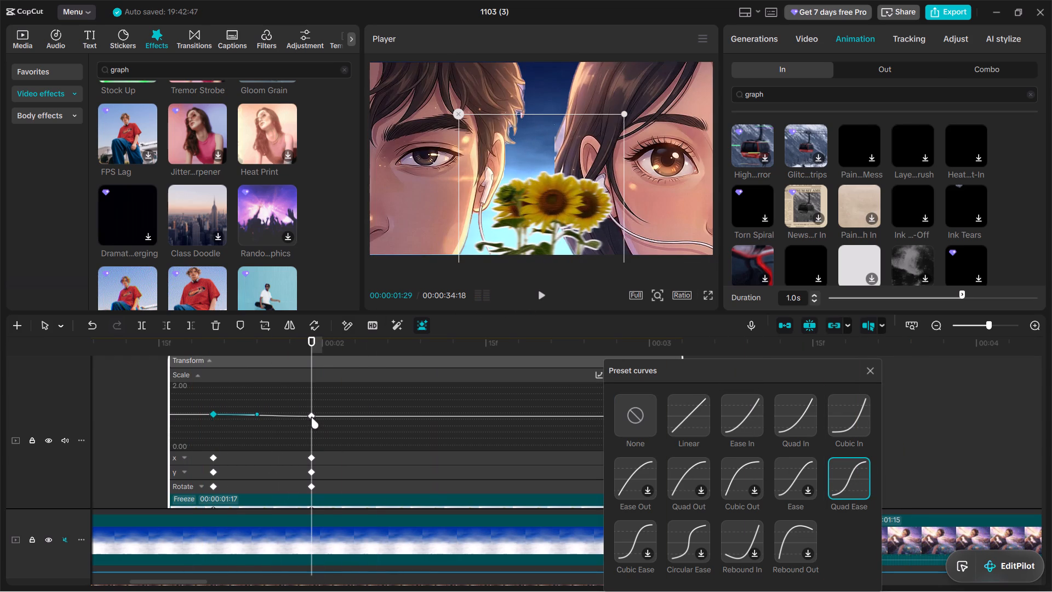
click(689, 550)
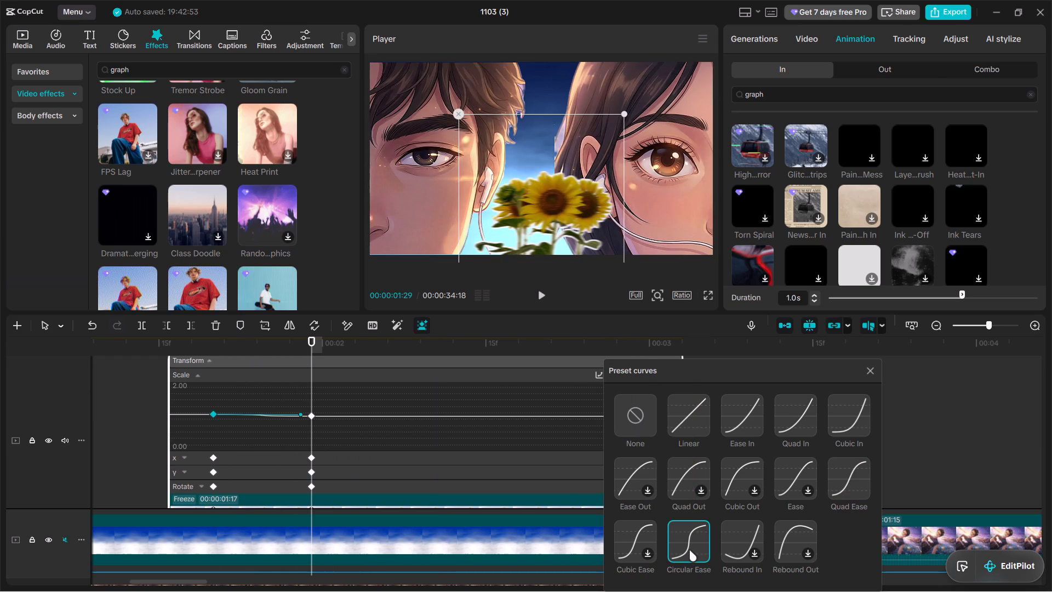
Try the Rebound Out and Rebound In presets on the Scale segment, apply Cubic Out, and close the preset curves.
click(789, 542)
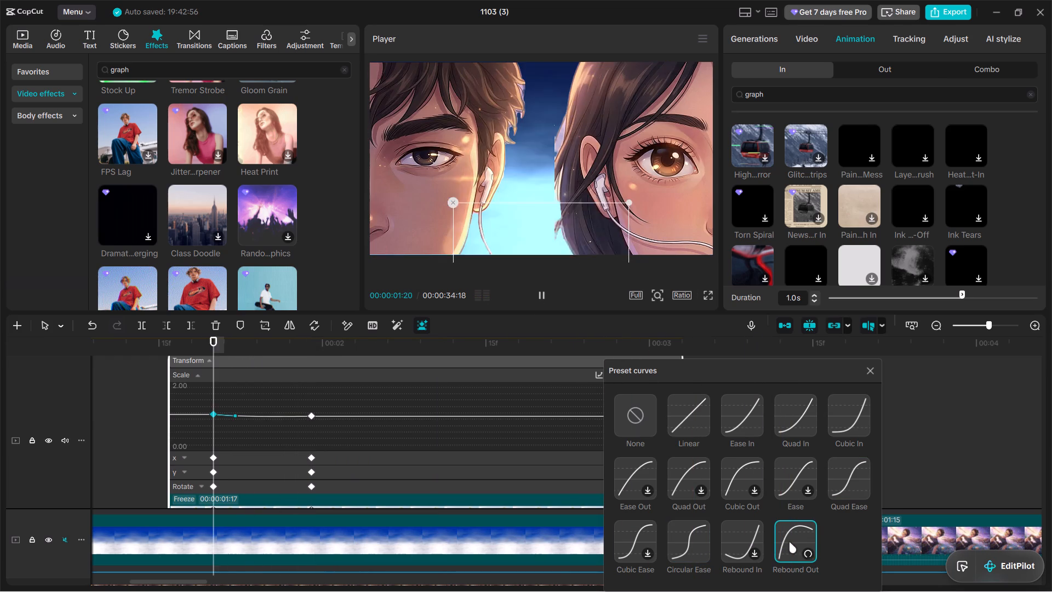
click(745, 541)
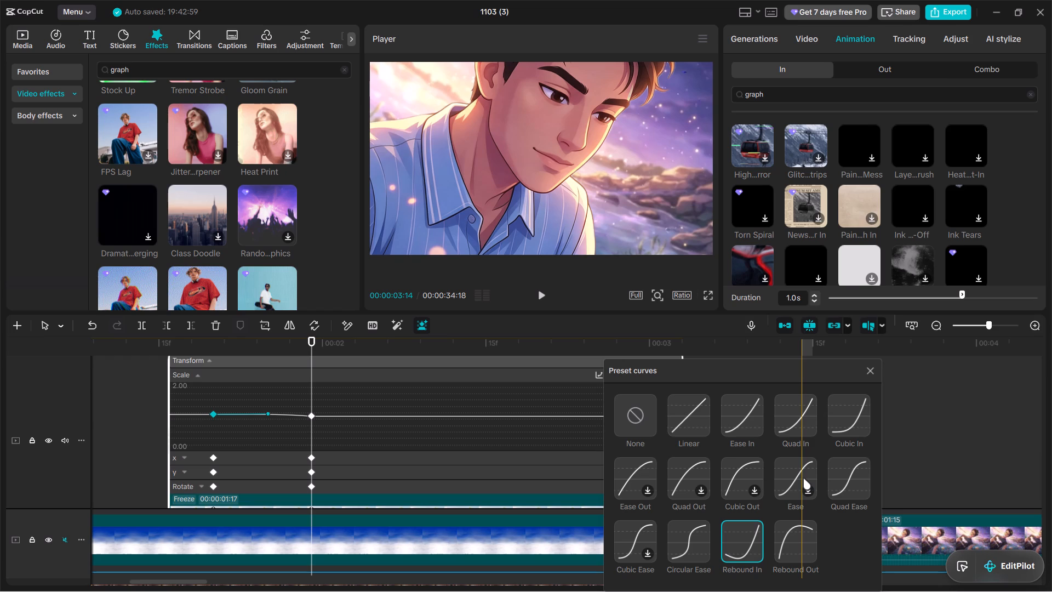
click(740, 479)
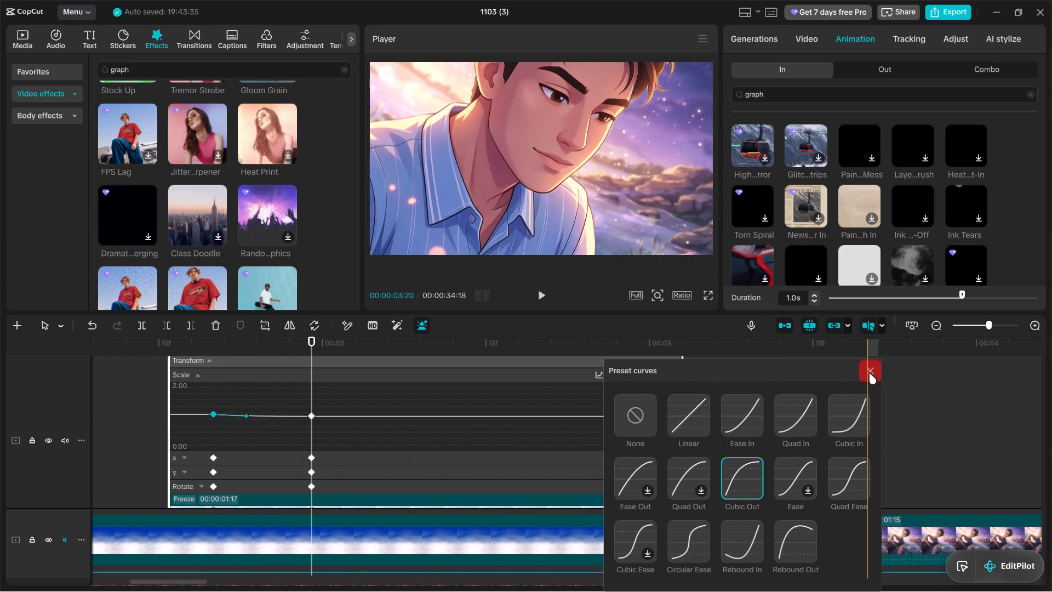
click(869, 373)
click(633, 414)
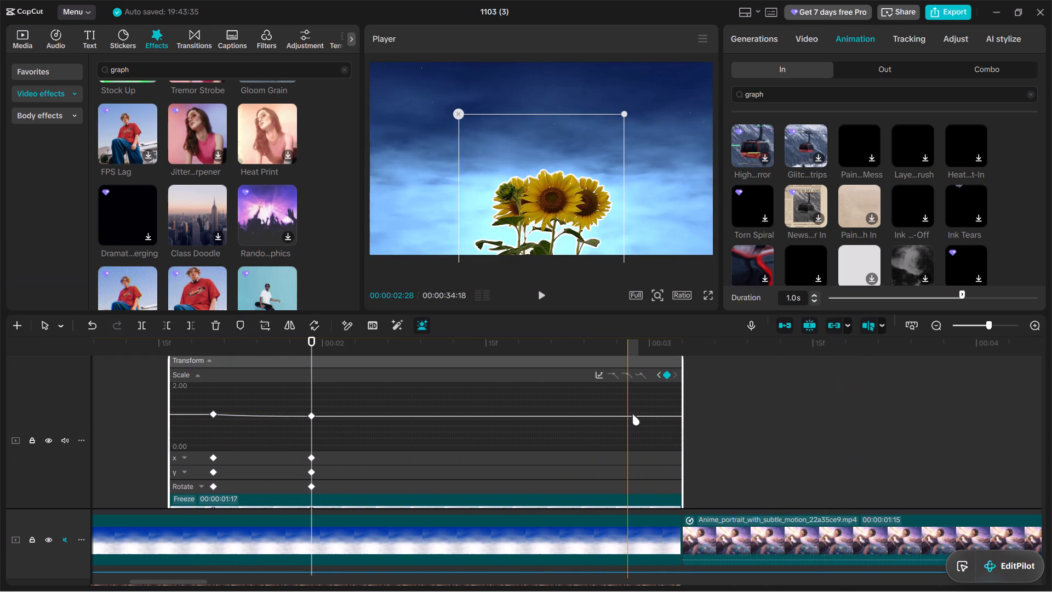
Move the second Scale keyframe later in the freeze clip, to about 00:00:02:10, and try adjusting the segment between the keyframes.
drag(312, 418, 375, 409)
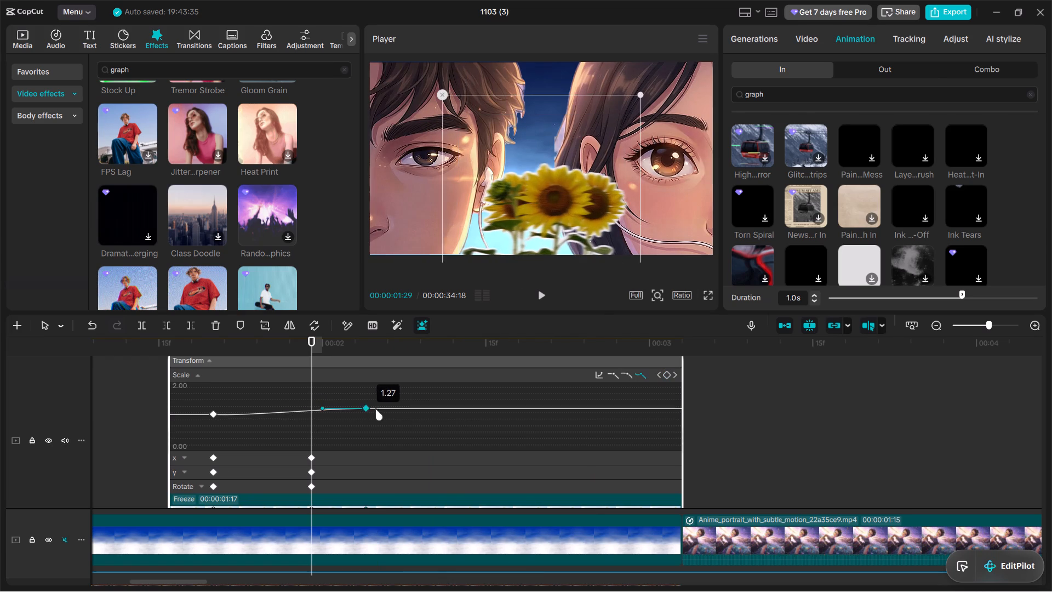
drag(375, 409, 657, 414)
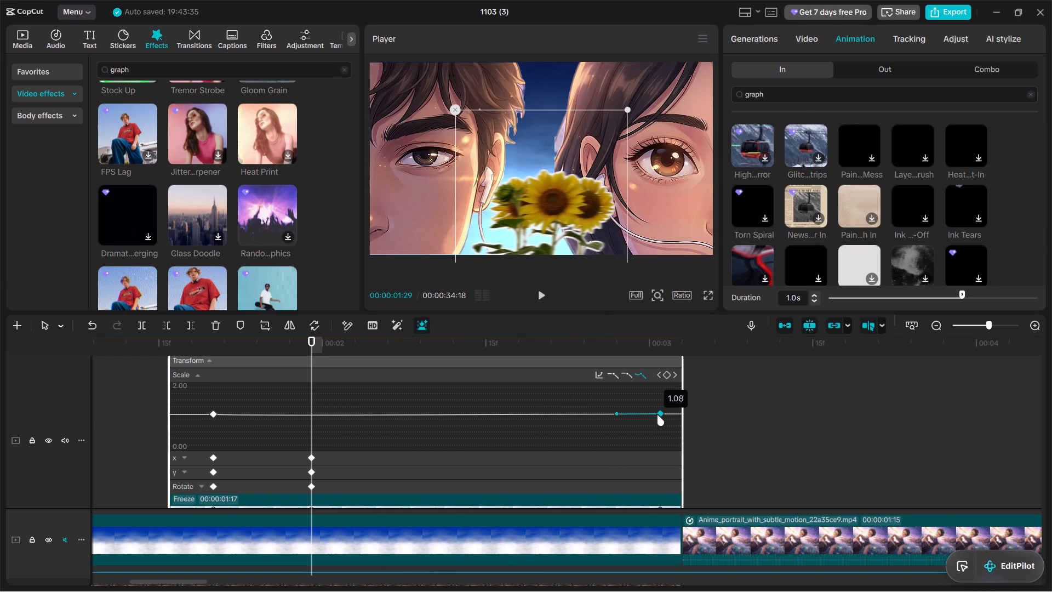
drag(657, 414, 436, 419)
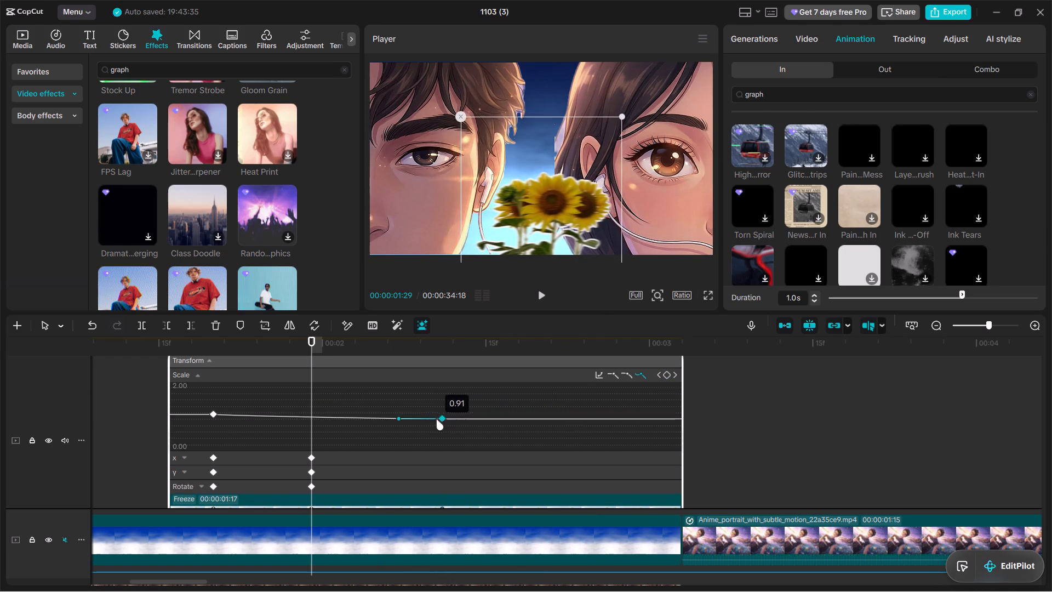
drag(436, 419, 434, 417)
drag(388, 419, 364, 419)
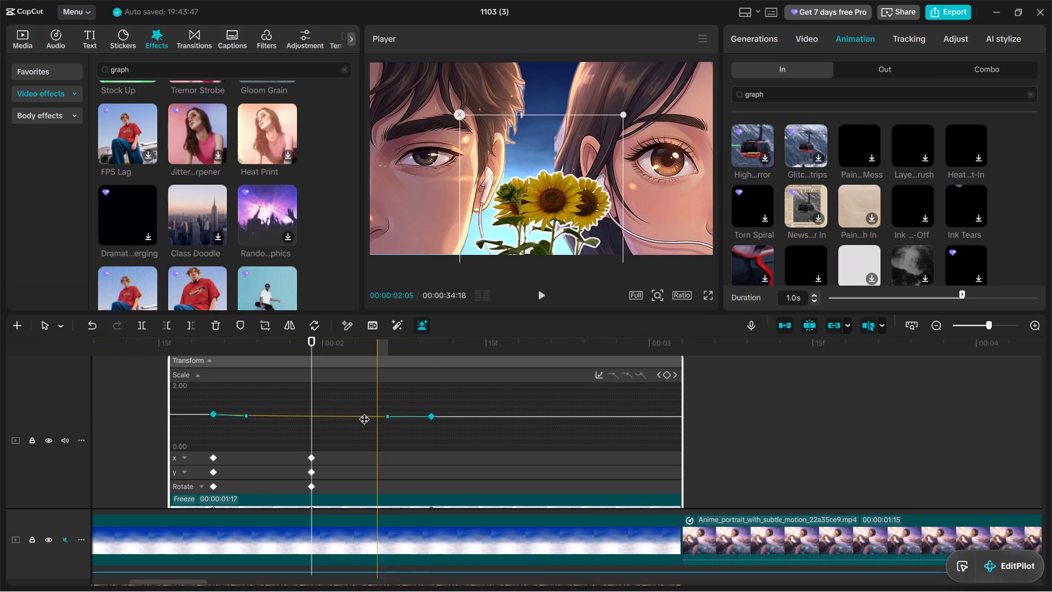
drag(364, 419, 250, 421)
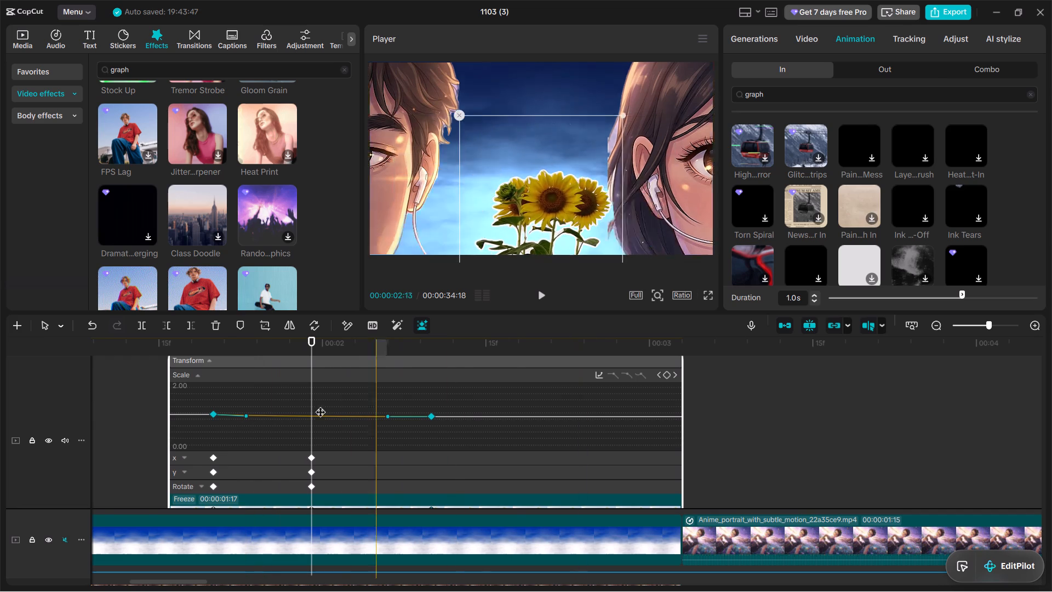
Play back the sunflower overlay's entrance to review the lengthened scale animation, and return the playhead near the clip's start.
click(105, 420)
click(540, 299)
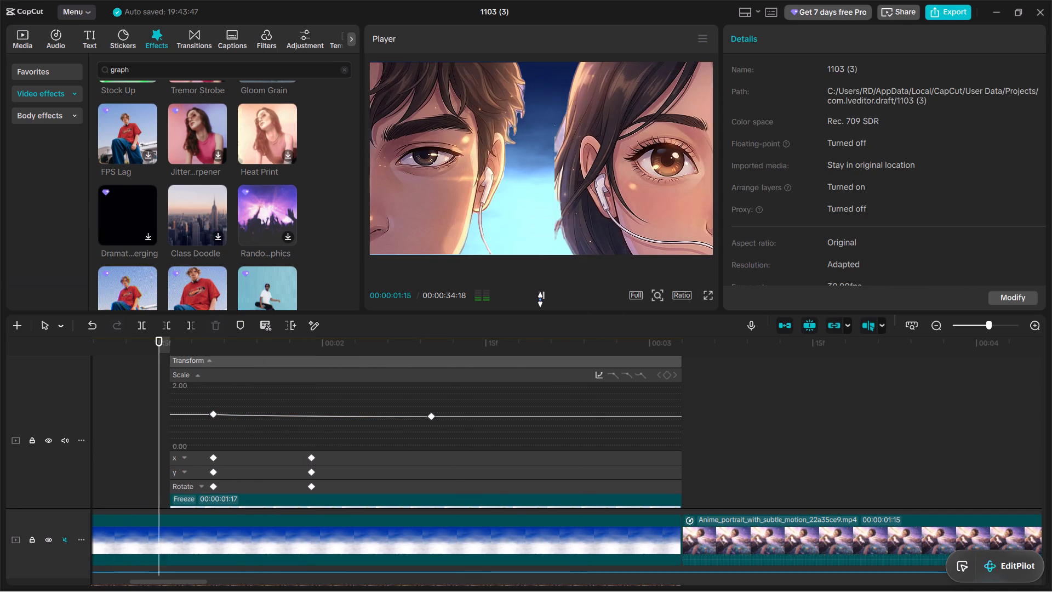
click(540, 299)
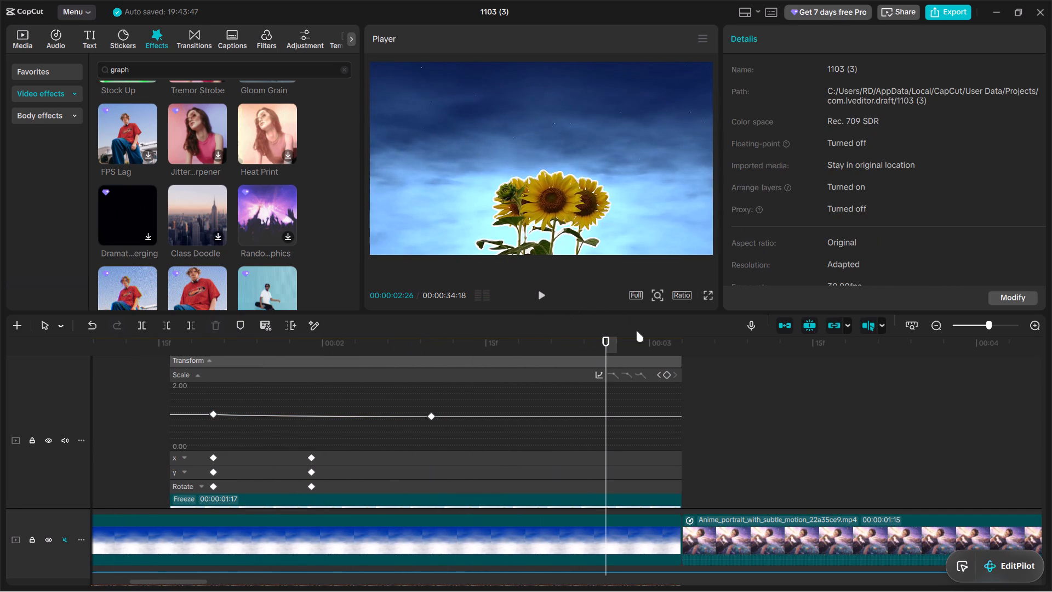
drag(602, 341, 178, 387)
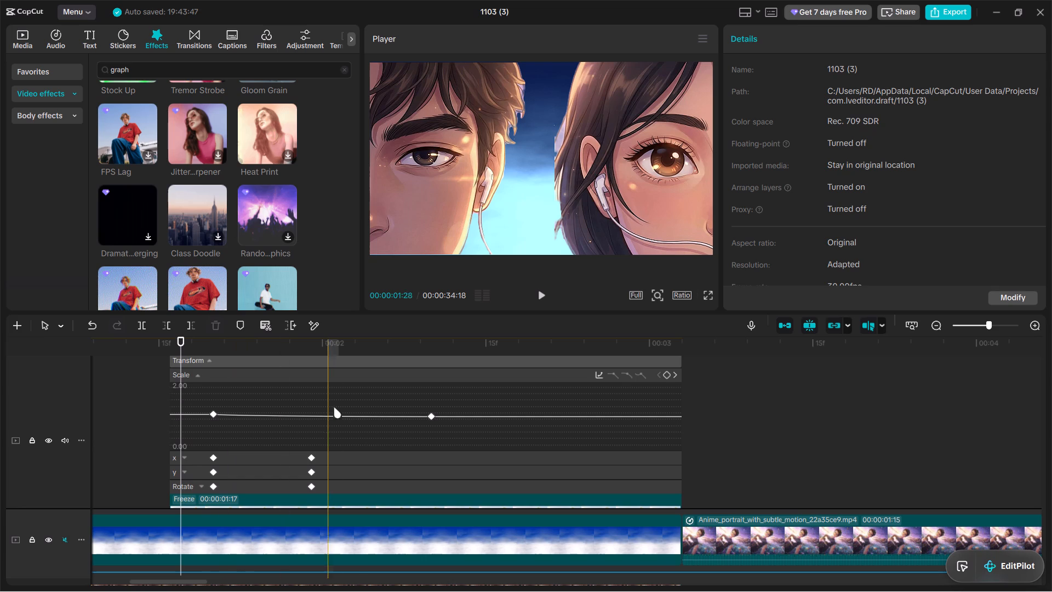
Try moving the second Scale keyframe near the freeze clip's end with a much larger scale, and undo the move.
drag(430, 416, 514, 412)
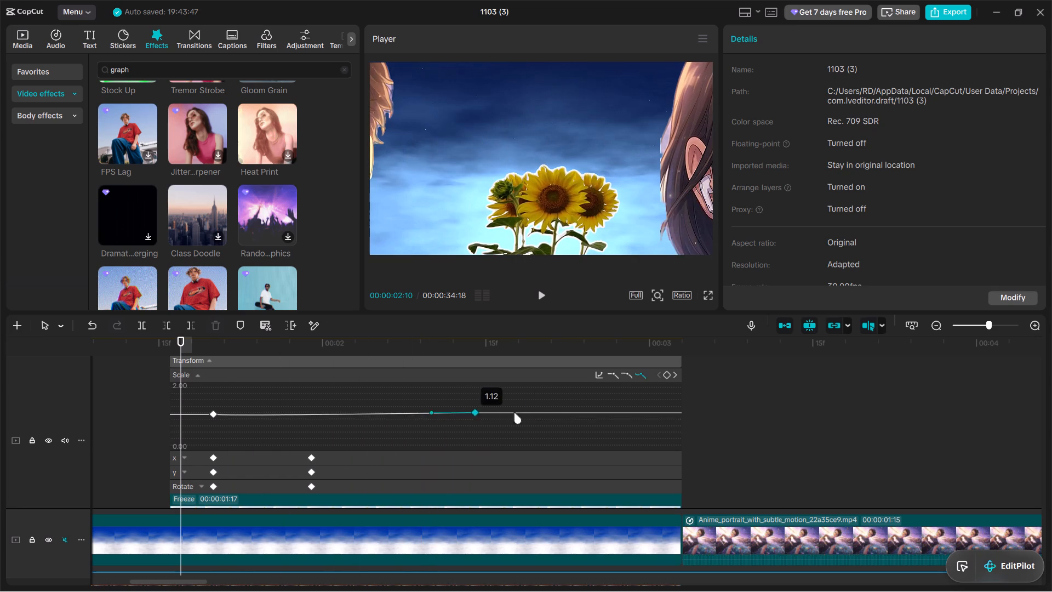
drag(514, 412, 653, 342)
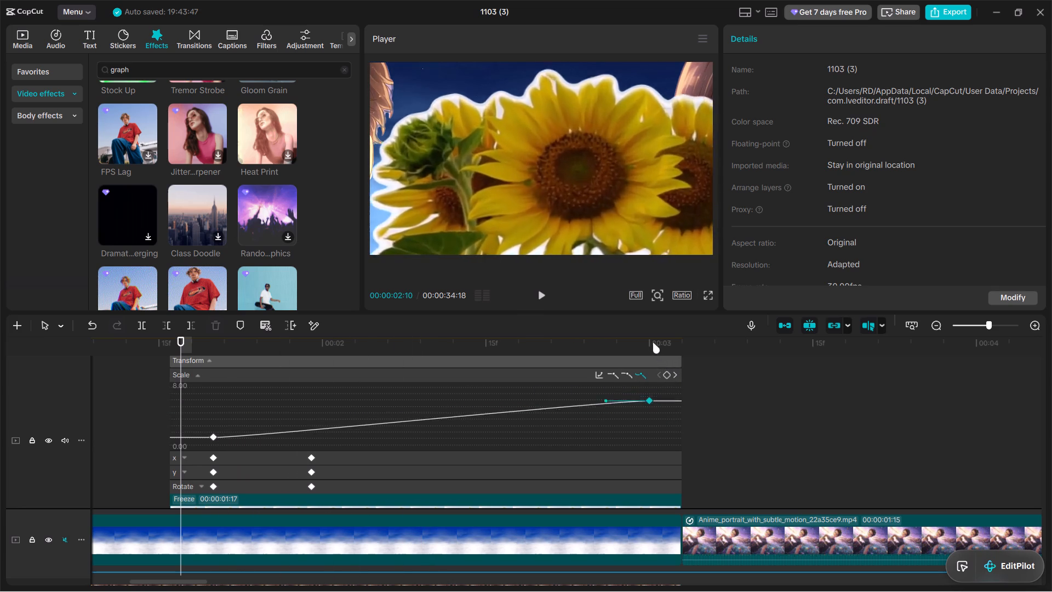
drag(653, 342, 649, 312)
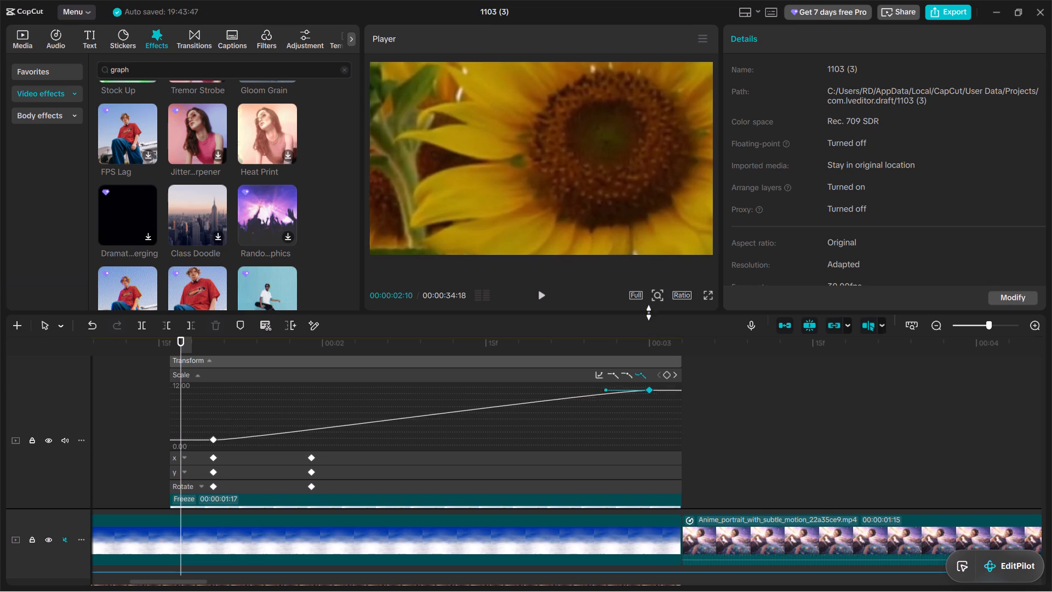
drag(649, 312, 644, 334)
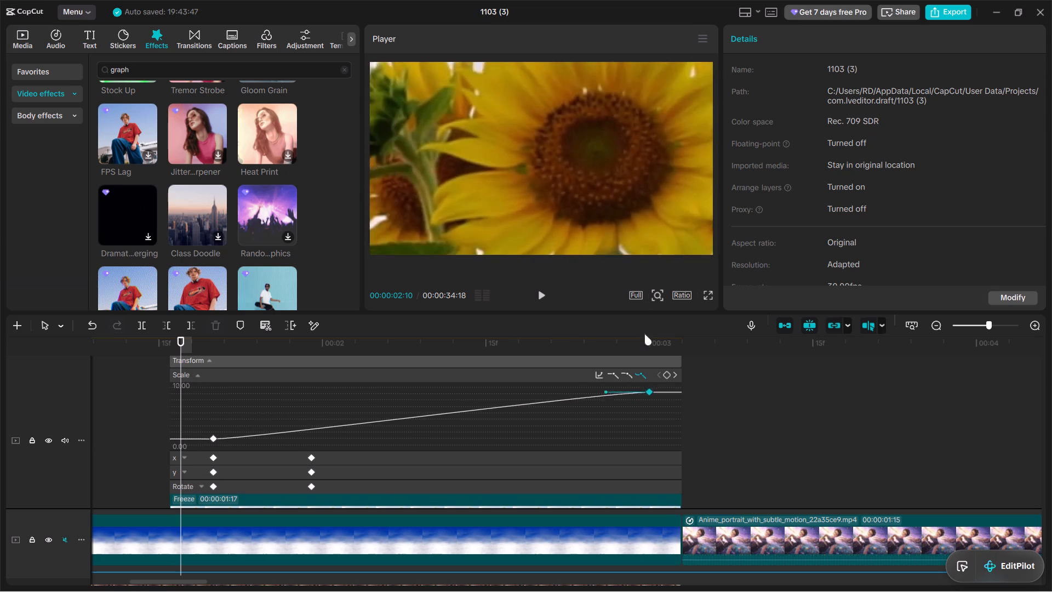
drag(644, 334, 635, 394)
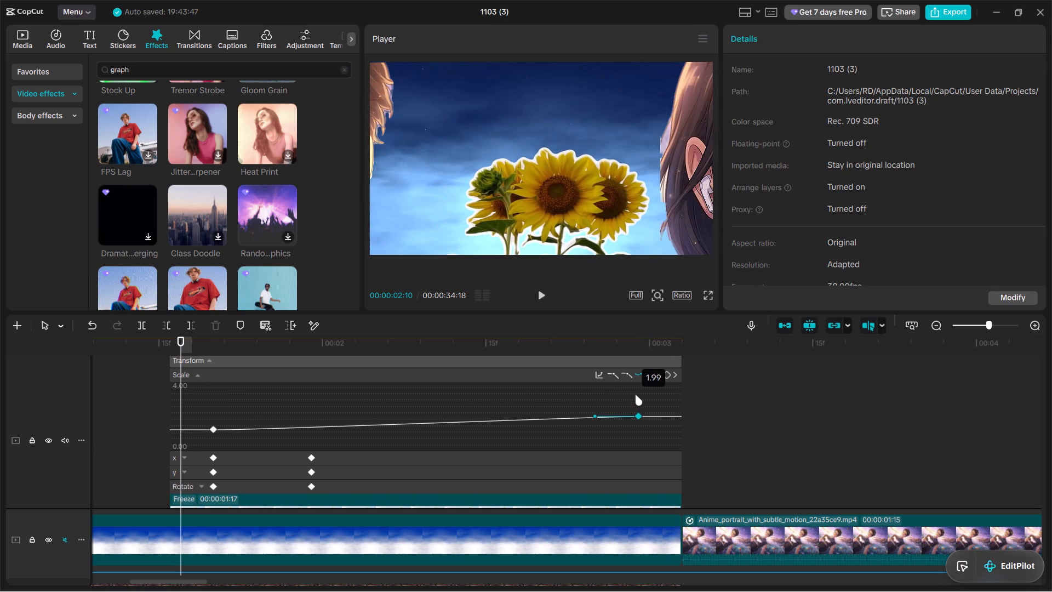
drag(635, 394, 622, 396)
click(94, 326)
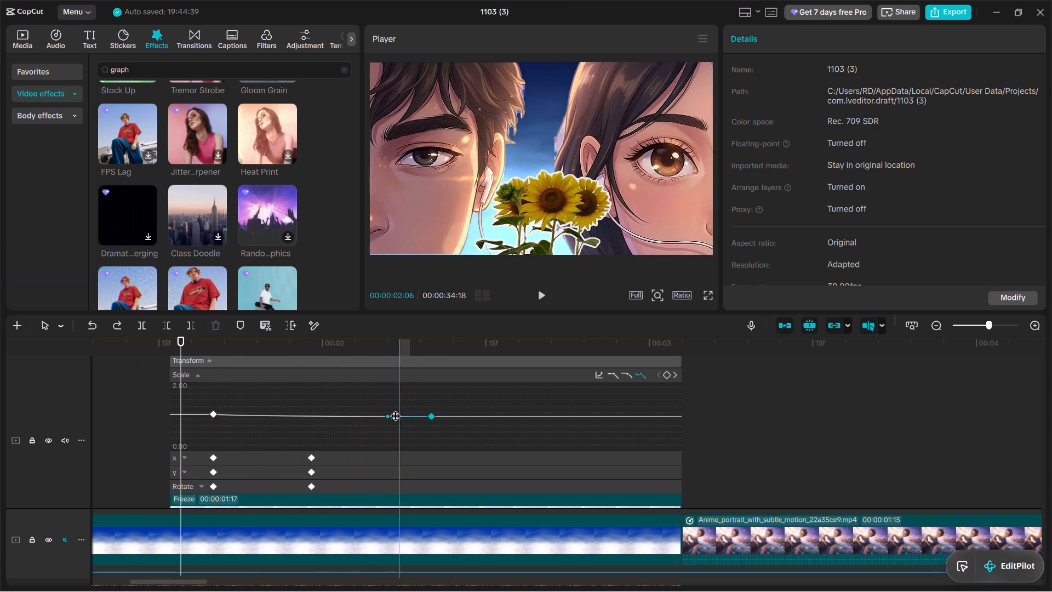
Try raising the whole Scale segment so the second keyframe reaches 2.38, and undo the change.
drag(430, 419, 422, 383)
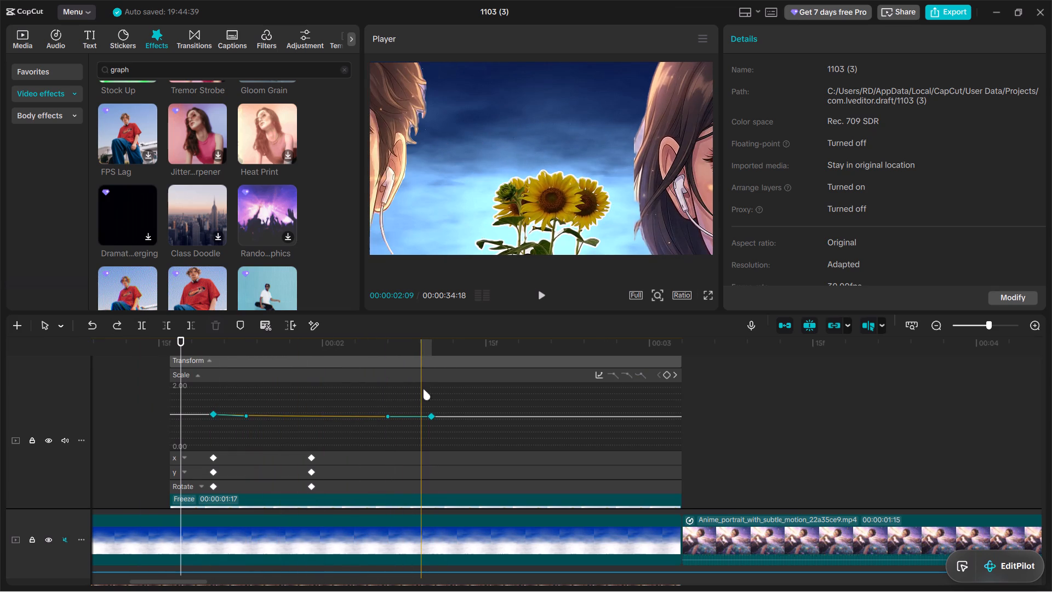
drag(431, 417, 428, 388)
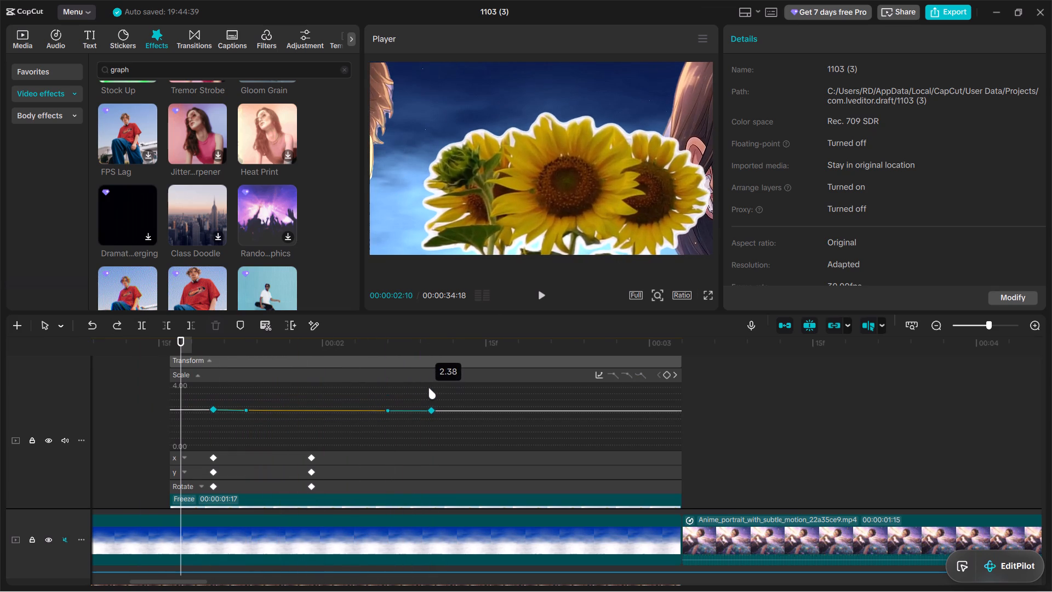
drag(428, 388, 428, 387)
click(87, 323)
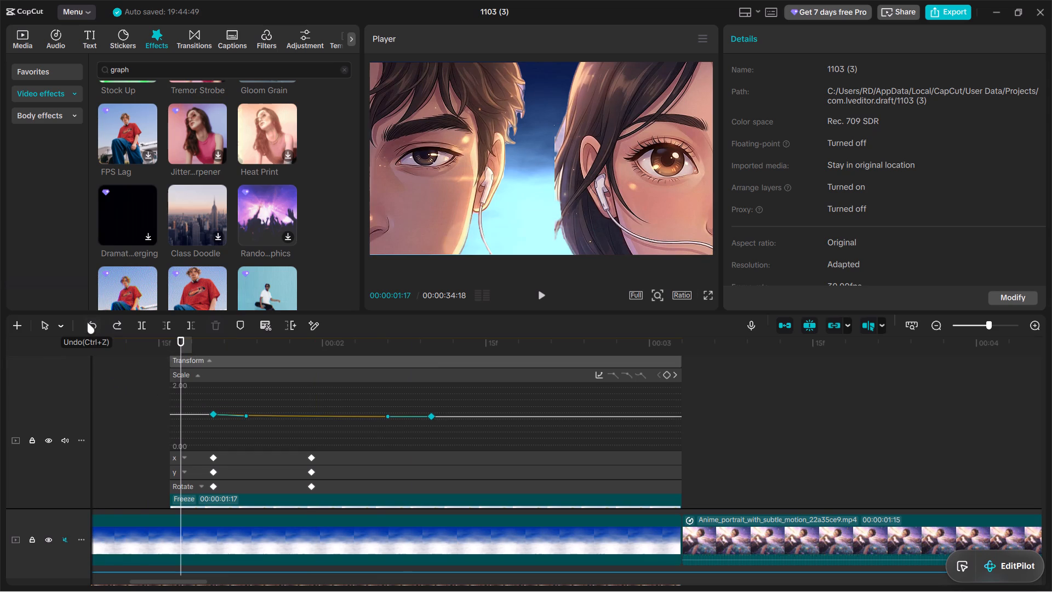
Play back the sunflower overlay's entrance again to check the scale motion.
click(147, 396)
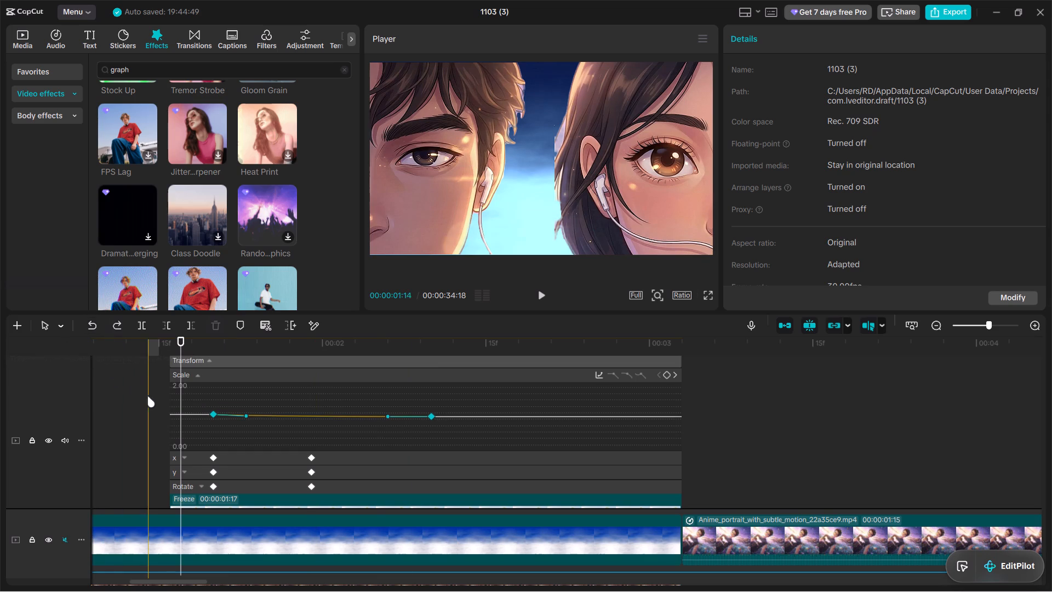
click(541, 296)
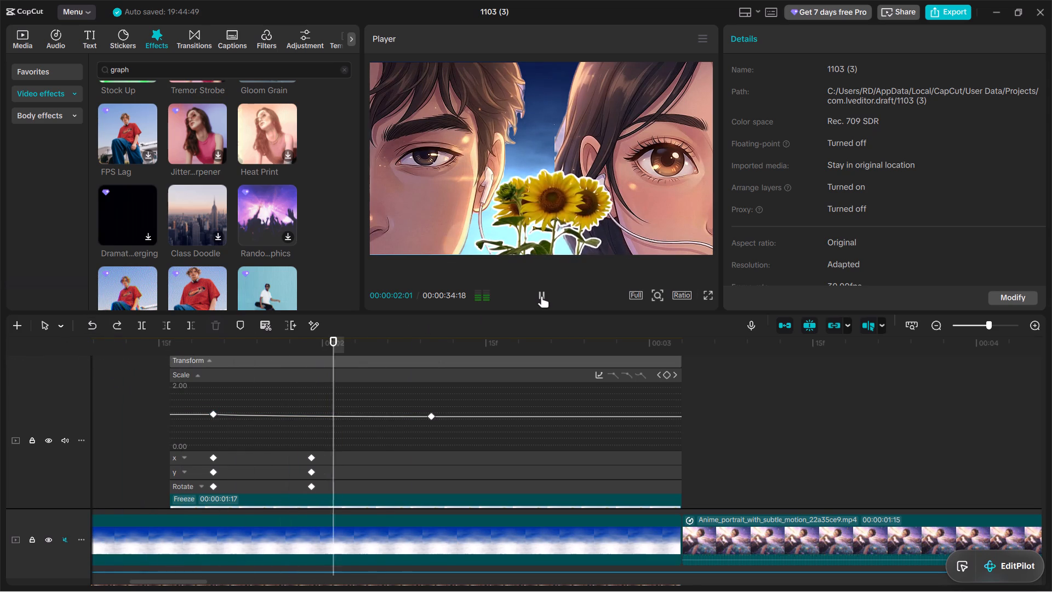
click(541, 296)
Undo the Scale keyframe move, the curve presets and the curve bend until the Scale line is flat between the keyframes.
click(93, 331)
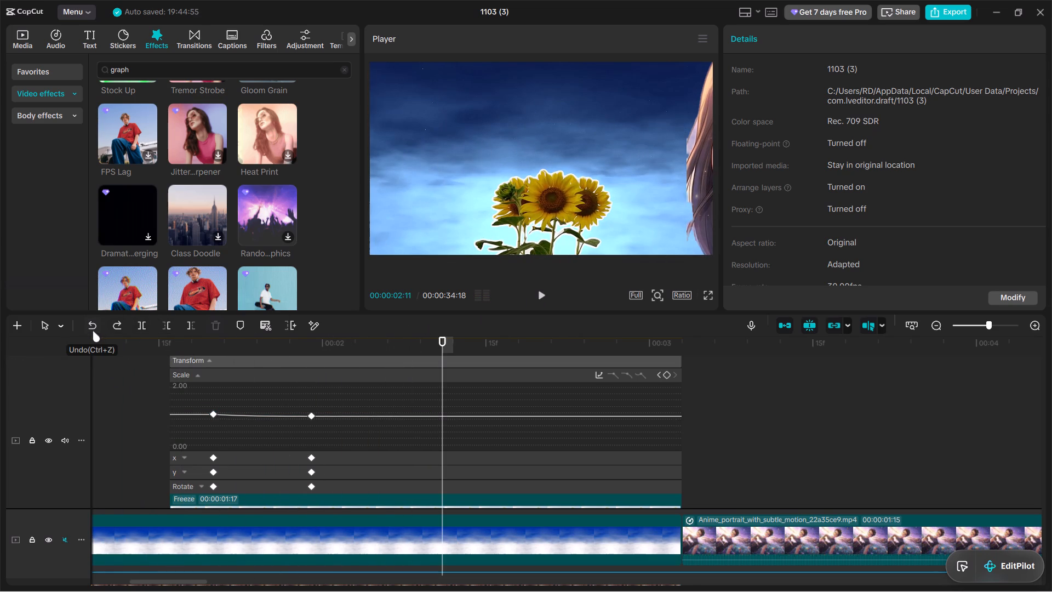
click(121, 325)
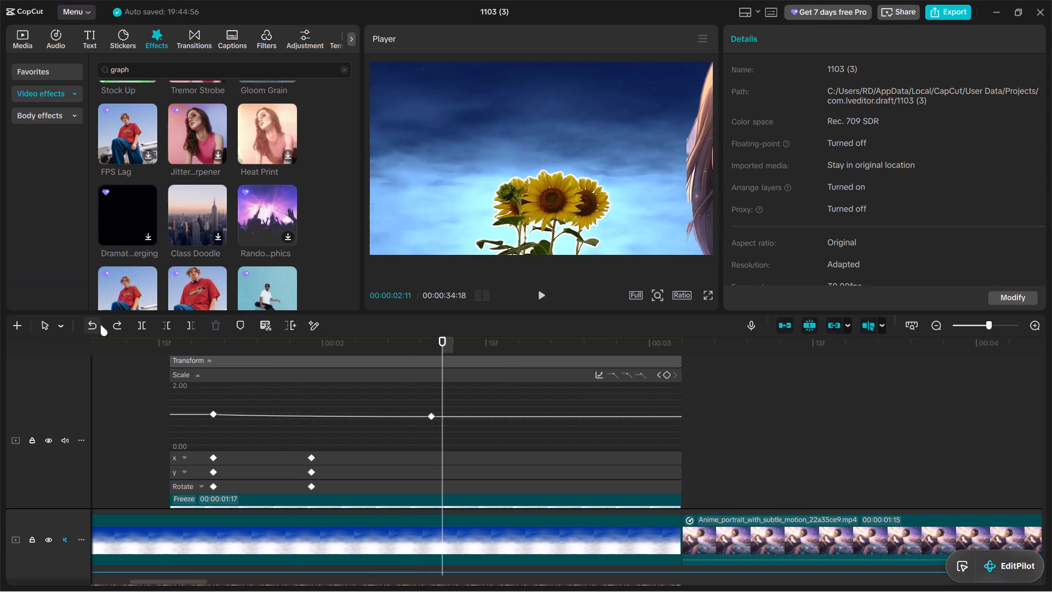
click(97, 325)
click(97, 325)
click(97, 325)
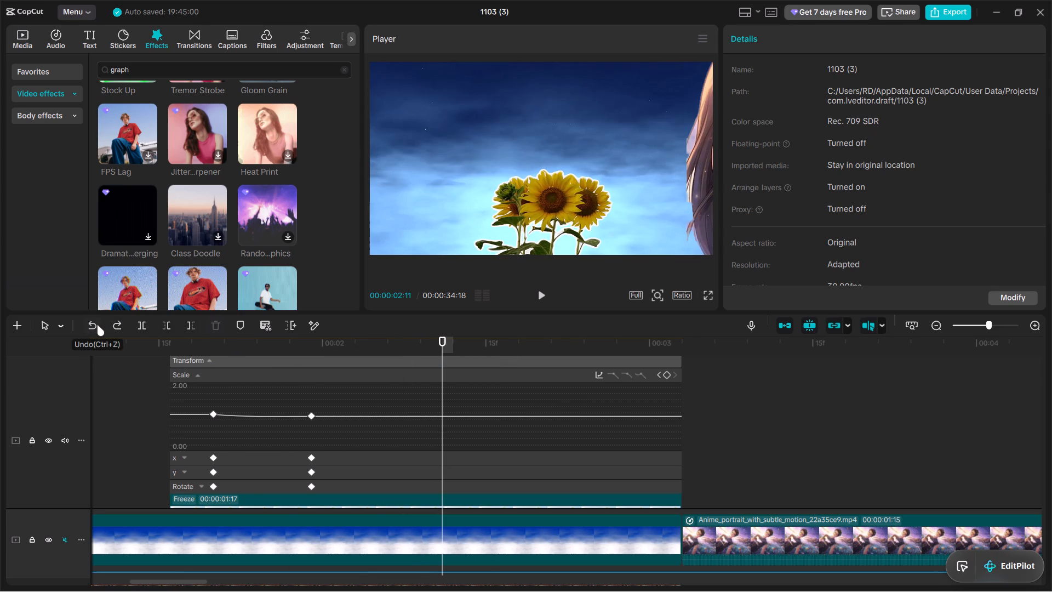
click(97, 325)
triple_click(97, 325)
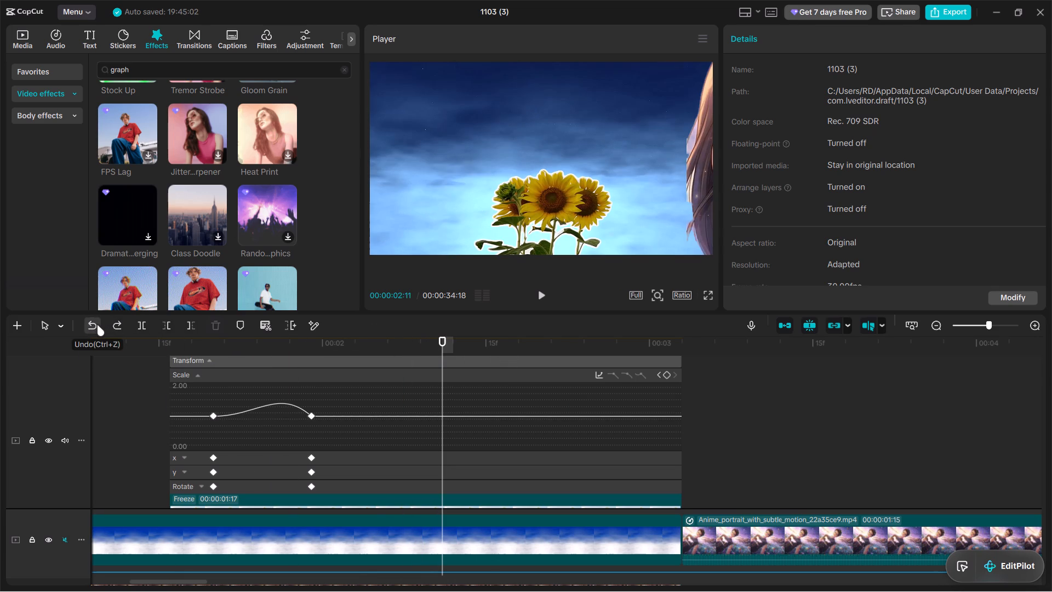
double_click(97, 325)
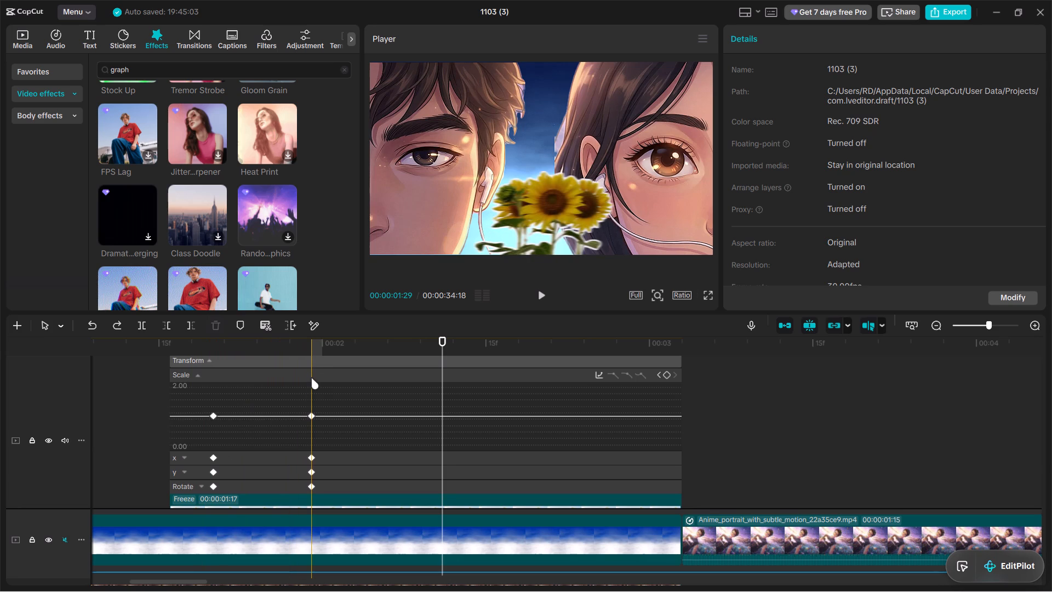
Select the second Scale keyframe and set its interpolation to Free curve.
click(313, 415)
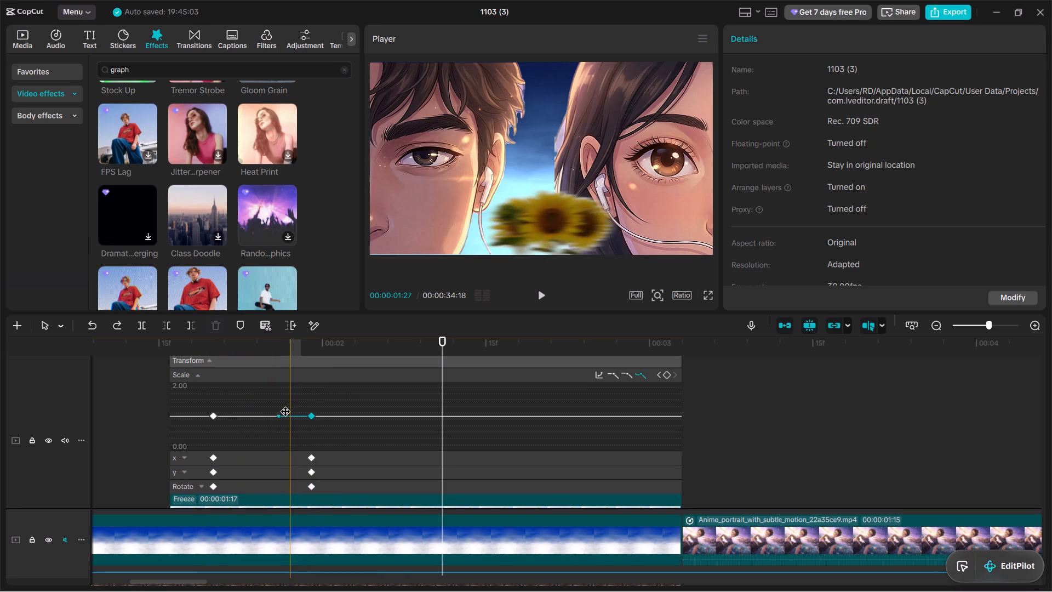
click(279, 416)
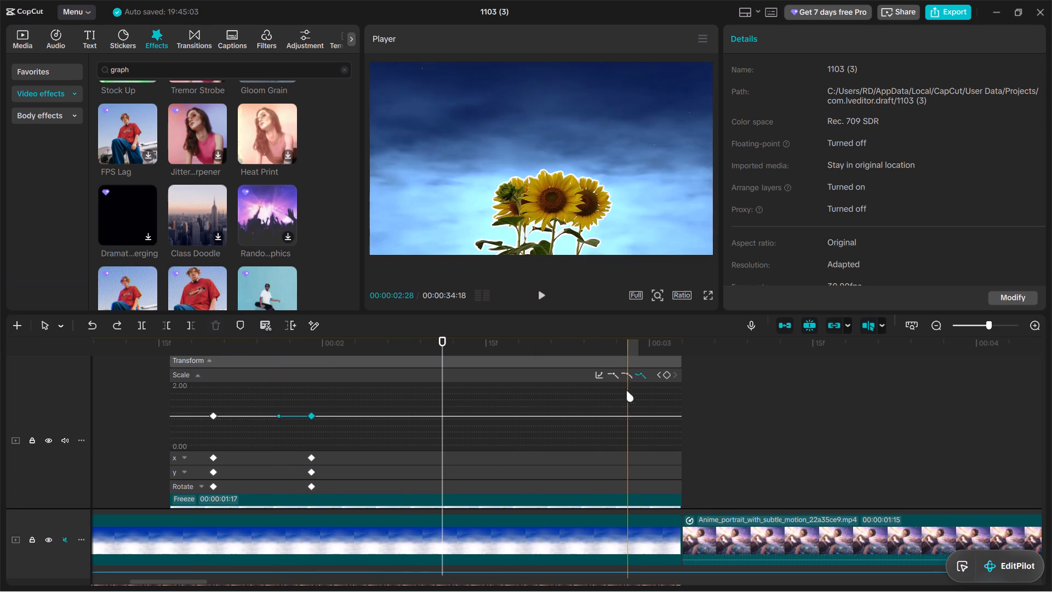
click(637, 372)
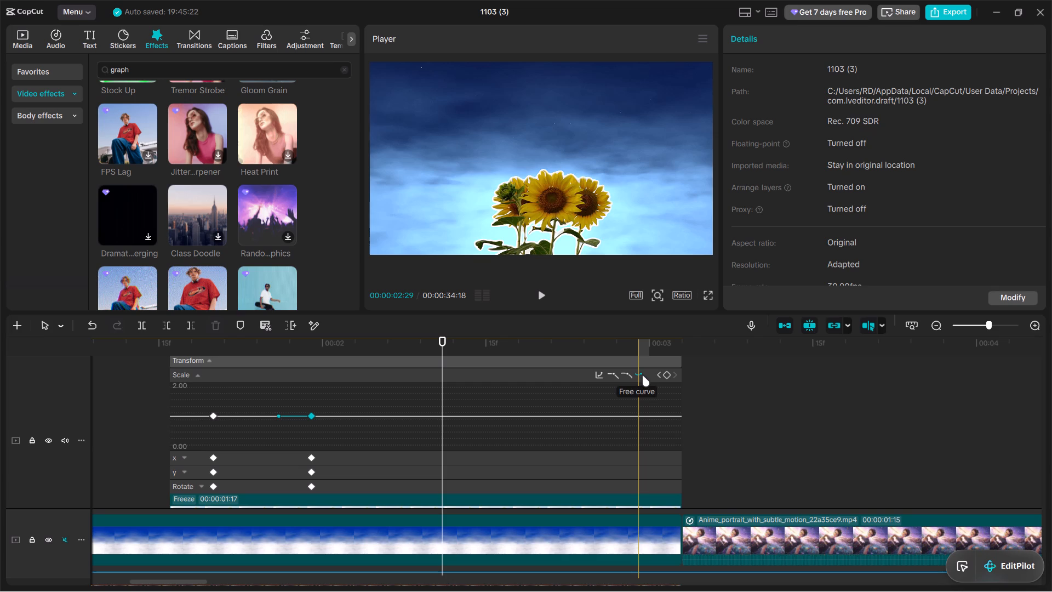
click(639, 375)
Apply the Cubic Out preset curve to the sunflower freeze's Scale segment between its two keyframes.
click(593, 373)
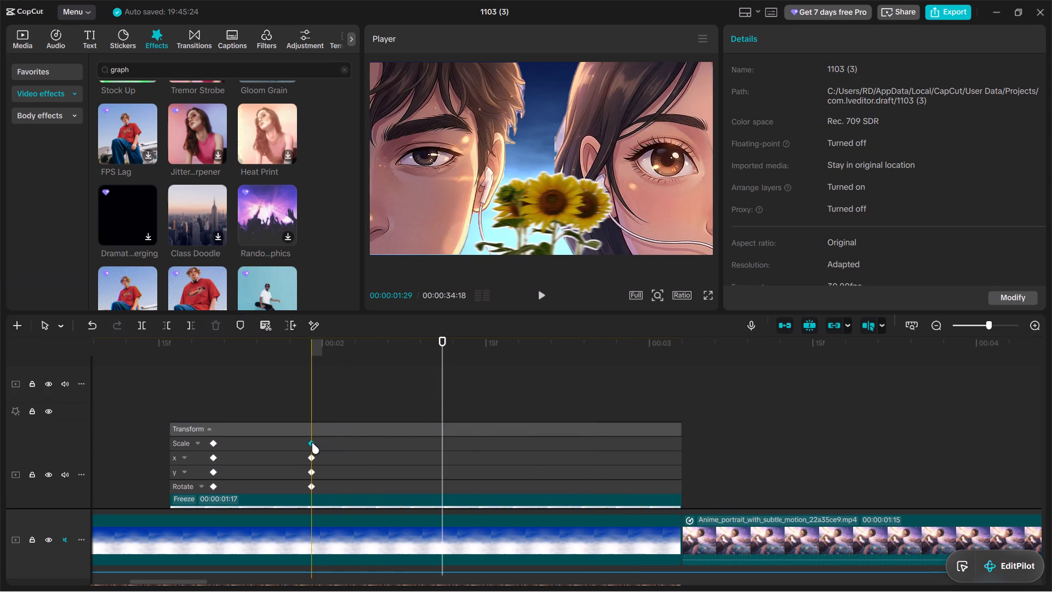
click(312, 442)
click(313, 428)
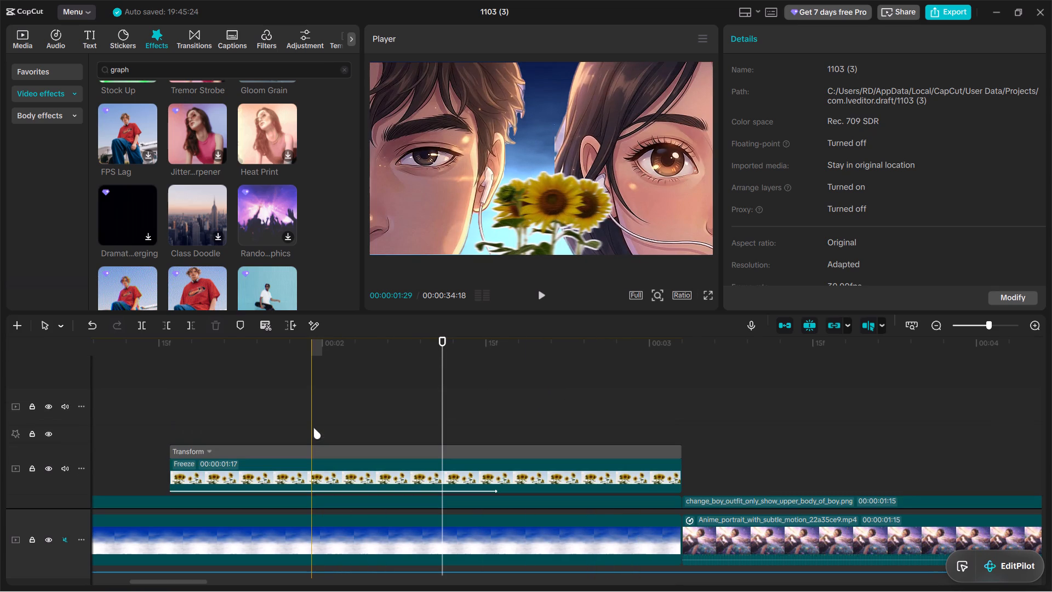
click(245, 451)
scroll(275, 407, up, 2)
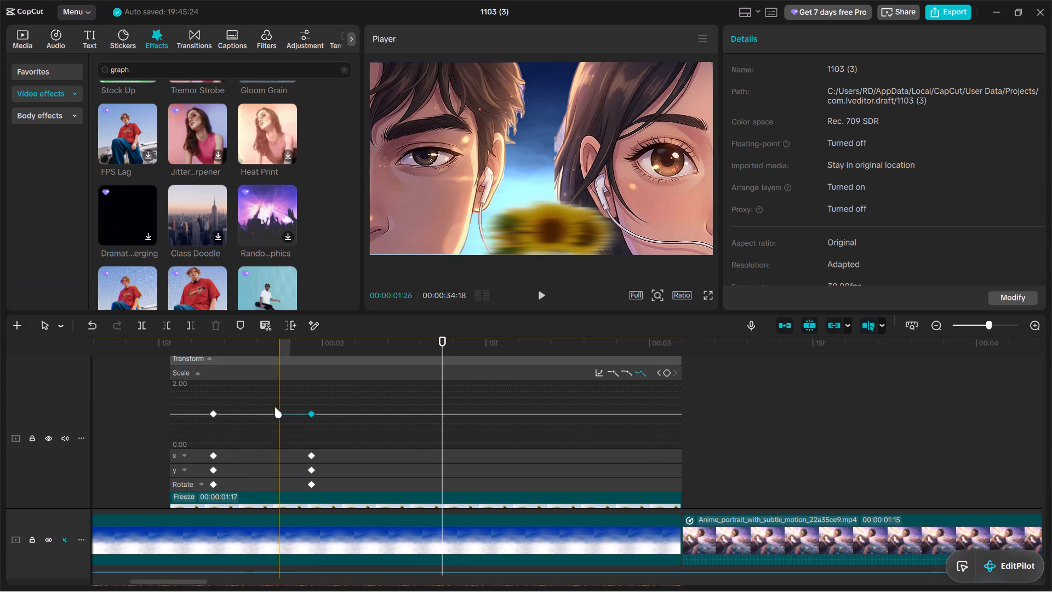
click(595, 373)
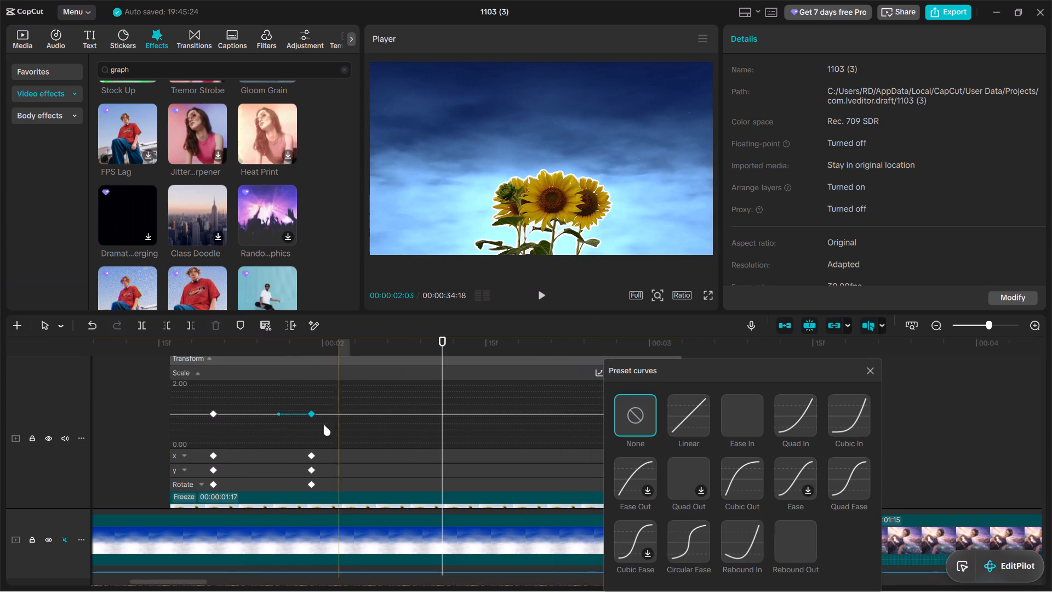
click(747, 469)
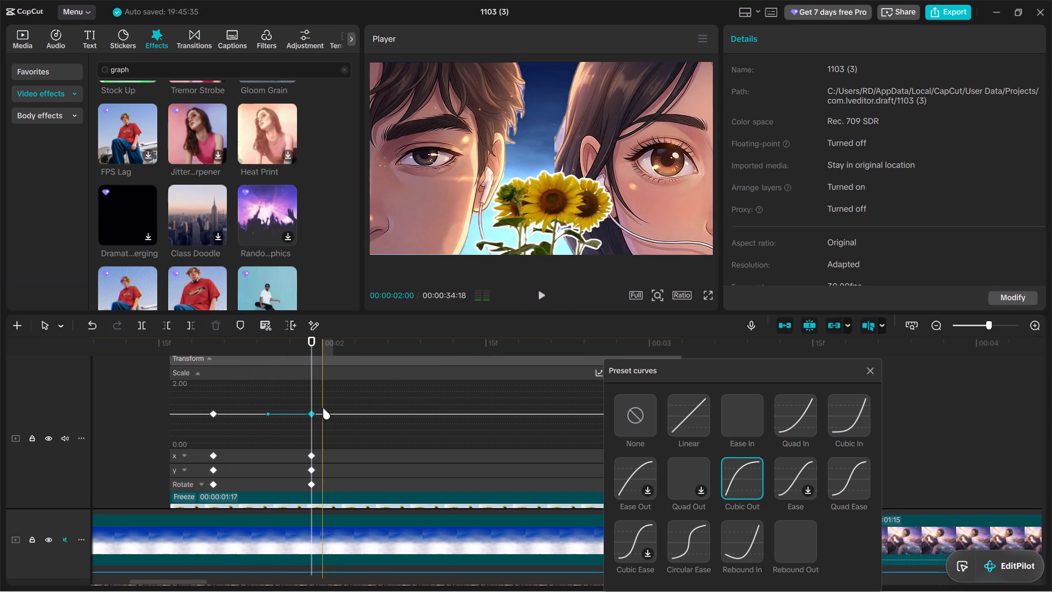
click(867, 374)
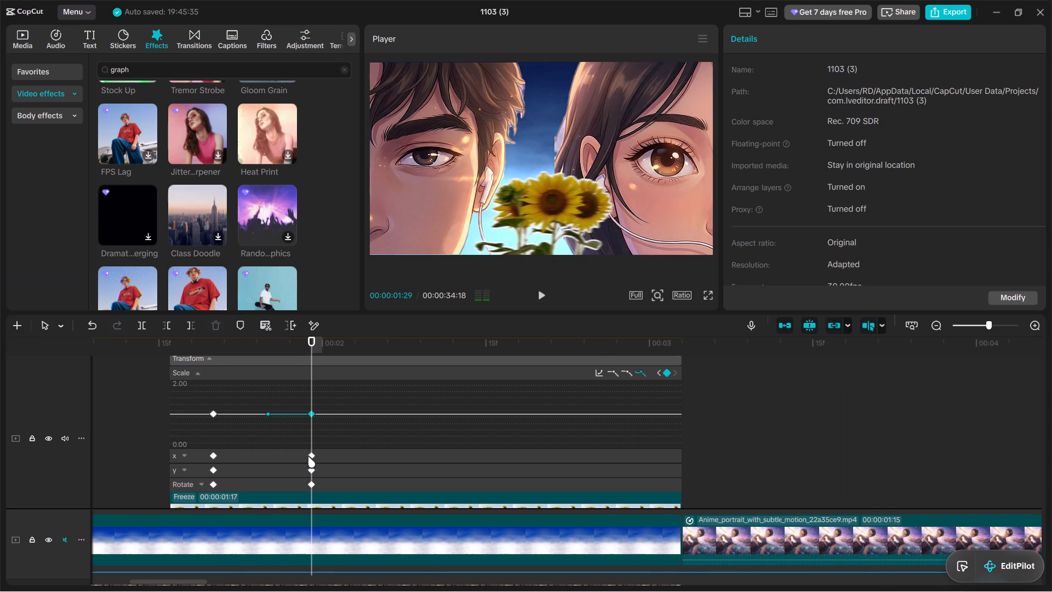
Move the sunflower freeze's second x, y and Rotate keyframes forward in time, aligning all three about two frames past the 00:02 15f mark.
drag(310, 456, 526, 457)
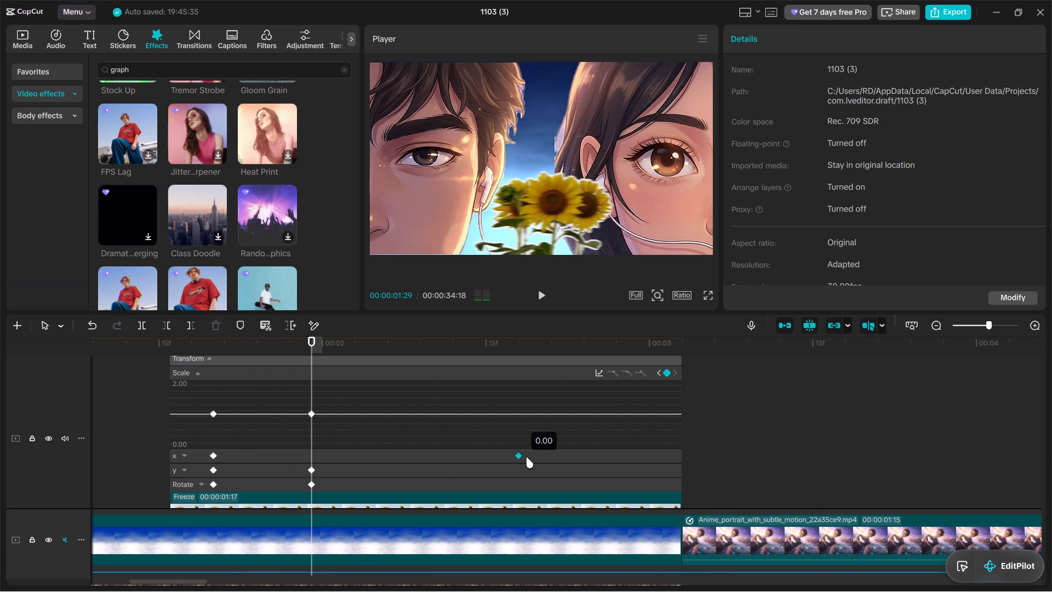
drag(526, 457, 539, 458)
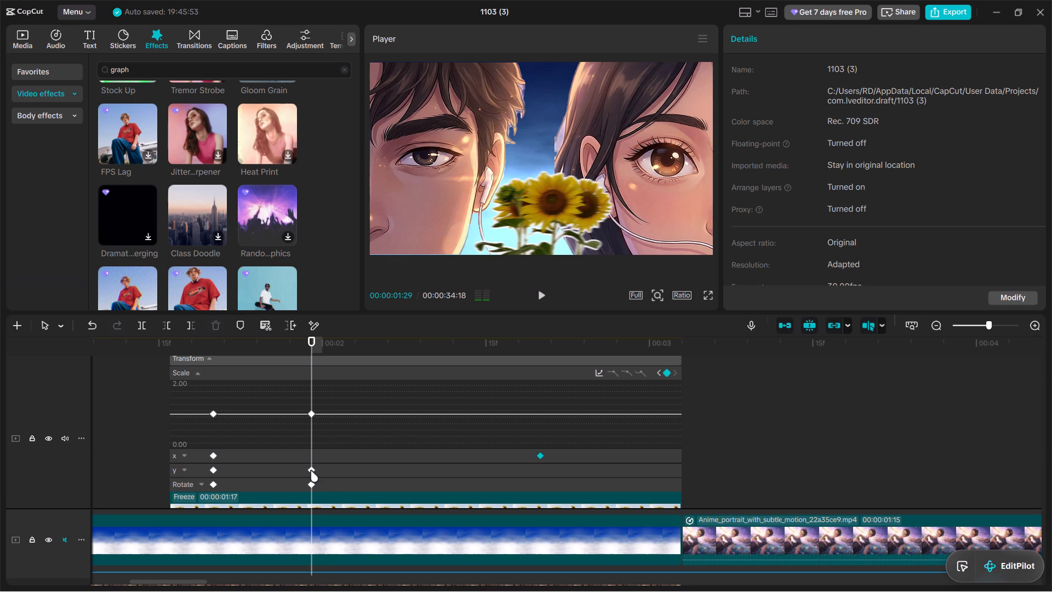
drag(311, 470, 540, 475)
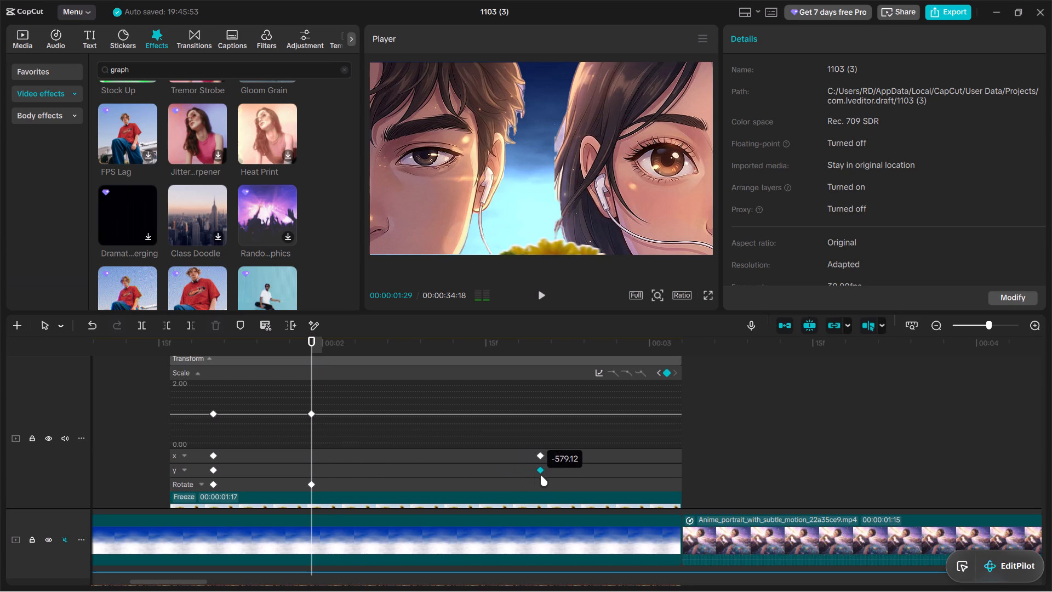
drag(540, 475, 538, 476)
drag(311, 484, 323, 483)
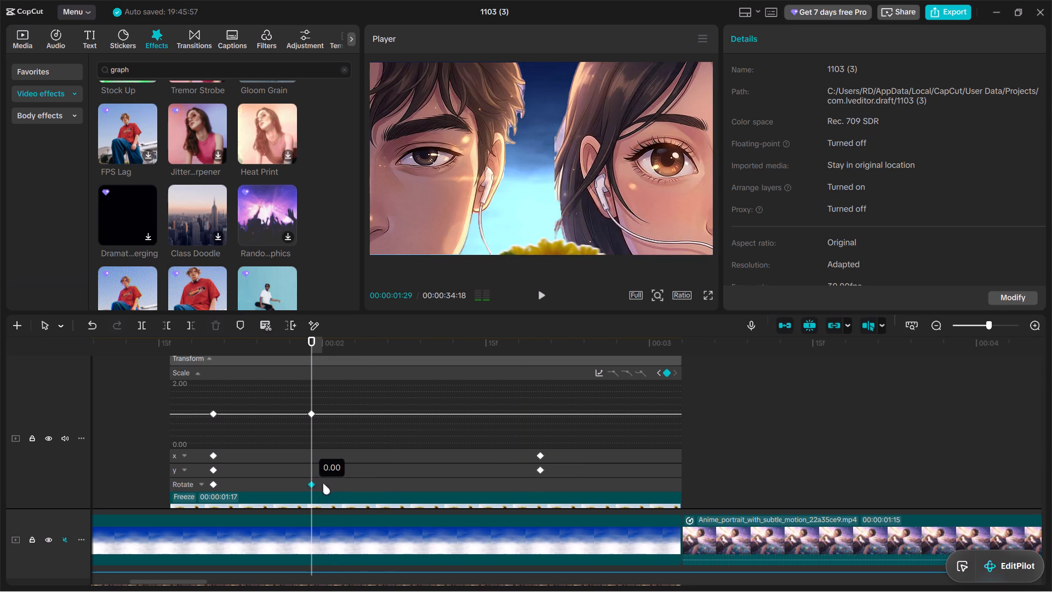
drag(323, 483, 504, 488)
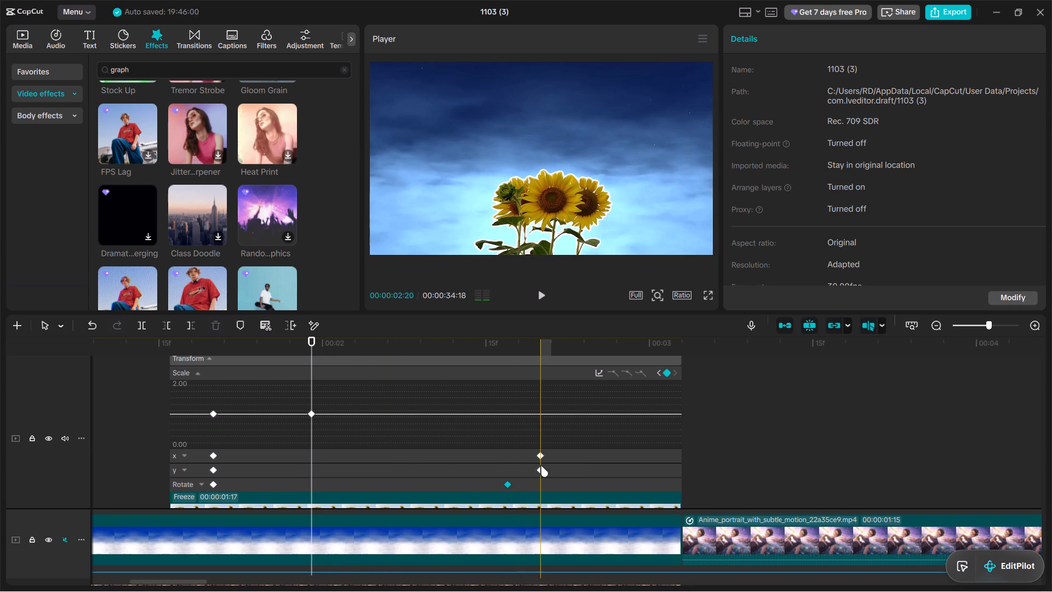
drag(540, 469, 507, 470)
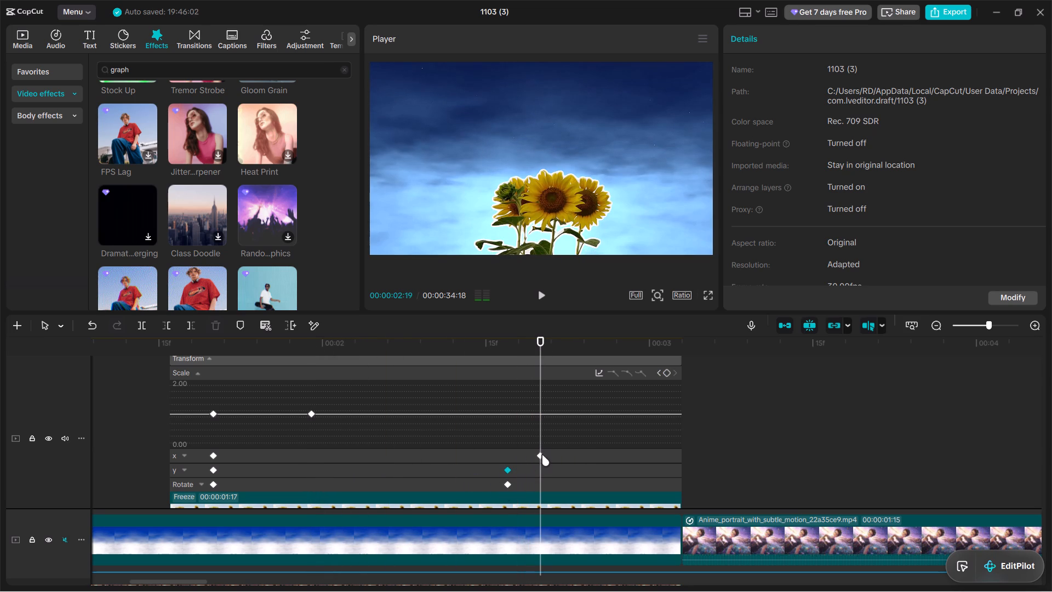
drag(539, 454, 508, 456)
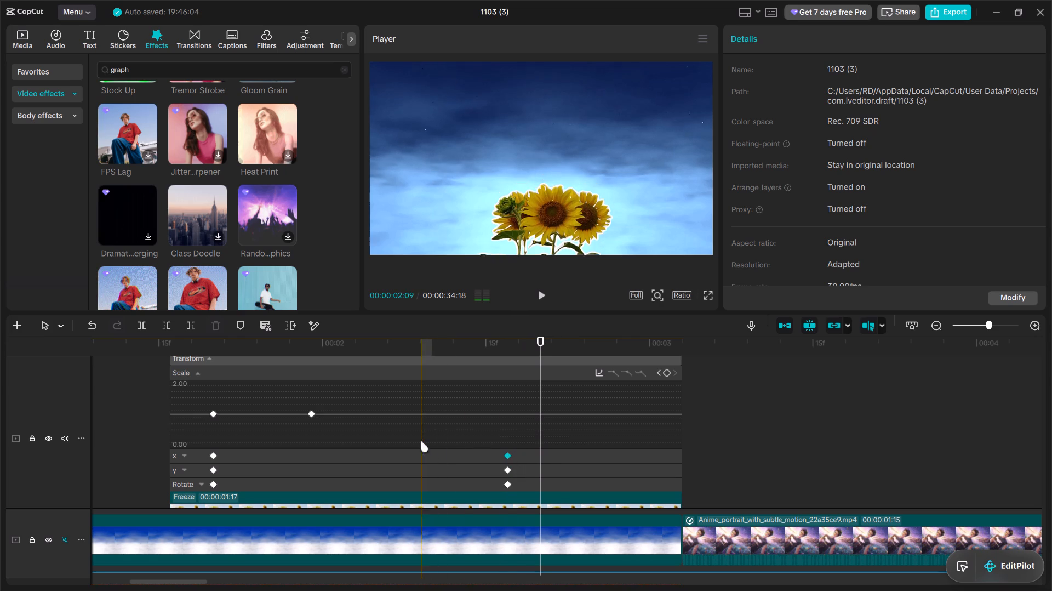
Move the second Scale keyframe forward in time toward the second x, y and Rotate keyframes.
drag(315, 414, 417, 420)
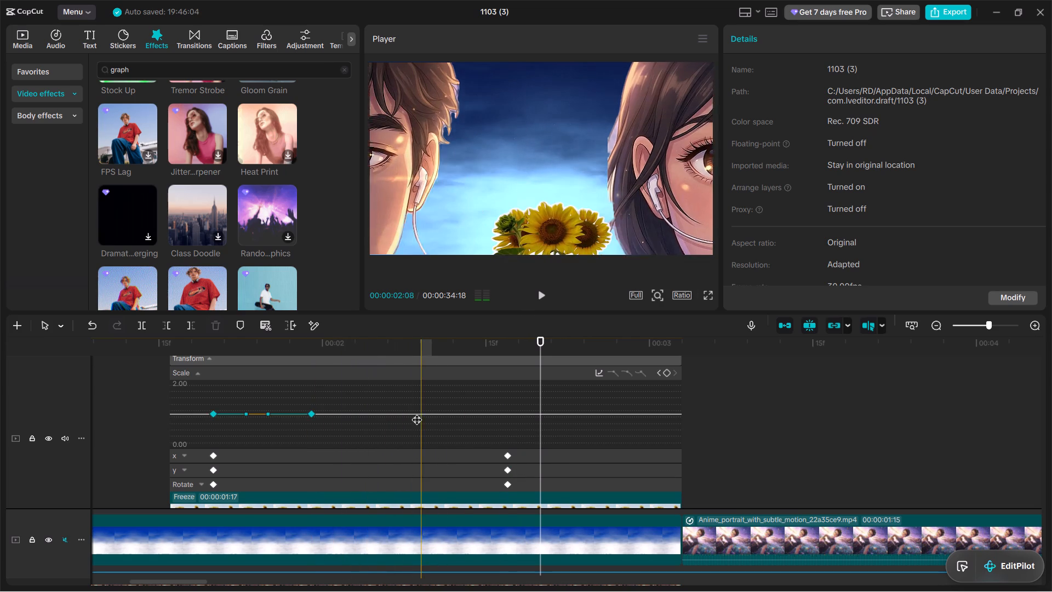
drag(417, 420, 424, 419)
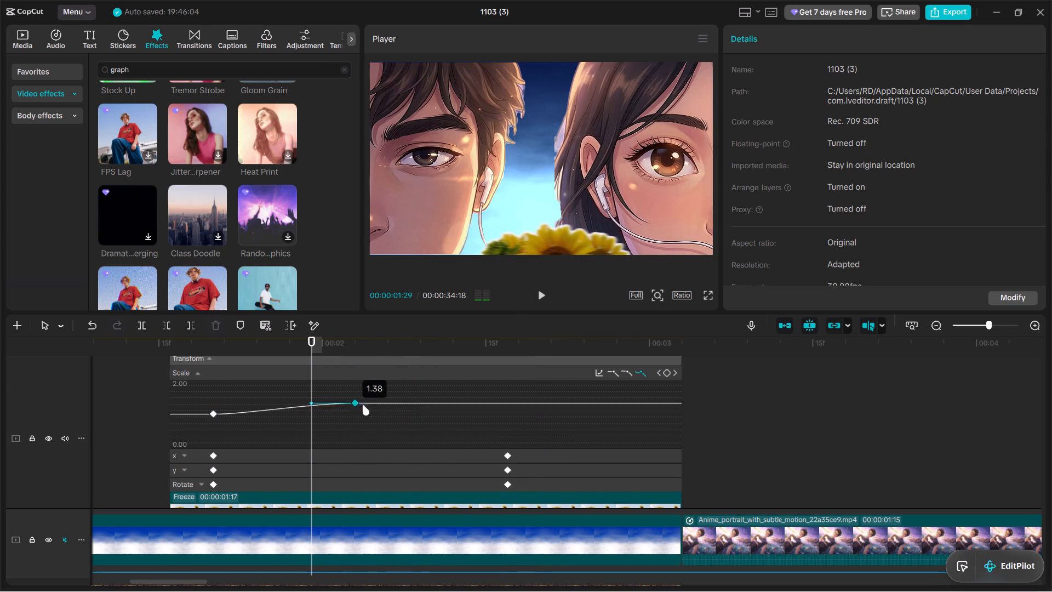
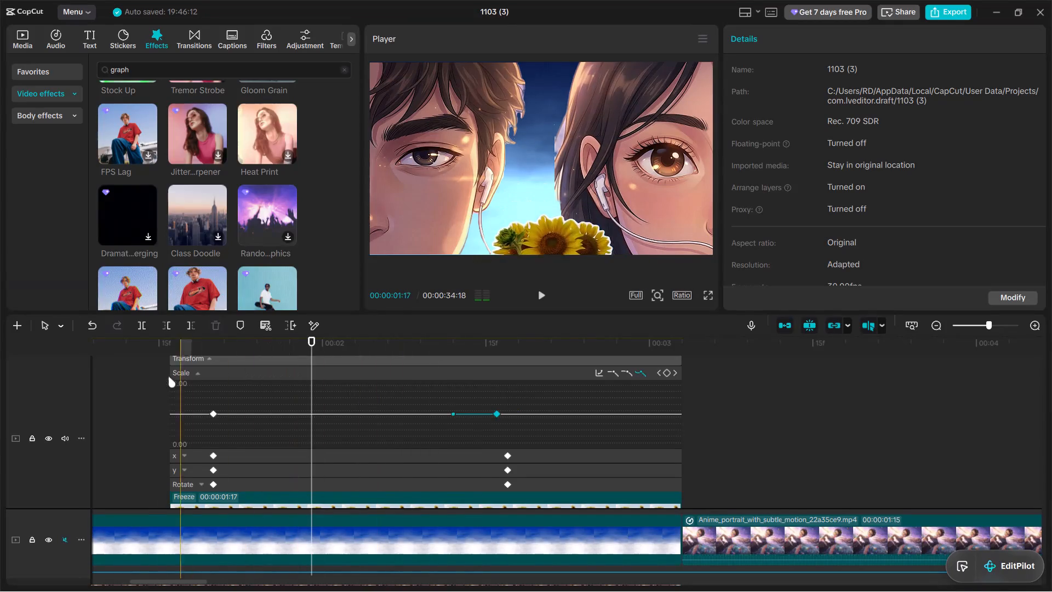
Play back the sunflower freeze's entrance from about 00:01:14 to check its motion.
click(143, 380)
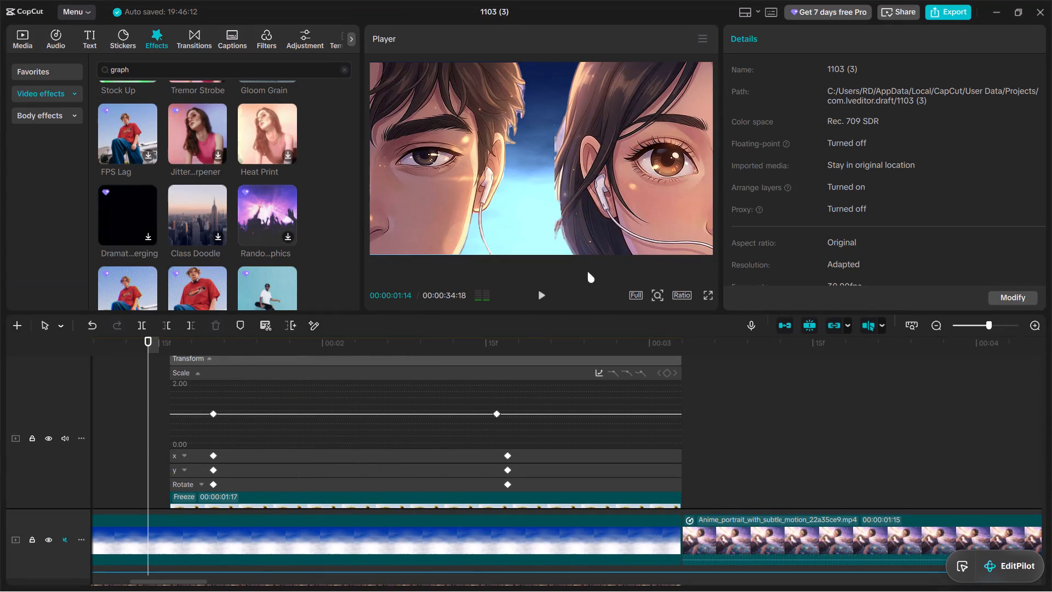
click(545, 294)
click(542, 294)
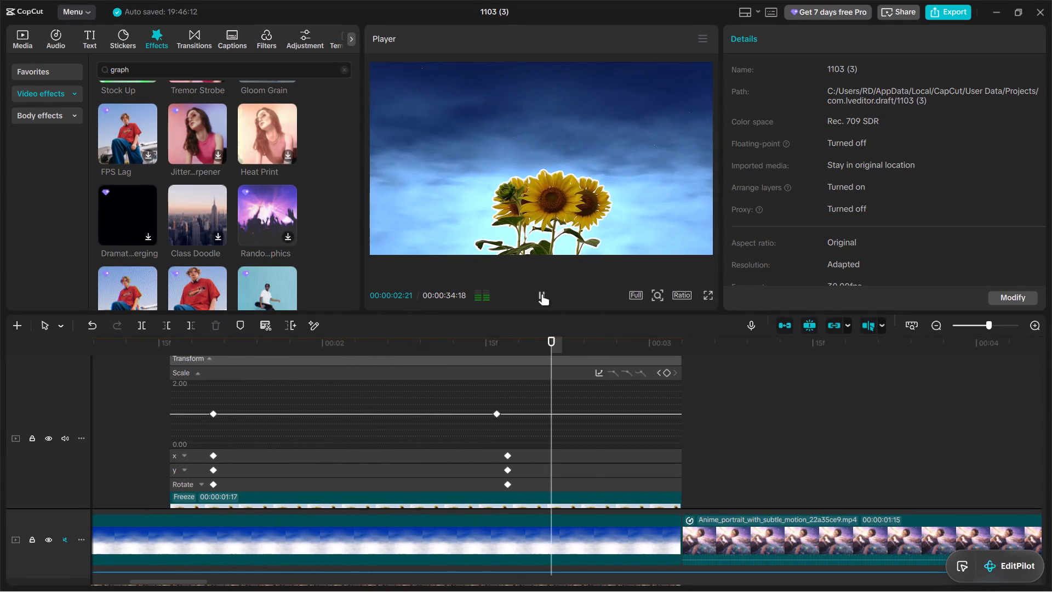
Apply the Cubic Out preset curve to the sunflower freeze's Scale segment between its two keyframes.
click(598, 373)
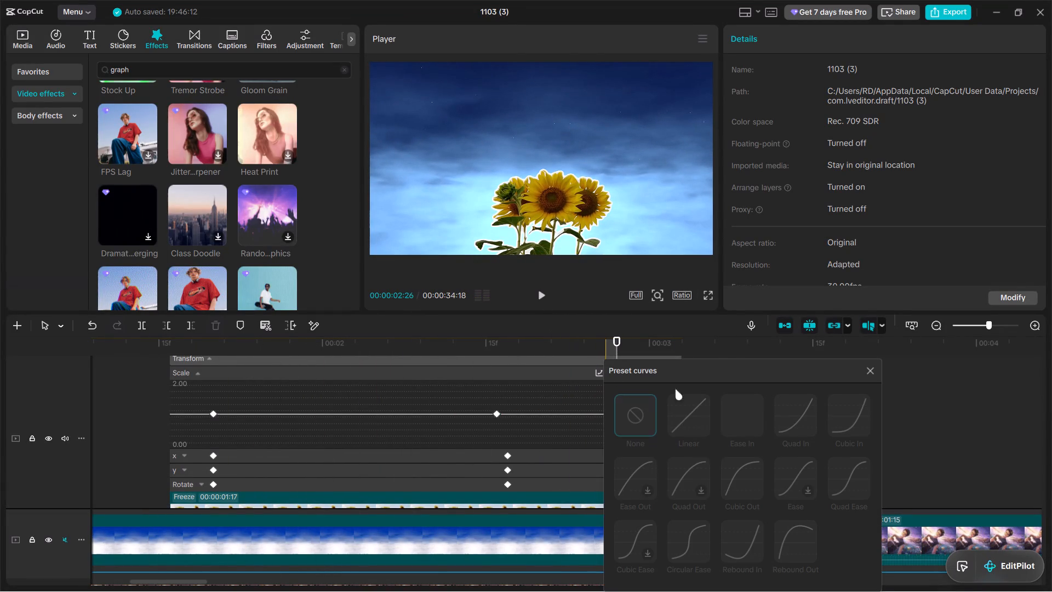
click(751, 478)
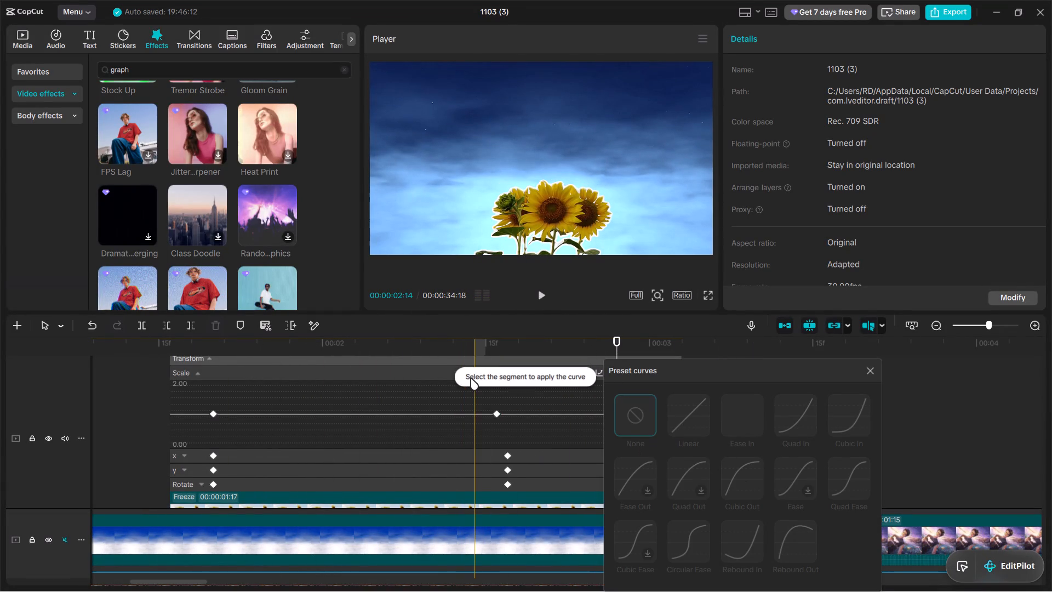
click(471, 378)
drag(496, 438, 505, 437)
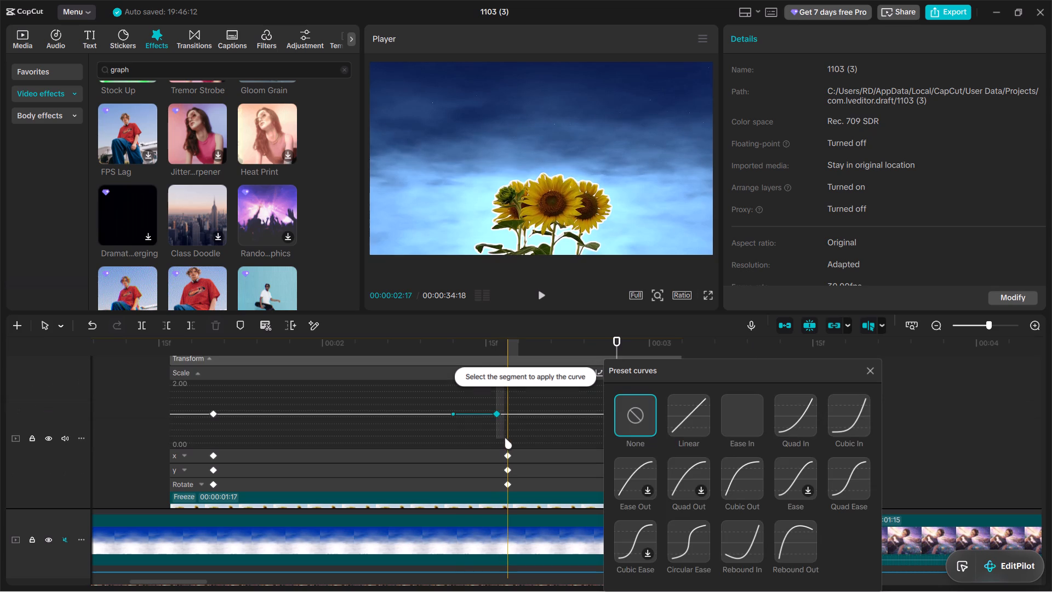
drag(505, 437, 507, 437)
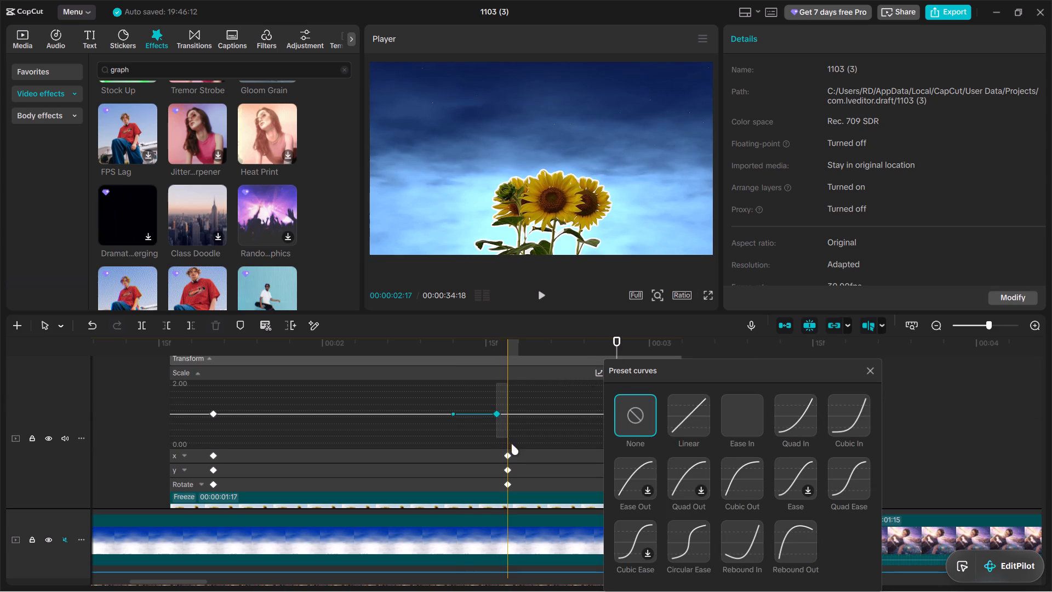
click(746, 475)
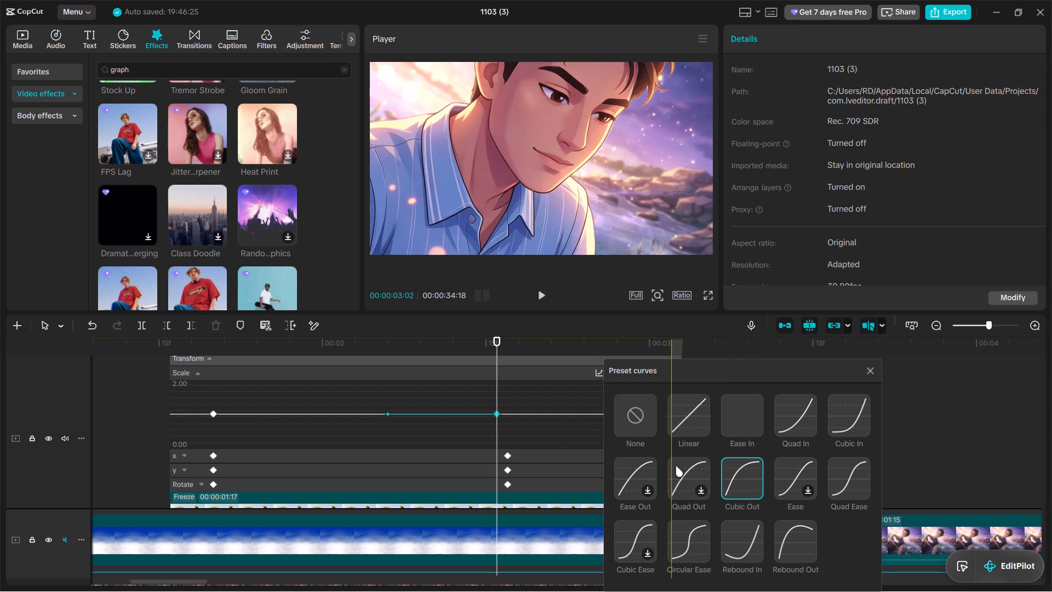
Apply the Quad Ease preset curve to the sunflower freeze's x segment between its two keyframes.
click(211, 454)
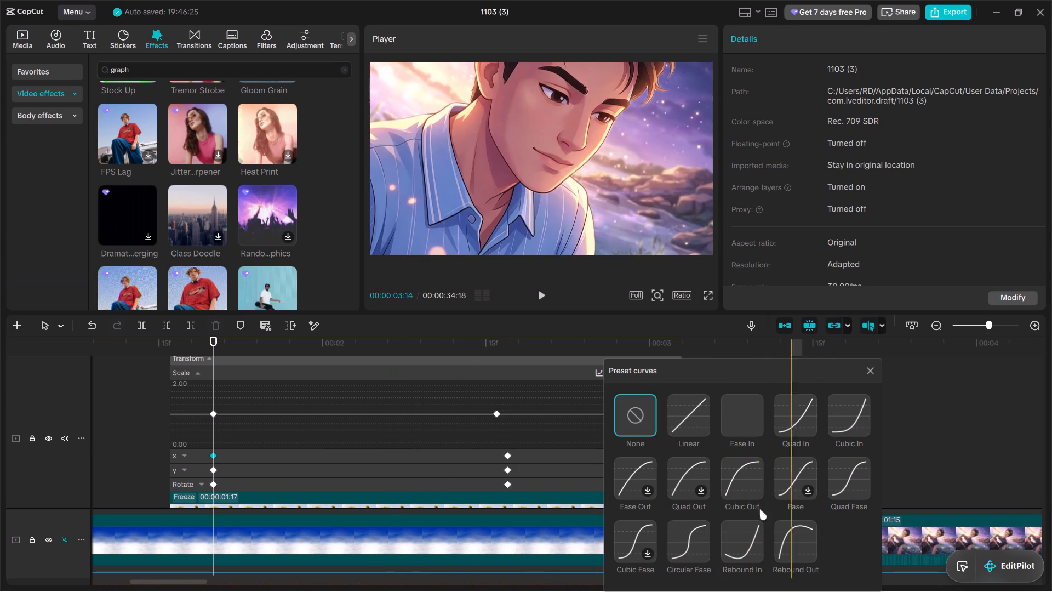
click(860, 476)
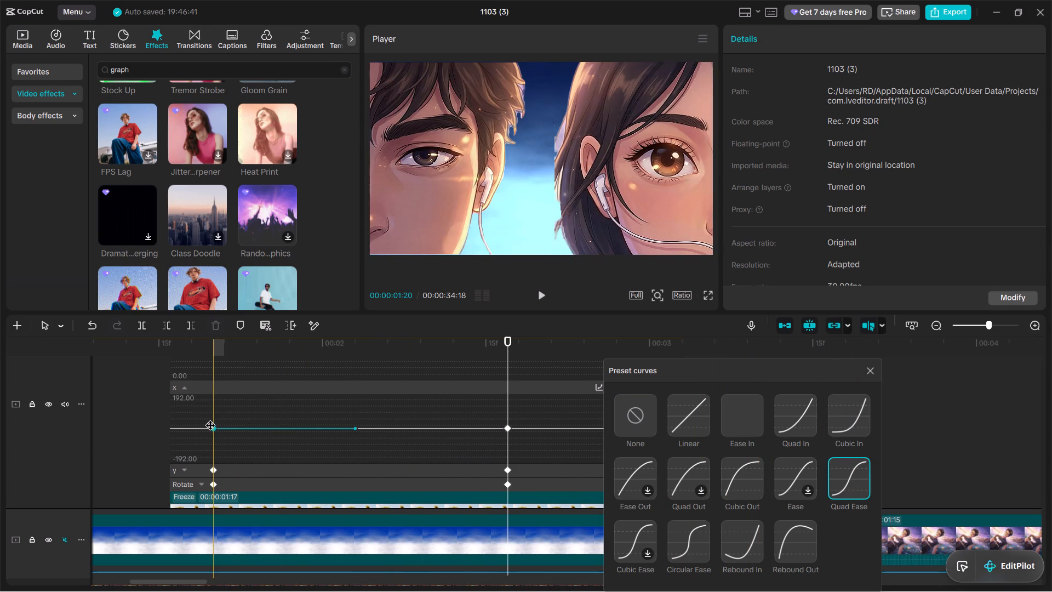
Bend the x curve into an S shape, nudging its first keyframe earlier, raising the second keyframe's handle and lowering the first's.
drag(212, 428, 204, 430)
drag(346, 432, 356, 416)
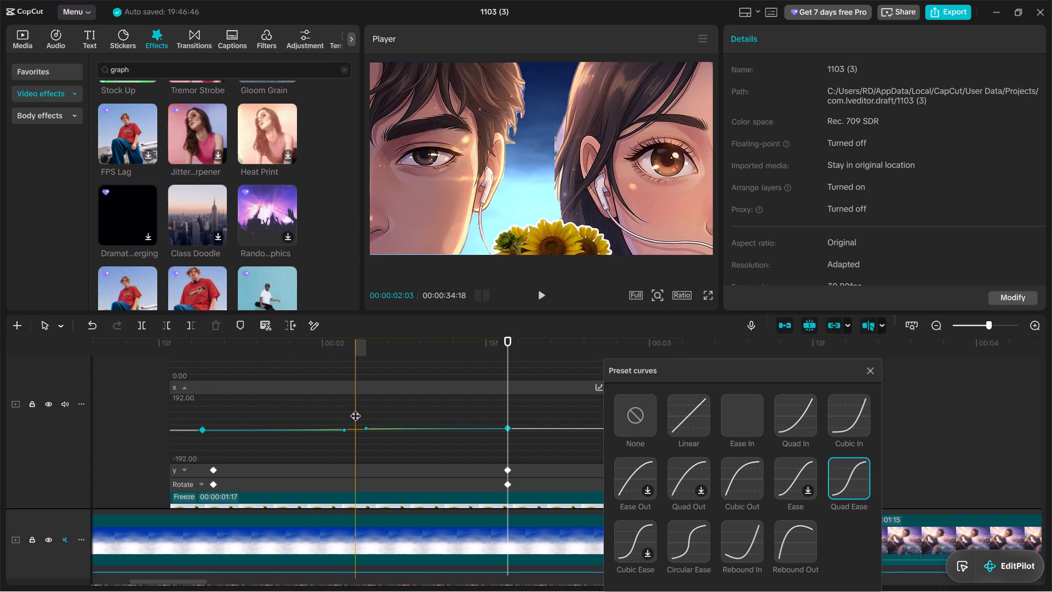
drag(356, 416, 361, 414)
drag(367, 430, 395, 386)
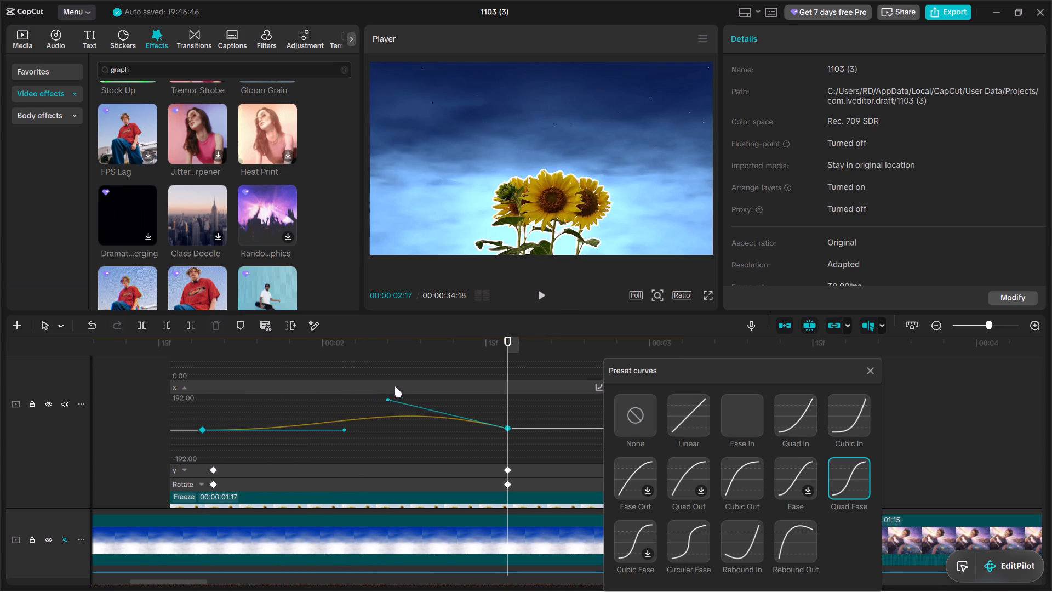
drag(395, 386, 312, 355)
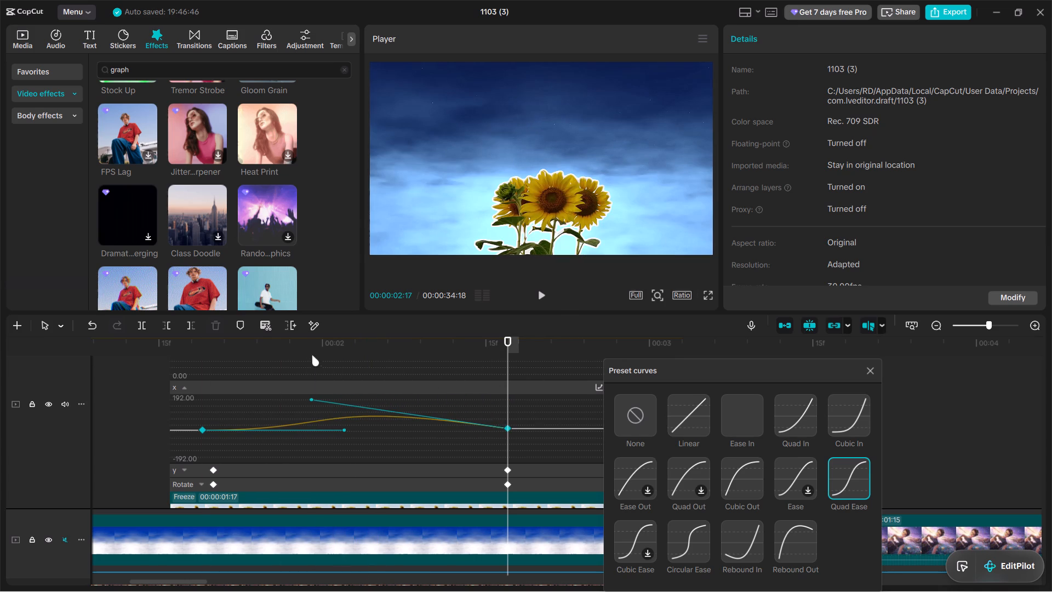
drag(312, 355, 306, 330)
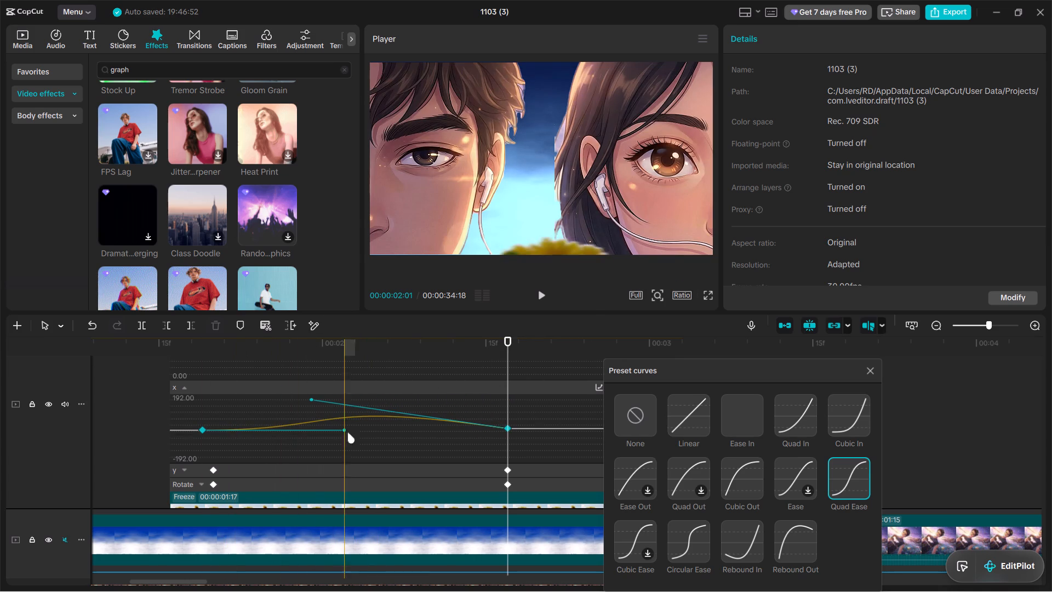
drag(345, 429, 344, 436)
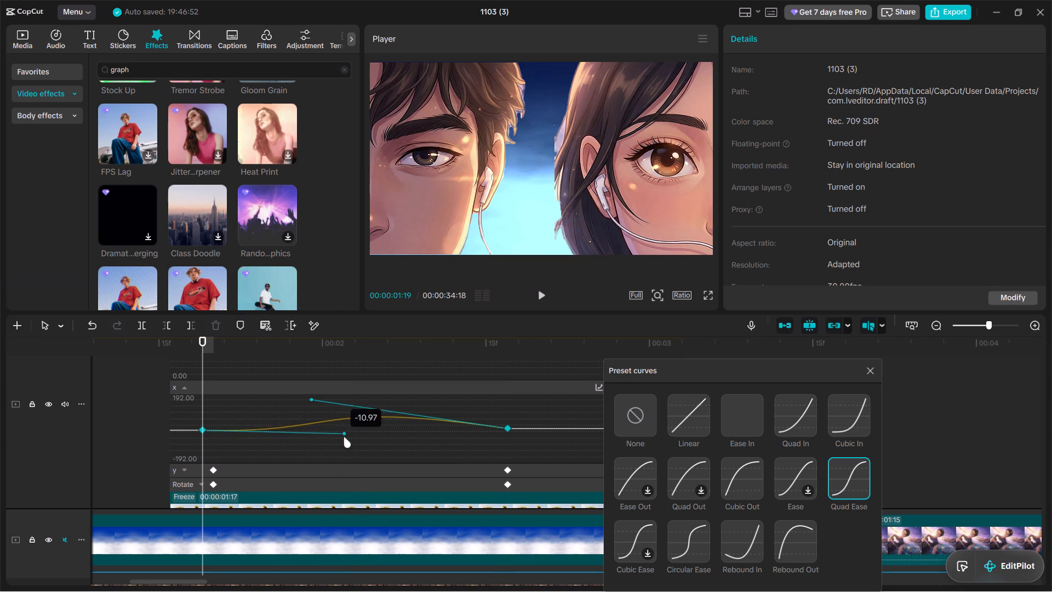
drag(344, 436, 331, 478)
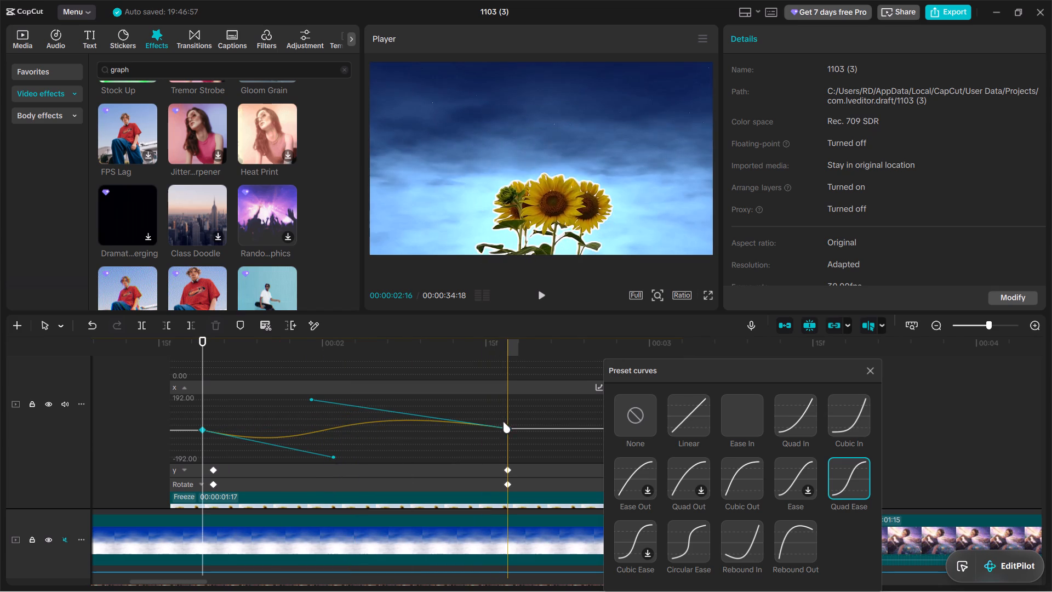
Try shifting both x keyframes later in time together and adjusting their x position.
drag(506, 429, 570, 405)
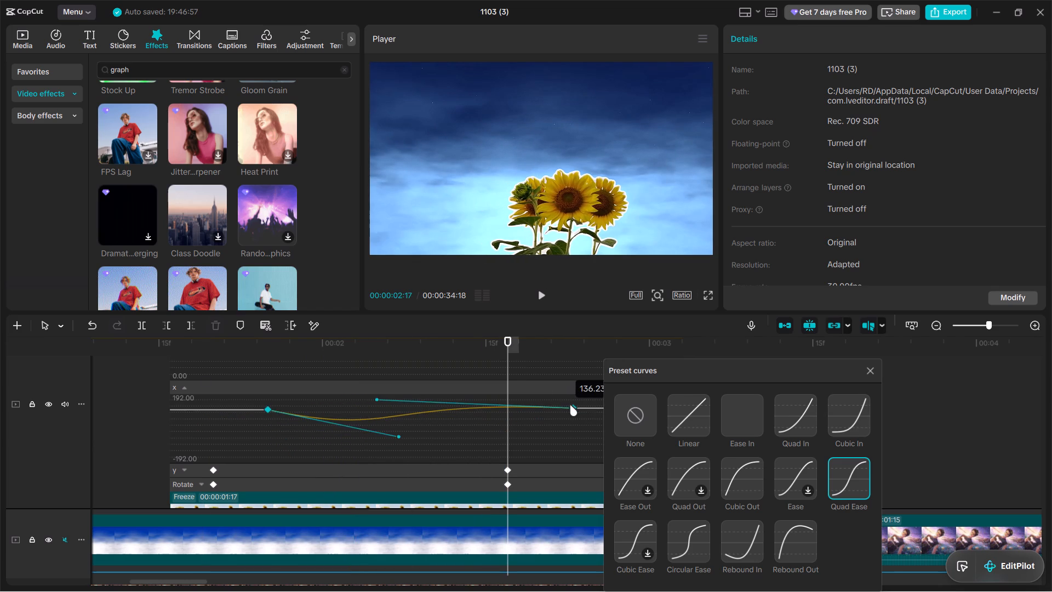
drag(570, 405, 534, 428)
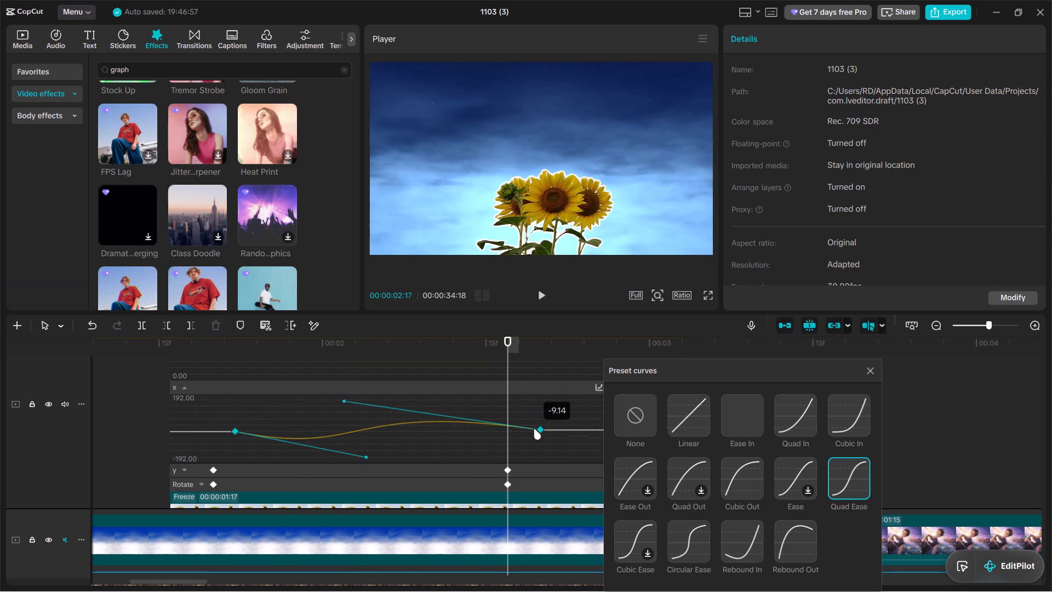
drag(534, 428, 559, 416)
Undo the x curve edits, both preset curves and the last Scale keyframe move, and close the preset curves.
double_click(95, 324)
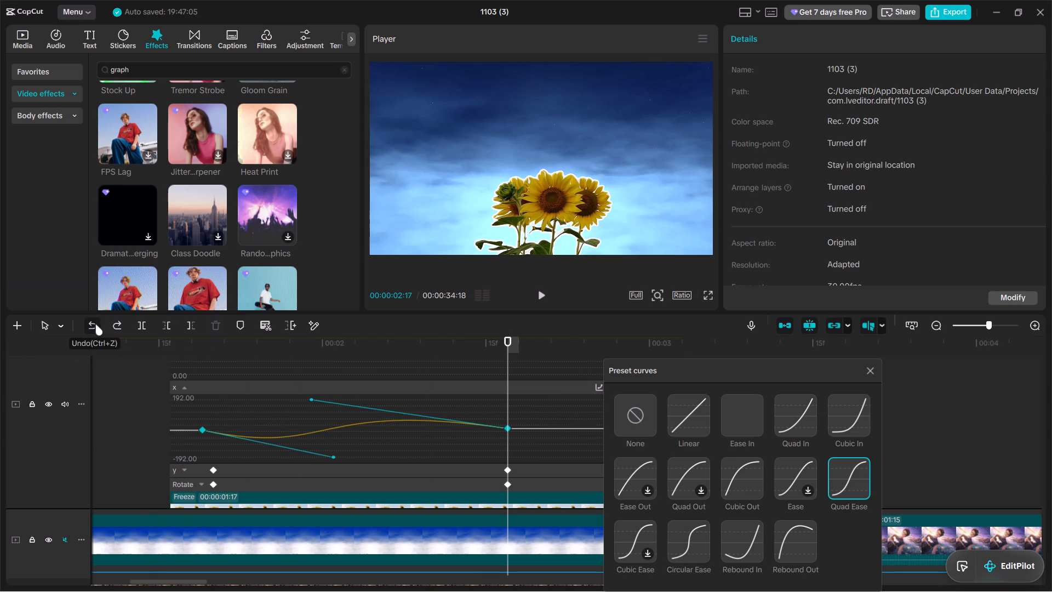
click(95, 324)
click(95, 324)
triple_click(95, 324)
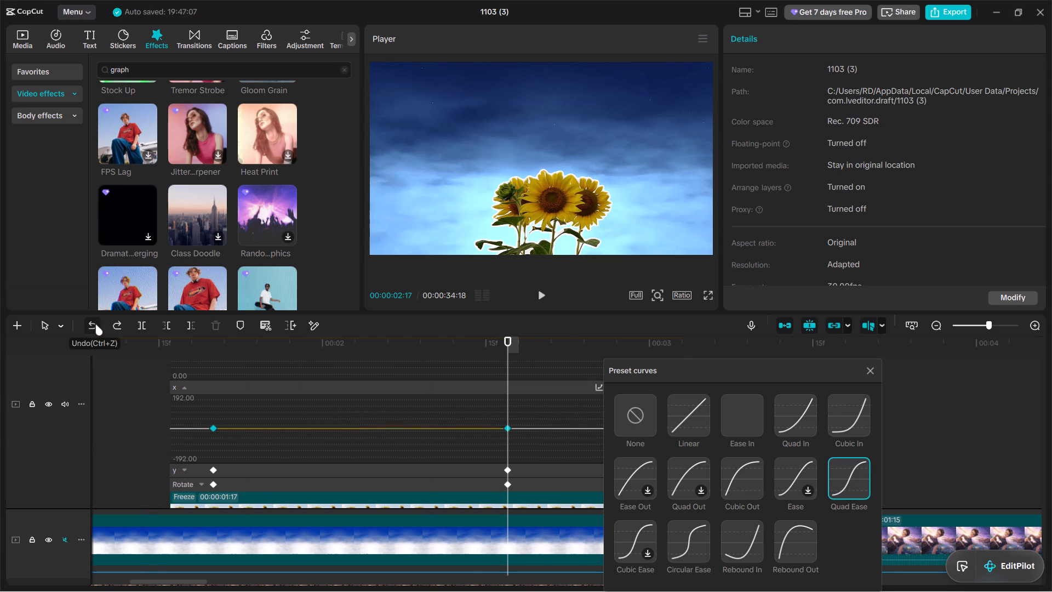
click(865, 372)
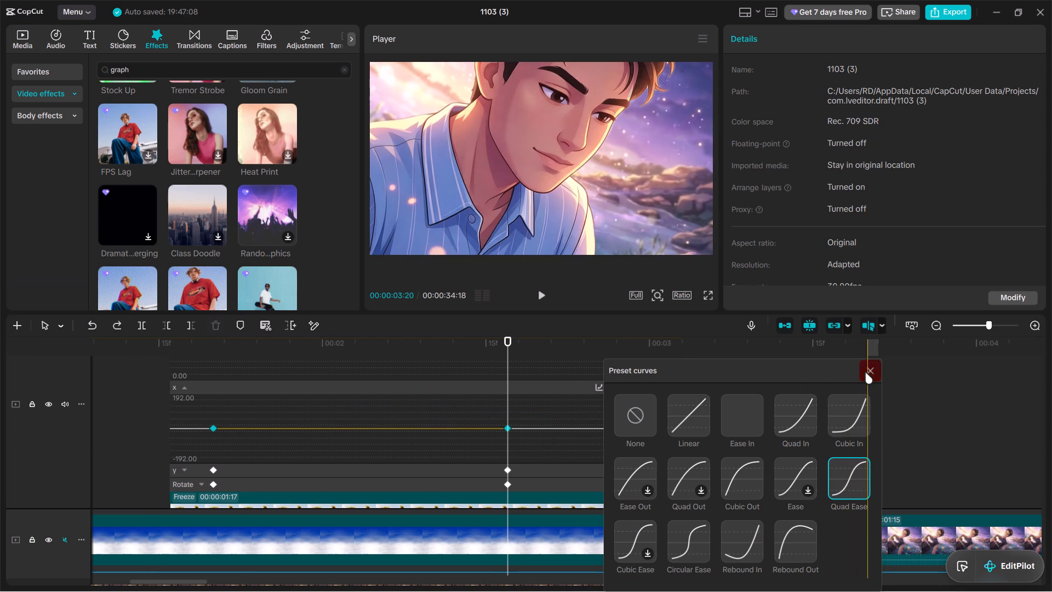
Play back the sunflower entrance again from about 00:01:10 and scrub back through it to review the motion.
click(402, 352)
drag(402, 352, 70, 399)
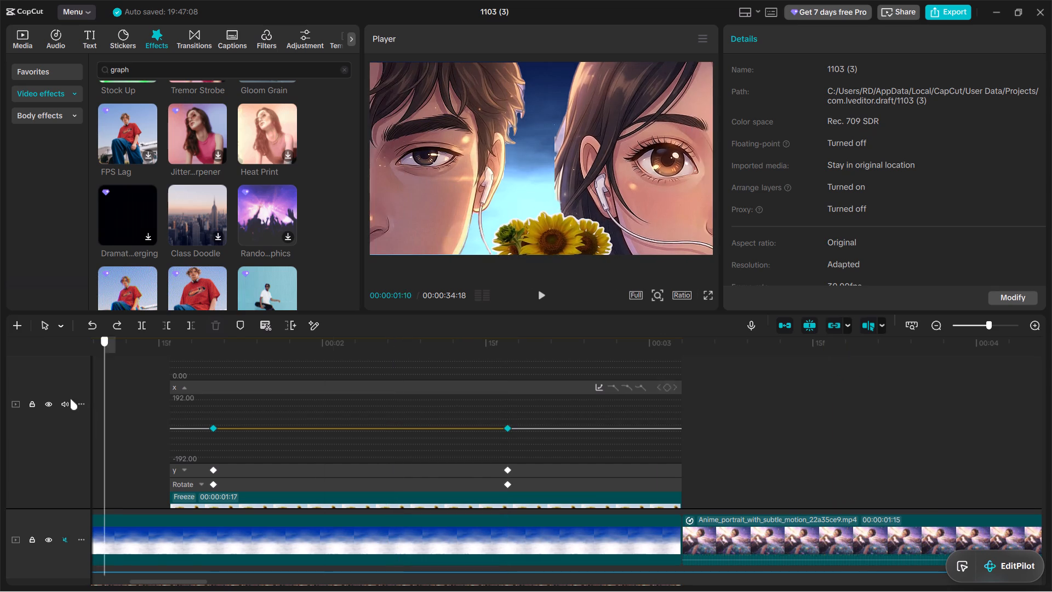
drag(70, 399, 68, 399)
click(536, 299)
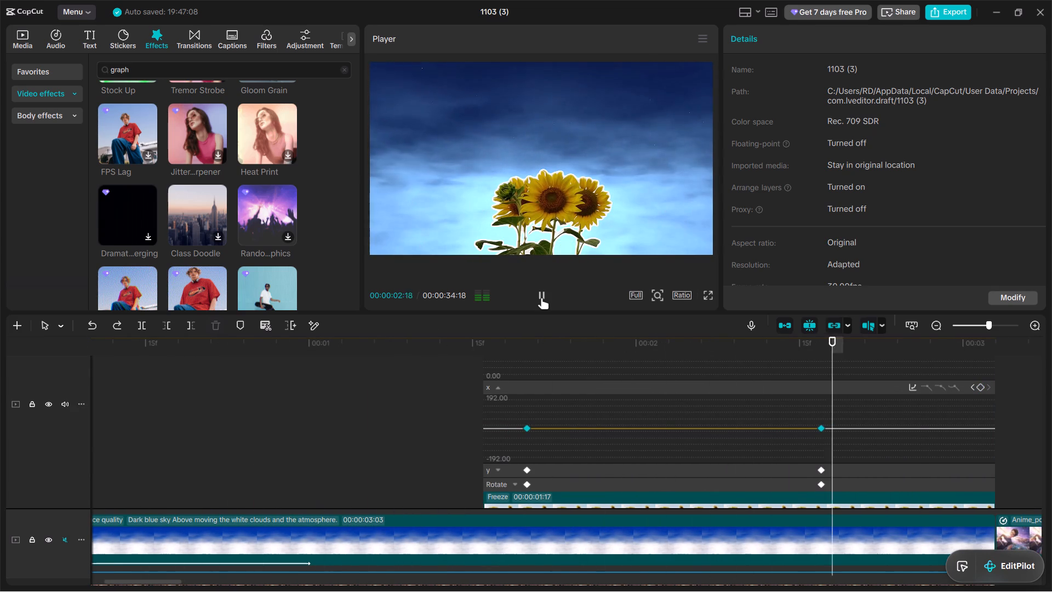
click(541, 298)
drag(916, 355, 883, 355)
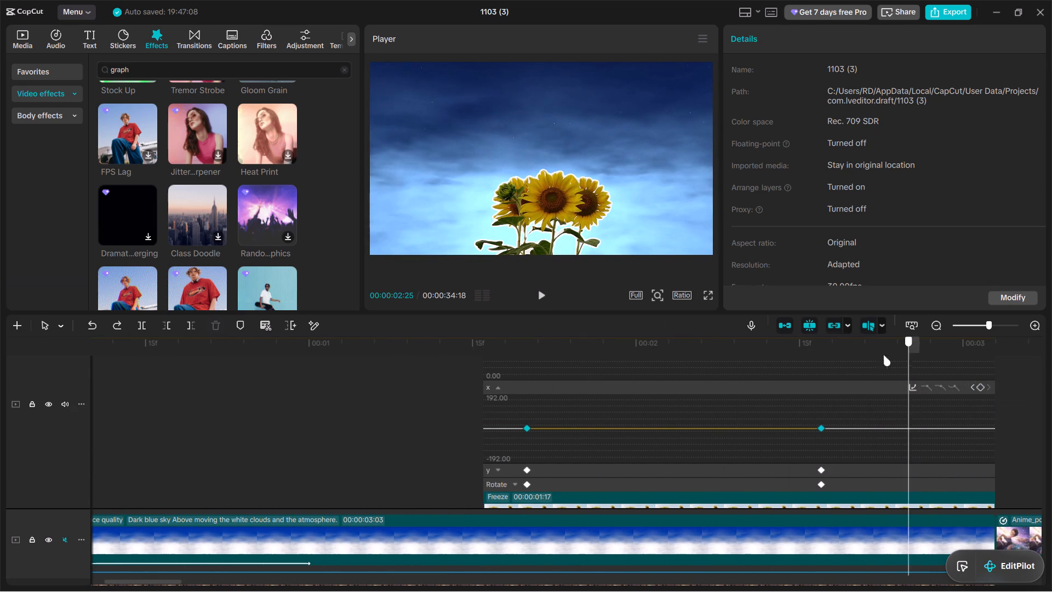
drag(883, 355, 511, 418)
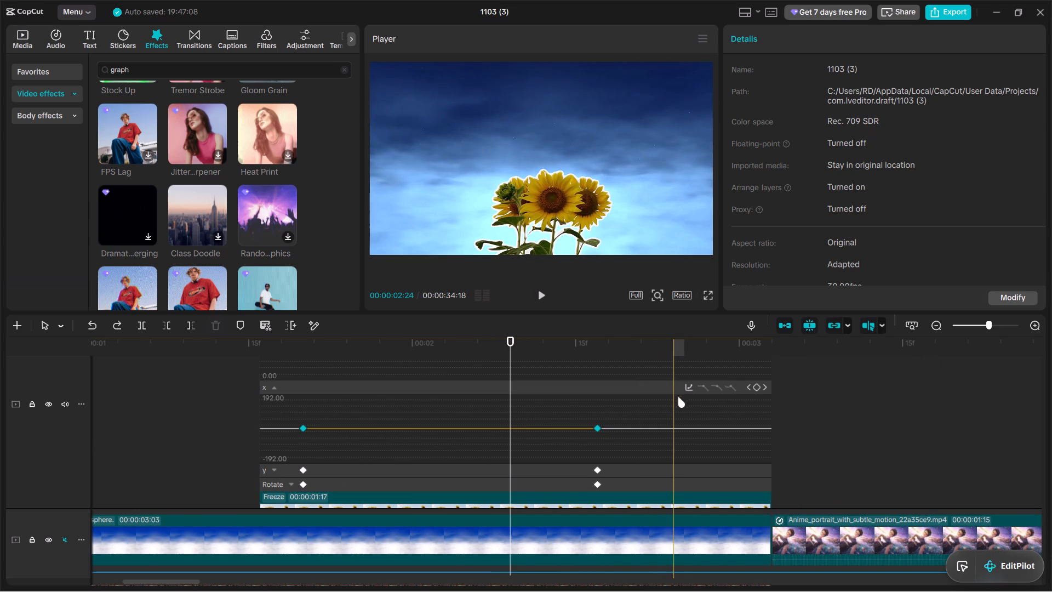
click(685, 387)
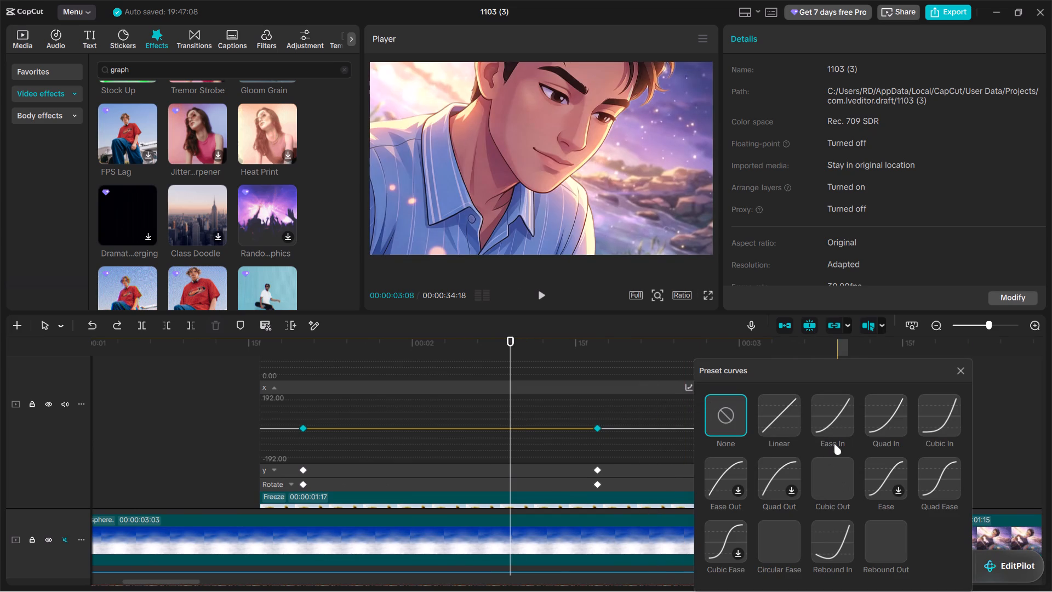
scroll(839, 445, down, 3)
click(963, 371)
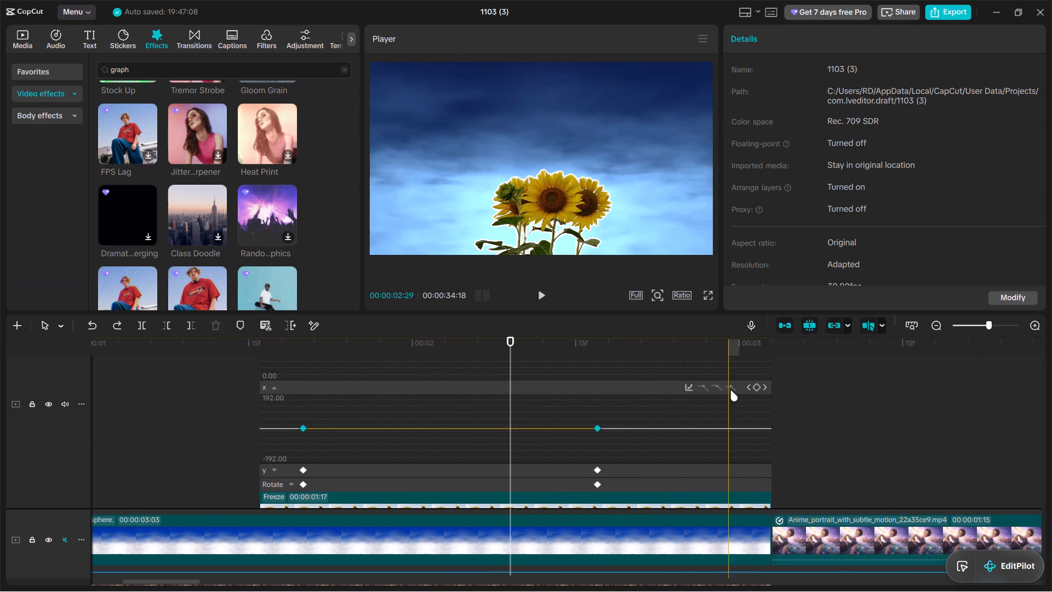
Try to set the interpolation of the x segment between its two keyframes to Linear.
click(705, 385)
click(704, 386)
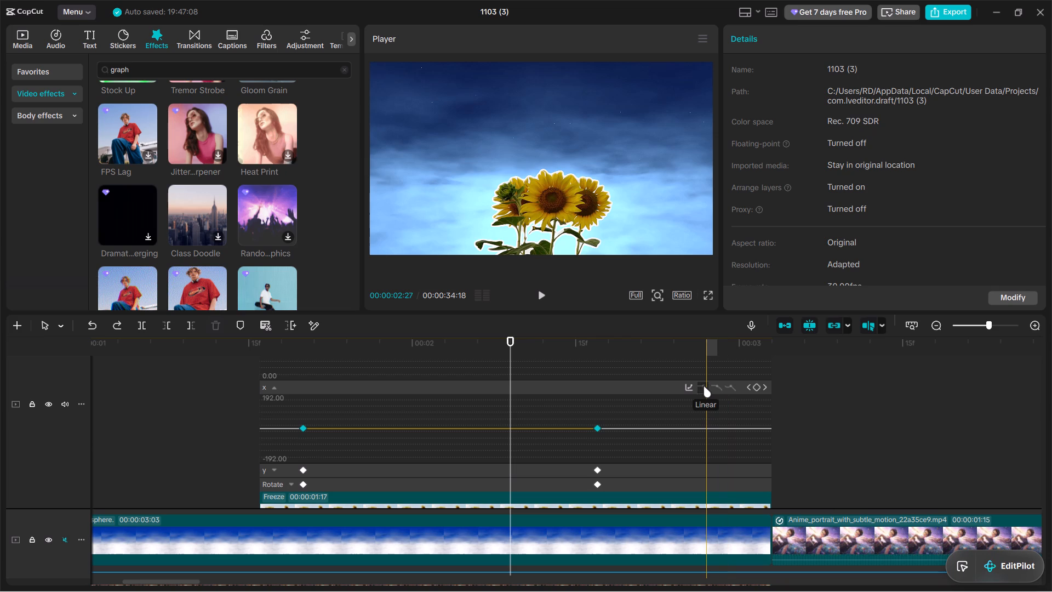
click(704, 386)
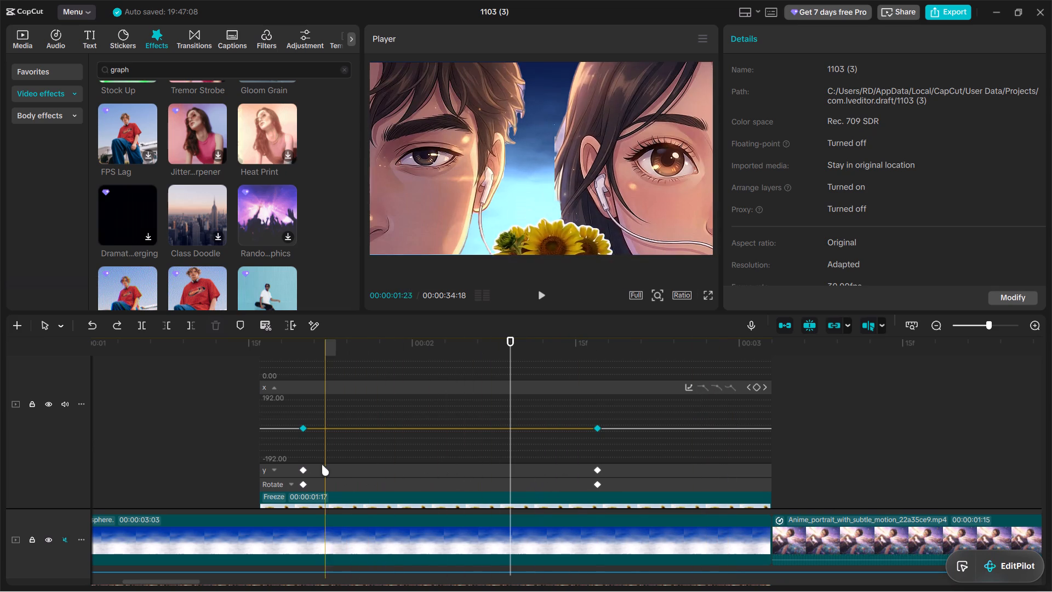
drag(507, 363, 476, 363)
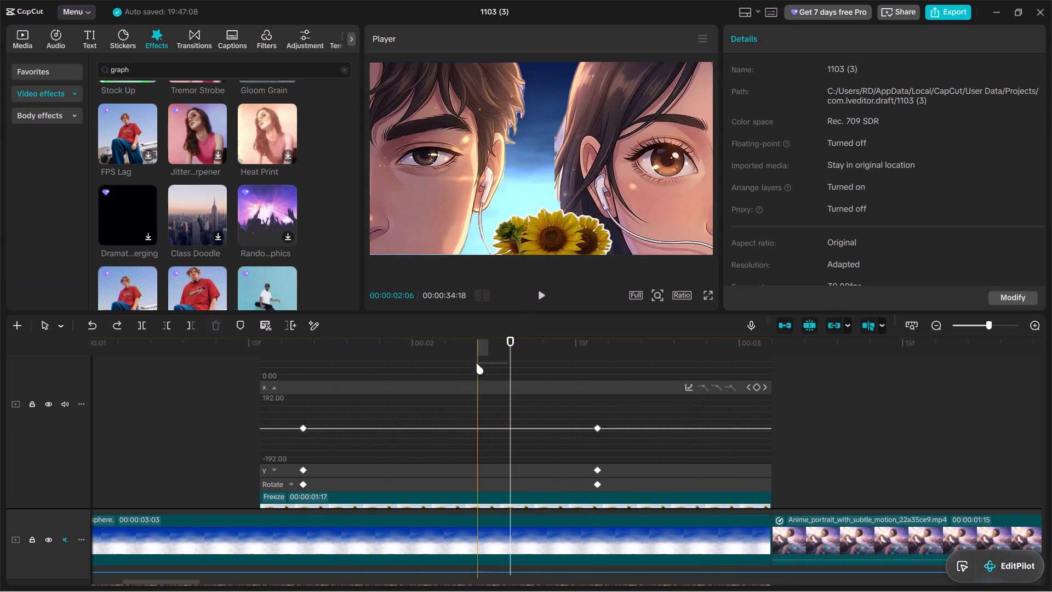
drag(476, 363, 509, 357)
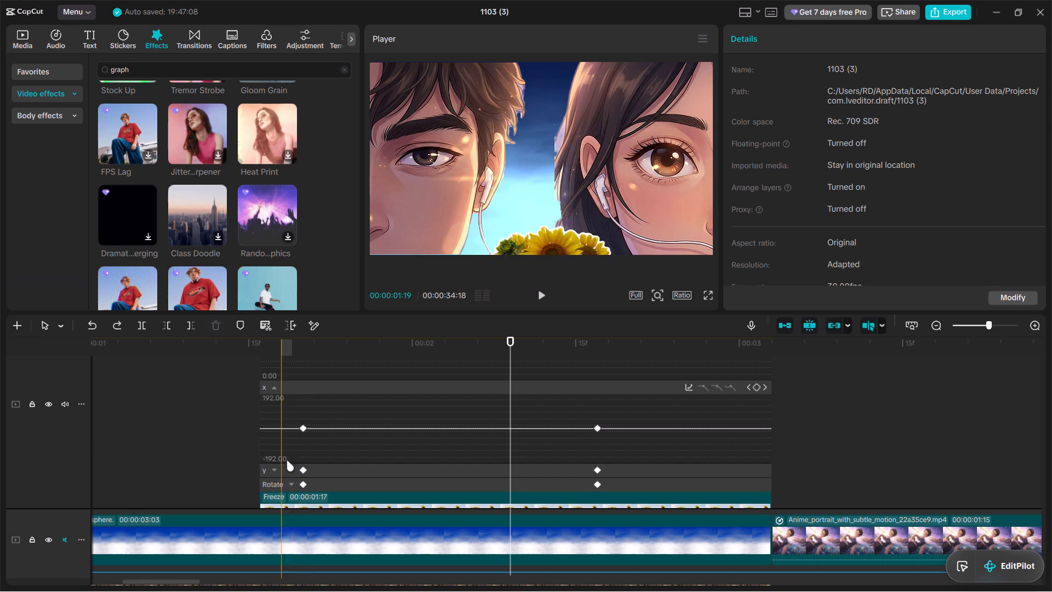
Expand the Scale graph and move the second Scale keyframe forward in time to about 00:02:09.
click(301, 469)
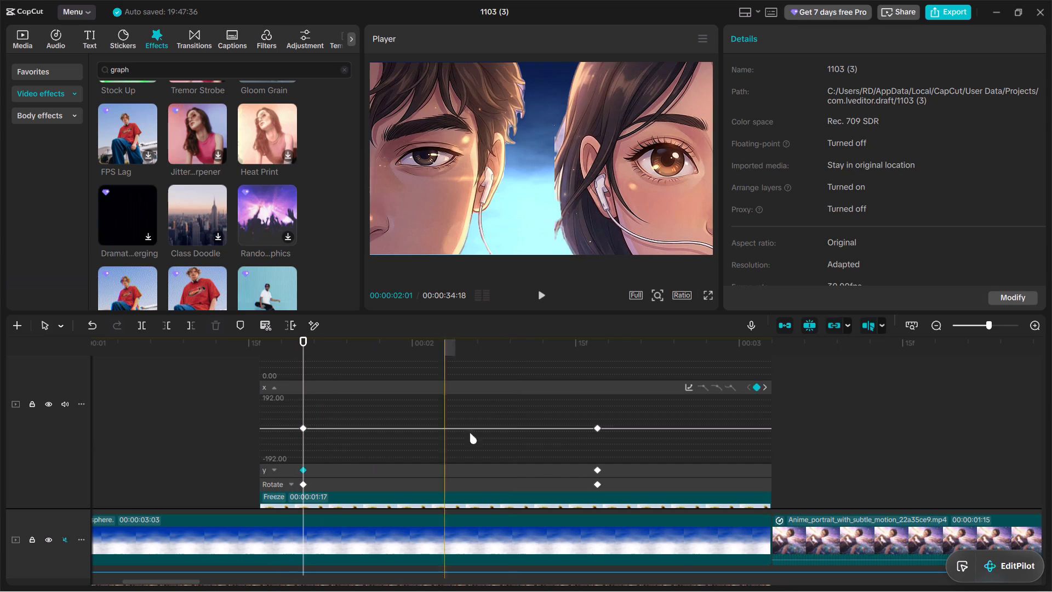
click(528, 391)
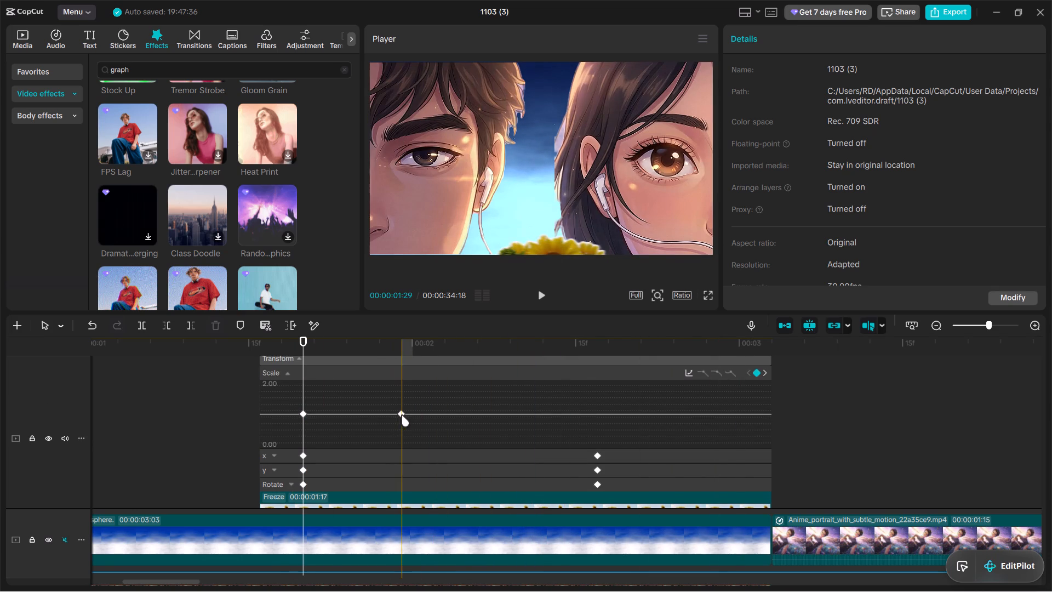
drag(402, 415, 507, 415)
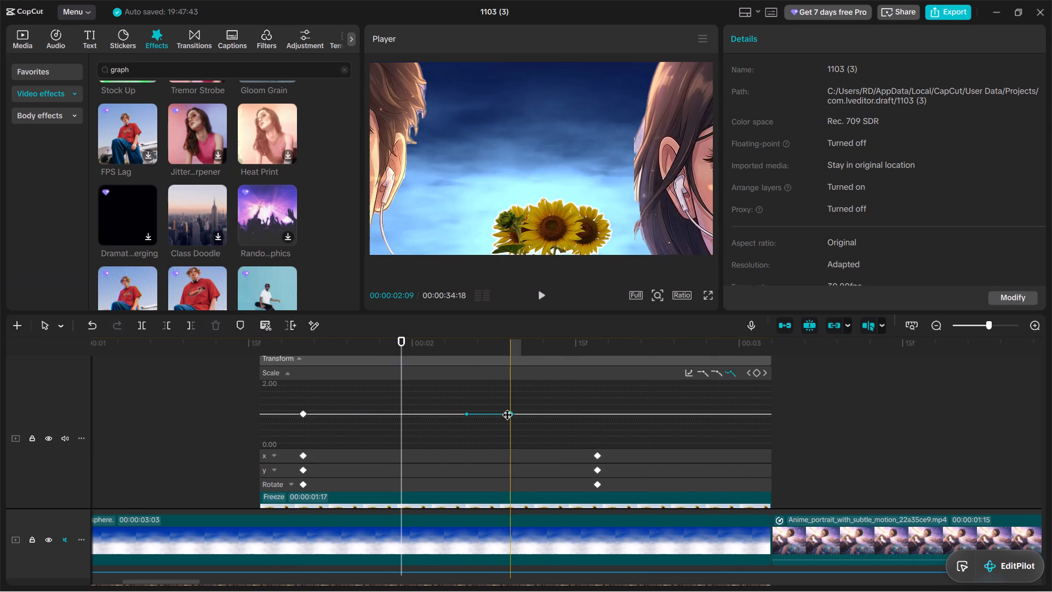
Add a Scale keyframe on the sunflower freeze at the playhead, about 00:01:29.
click(757, 369)
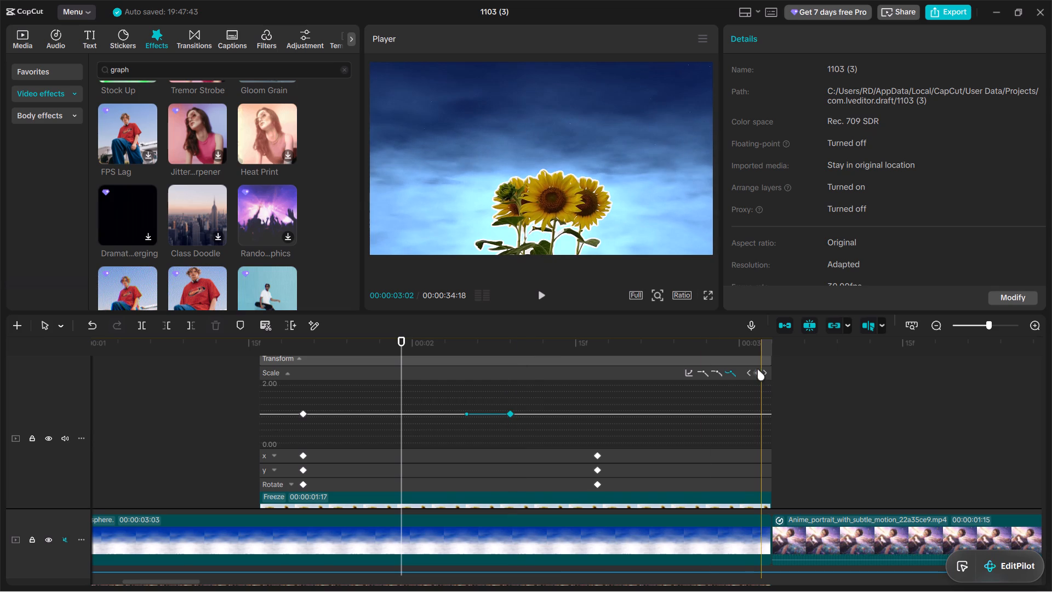
Apply the Cubic Out preset curve to the Scale segment between the keyframes at 00:01:29 and 00:02:09.
click(514, 415)
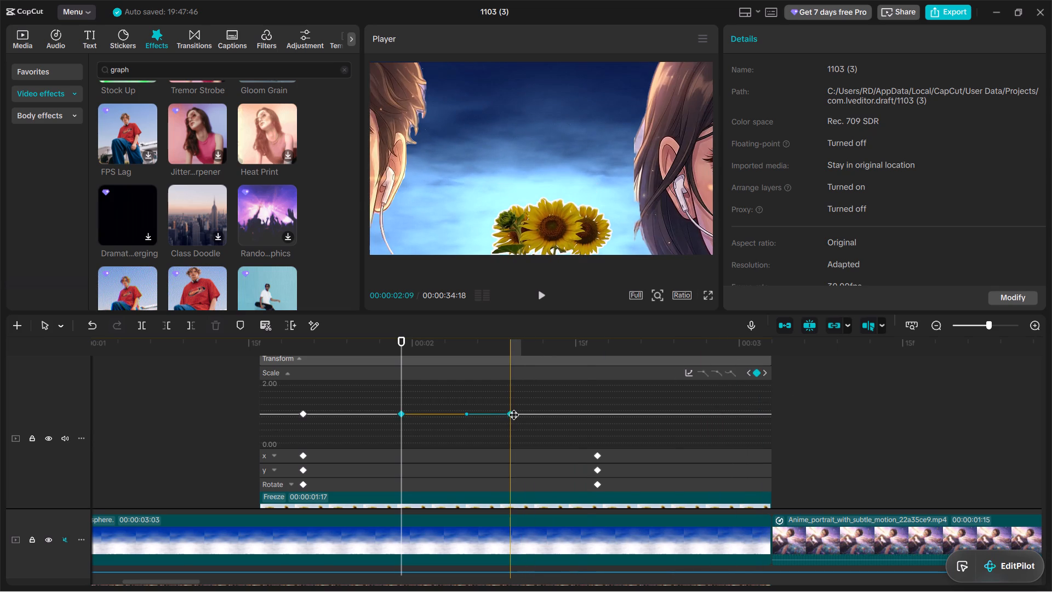
click(701, 371)
click(713, 373)
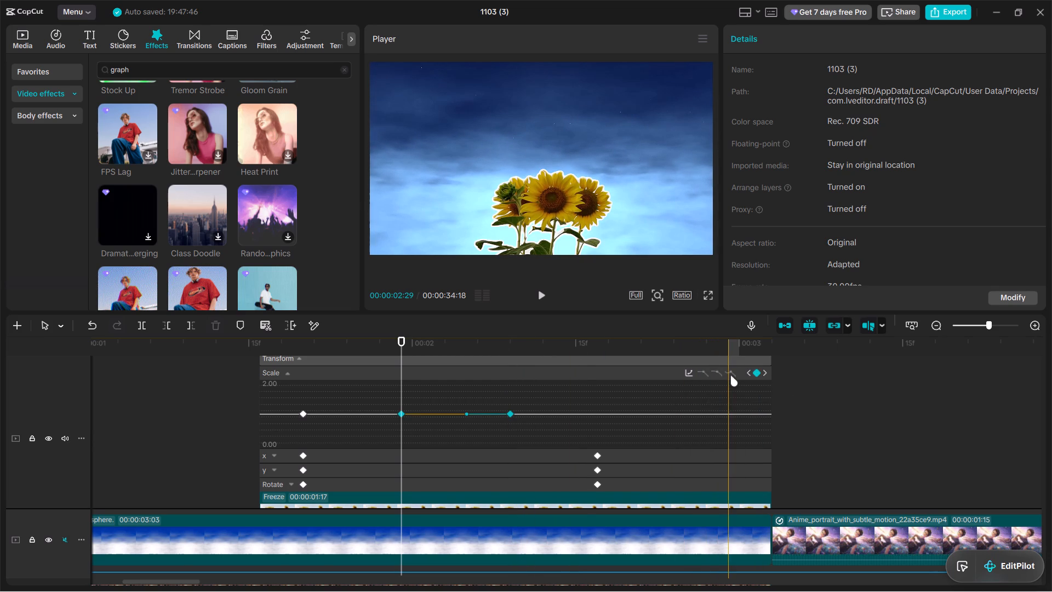
click(730, 375)
click(688, 373)
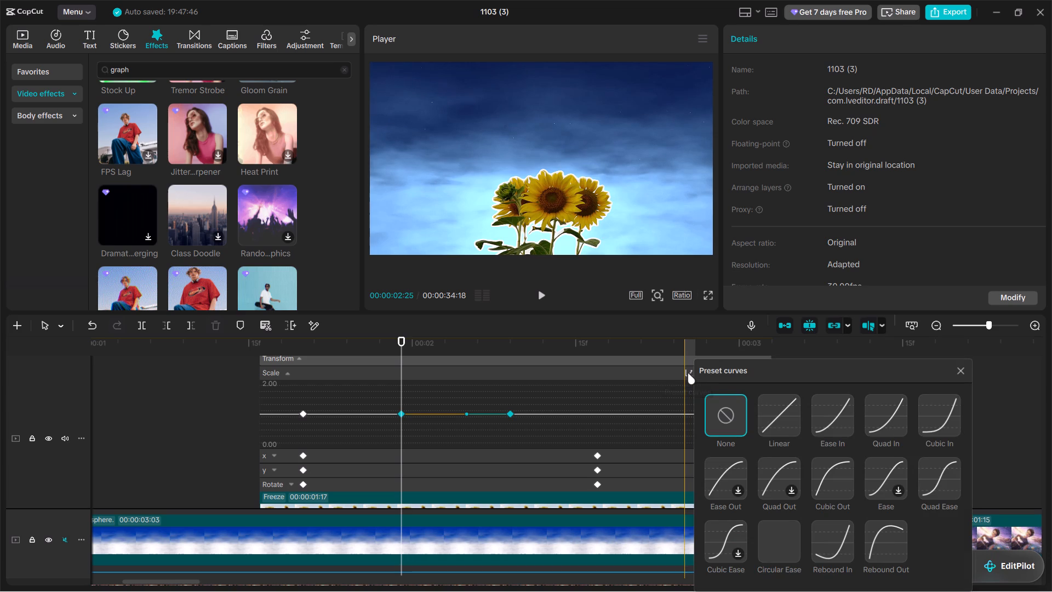
click(834, 482)
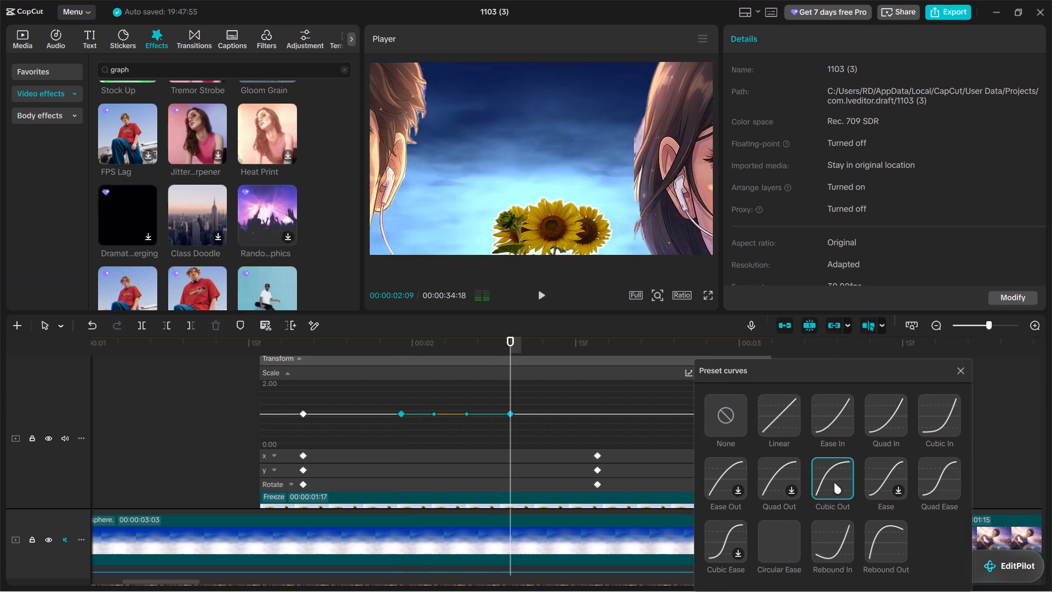
Add a Scale keyframe on the sunflower freeze at 00:02:17, in line with the second position keyframes.
click(597, 384)
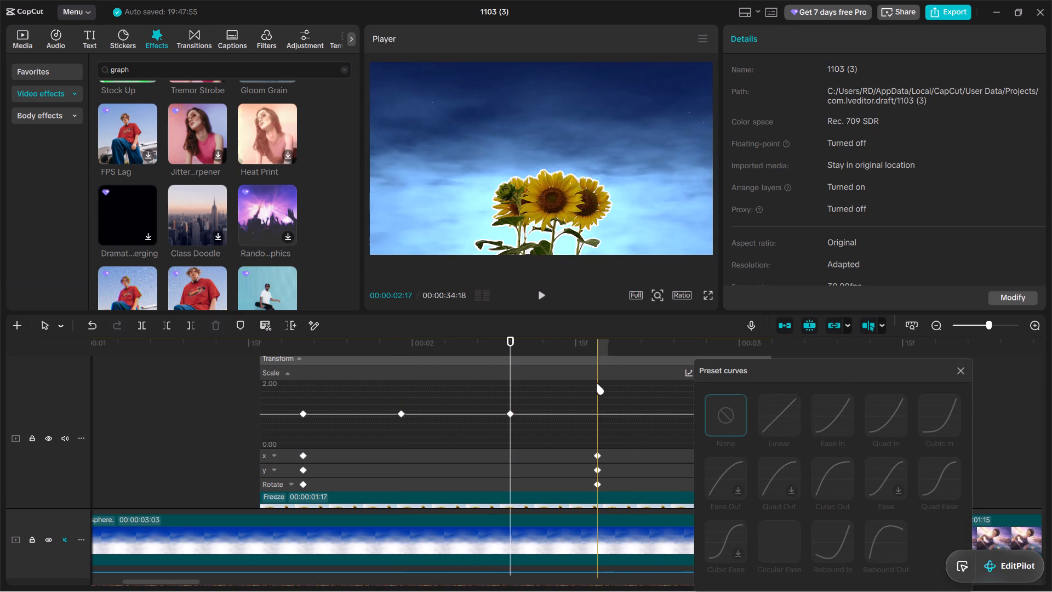
click(595, 350)
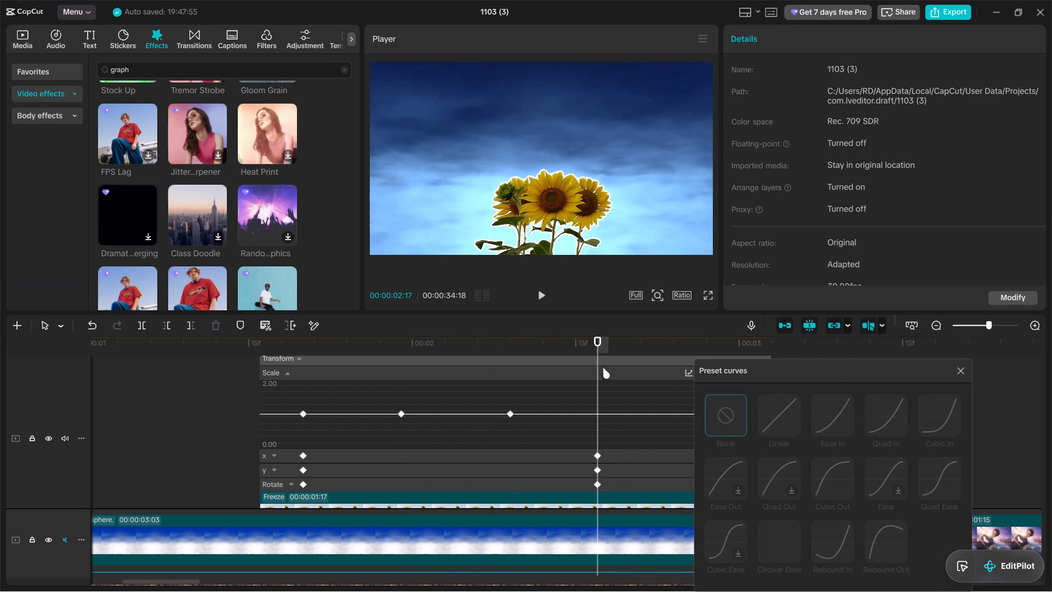
click(958, 372)
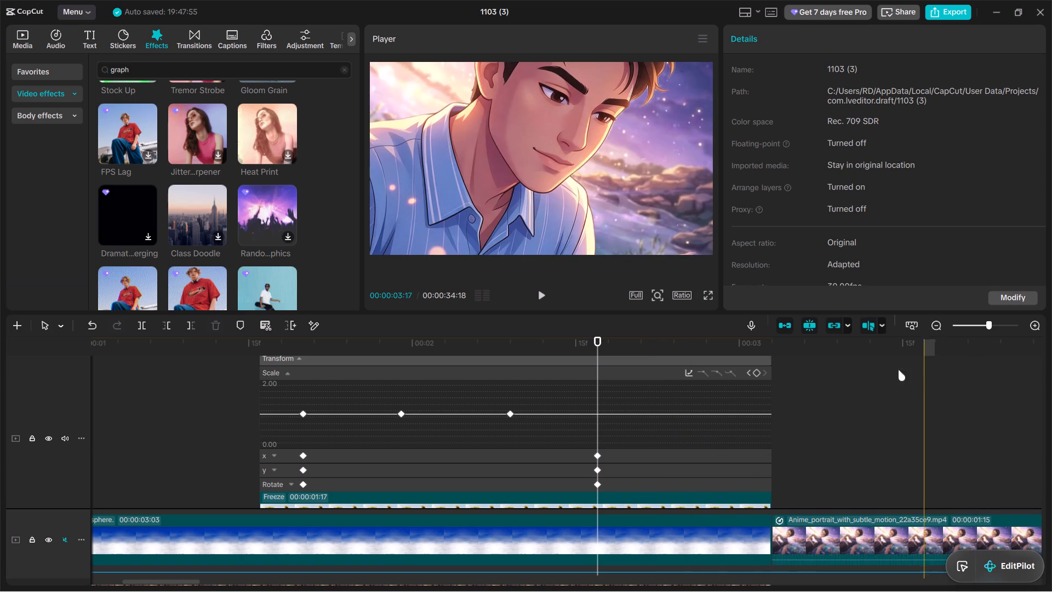
click(758, 374)
Apply the Cubic In preset curve to the Scale segment between the keyframes at 00:02:09 and 00:02:17.
click(690, 369)
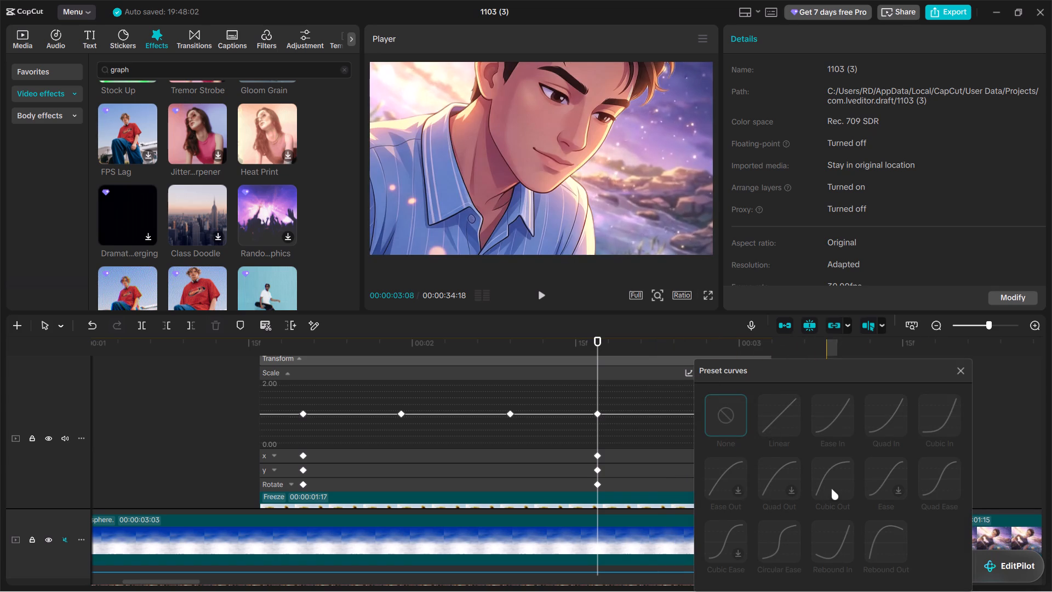
double_click(833, 488)
click(596, 411)
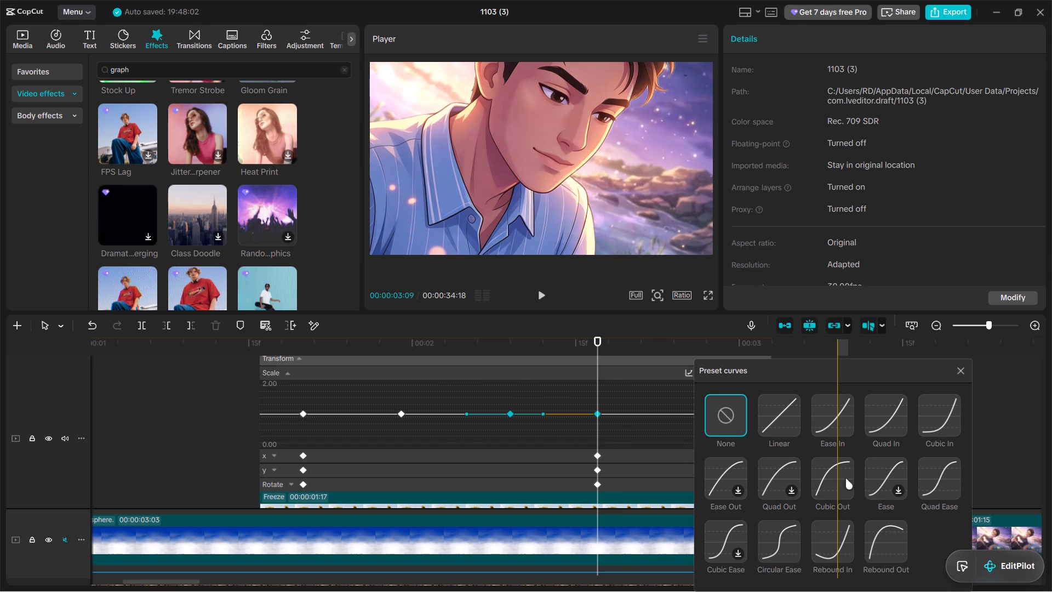
click(935, 422)
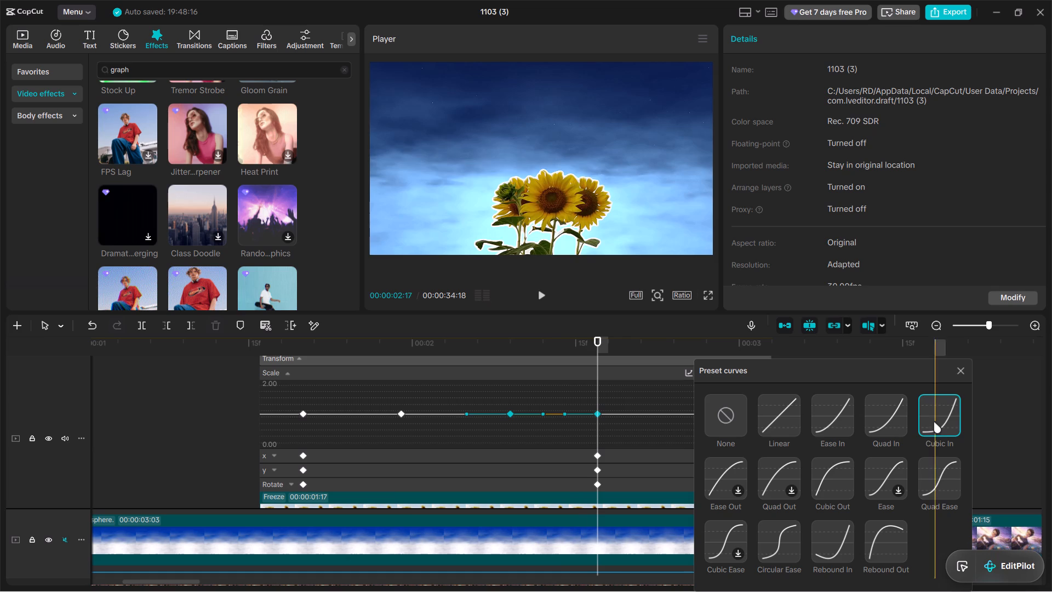
Play back the sunflower entrance from about 00:01:15 to review the eased motion.
click(249, 378)
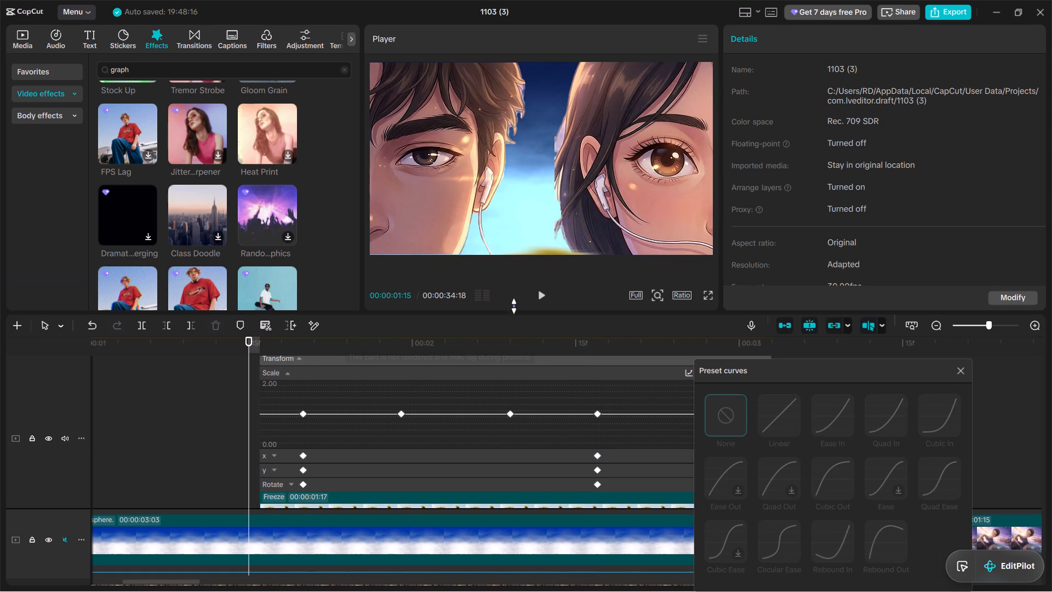
click(539, 298)
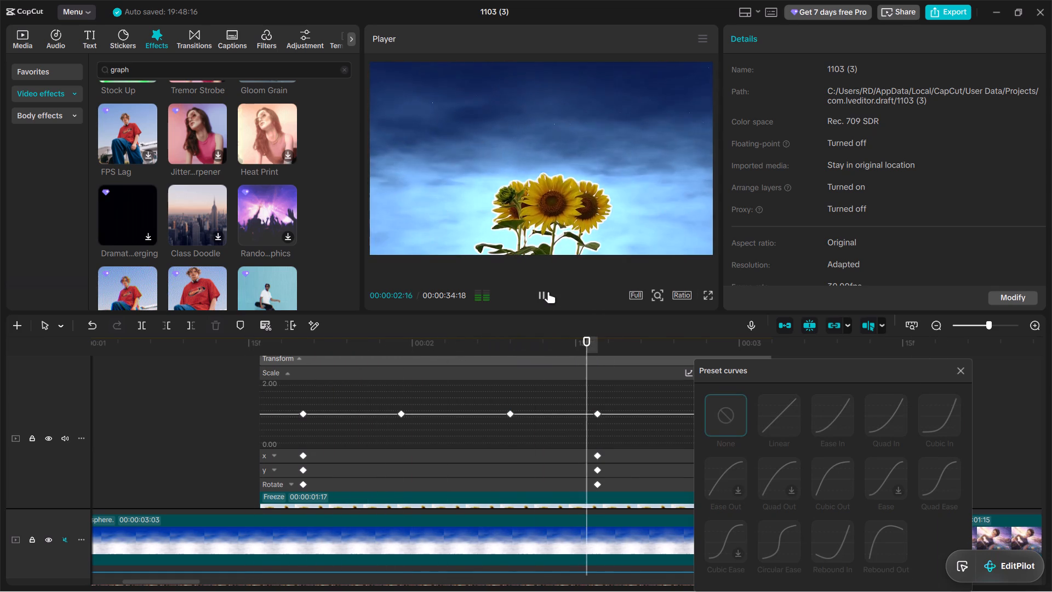
click(548, 292)
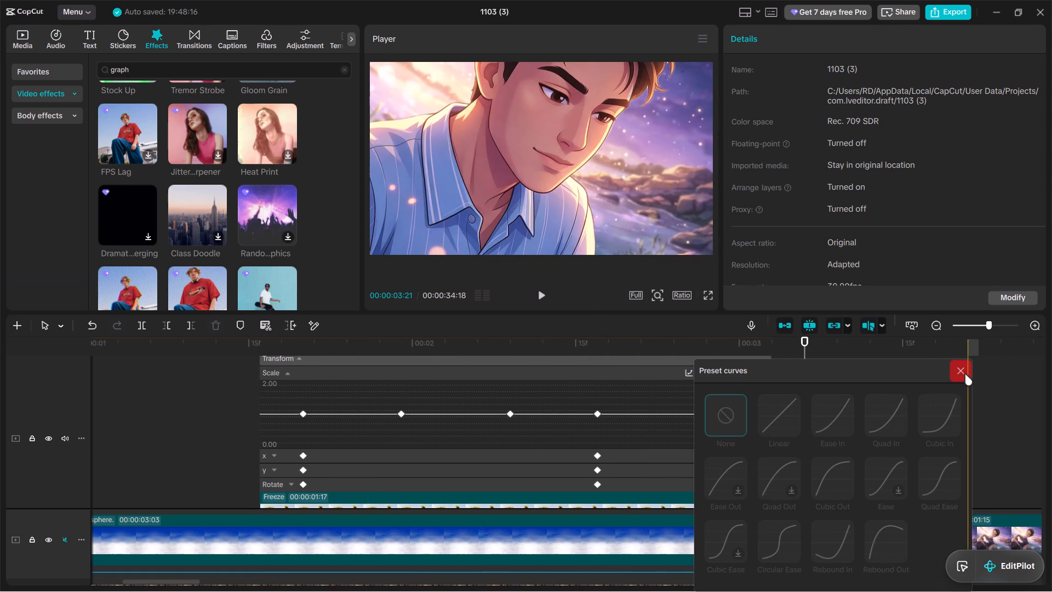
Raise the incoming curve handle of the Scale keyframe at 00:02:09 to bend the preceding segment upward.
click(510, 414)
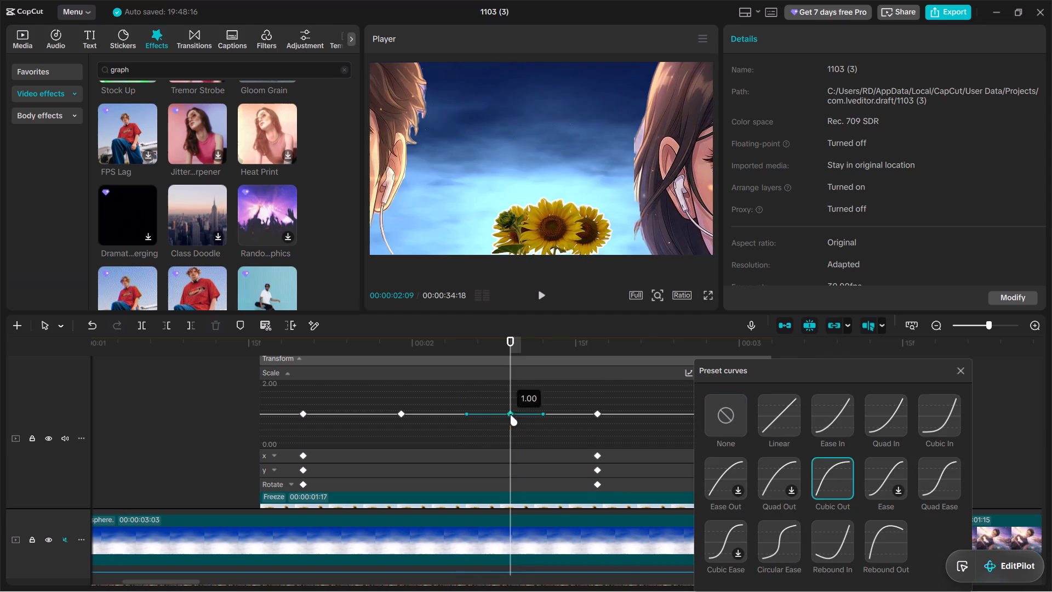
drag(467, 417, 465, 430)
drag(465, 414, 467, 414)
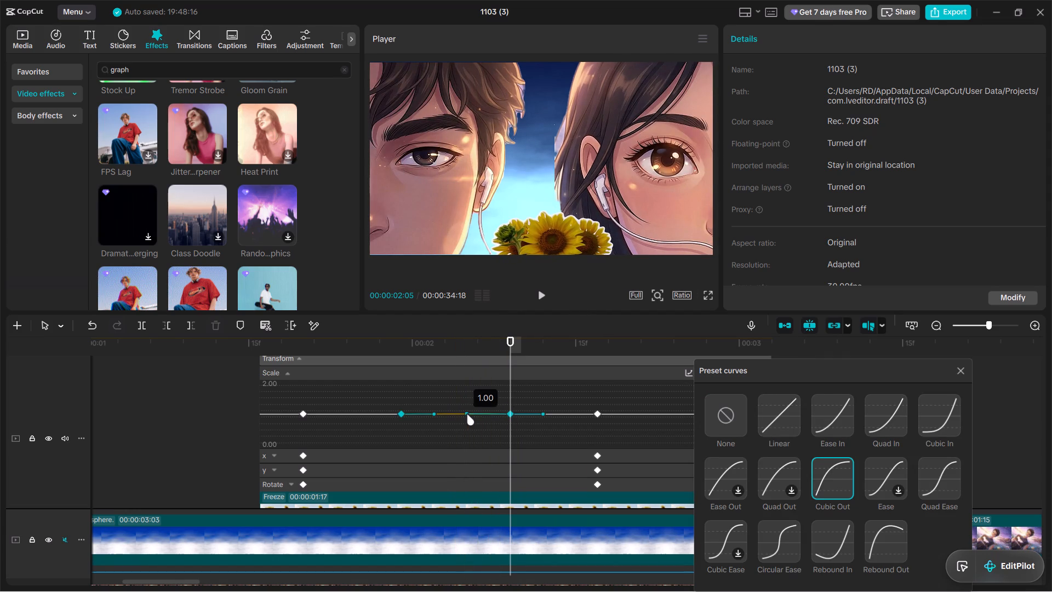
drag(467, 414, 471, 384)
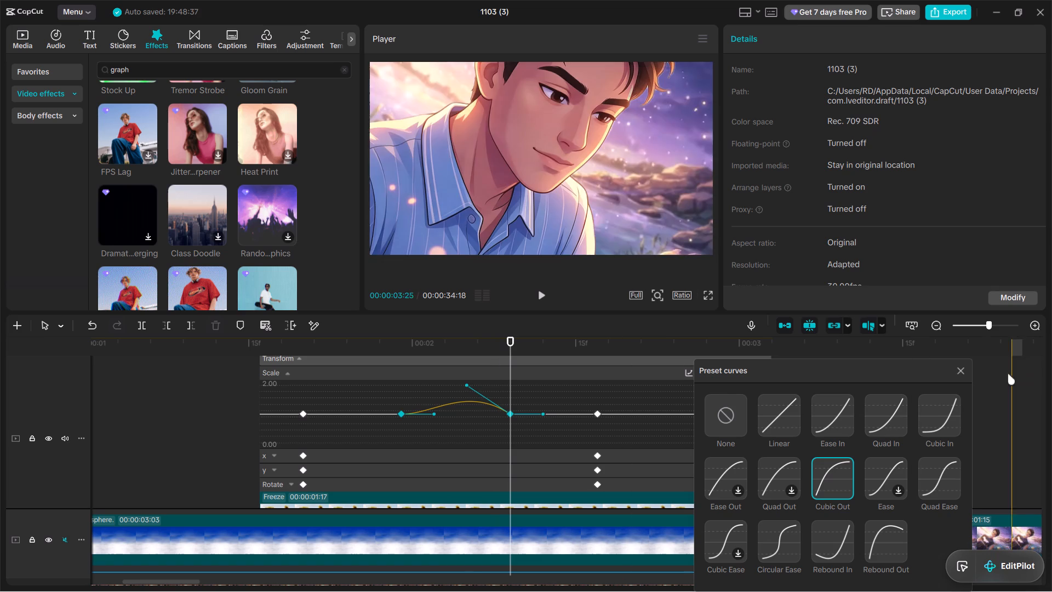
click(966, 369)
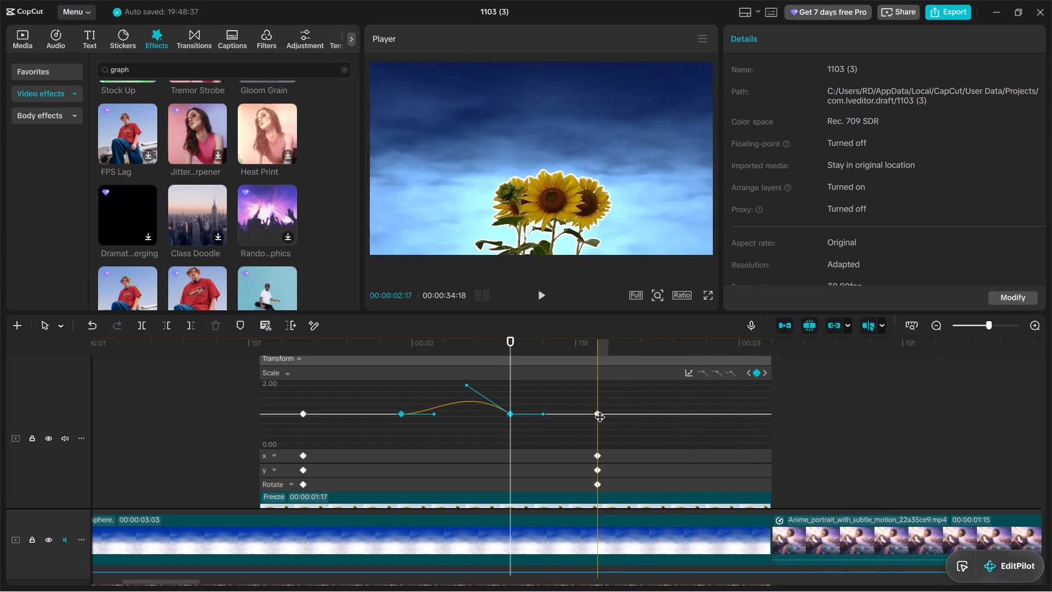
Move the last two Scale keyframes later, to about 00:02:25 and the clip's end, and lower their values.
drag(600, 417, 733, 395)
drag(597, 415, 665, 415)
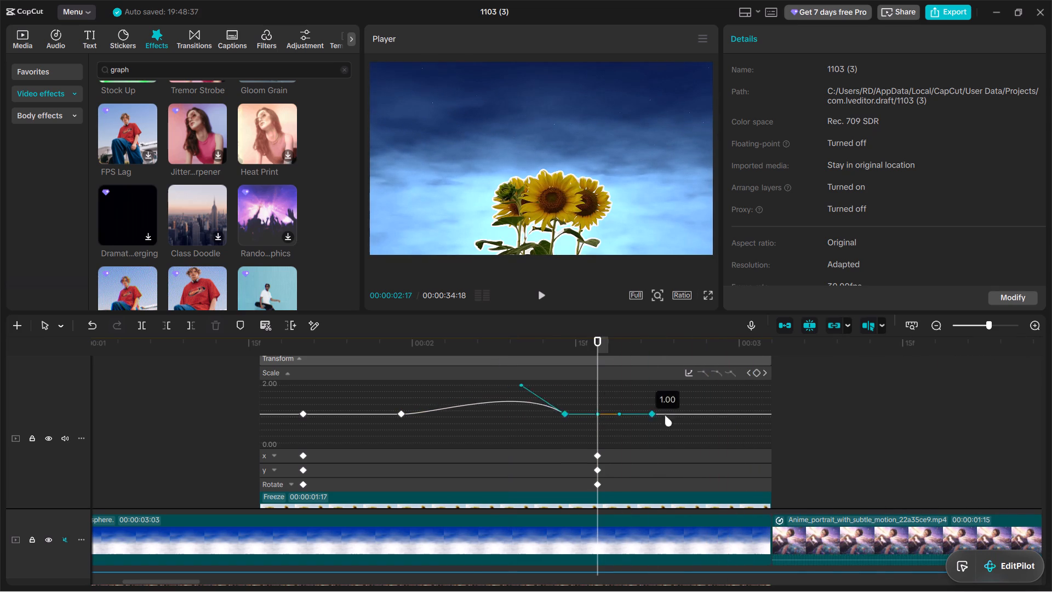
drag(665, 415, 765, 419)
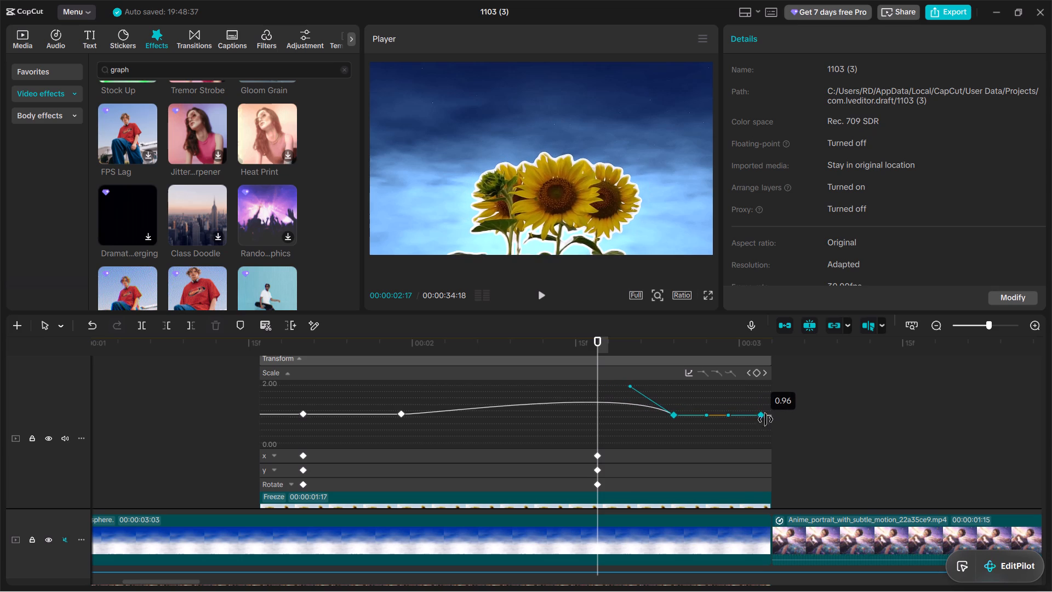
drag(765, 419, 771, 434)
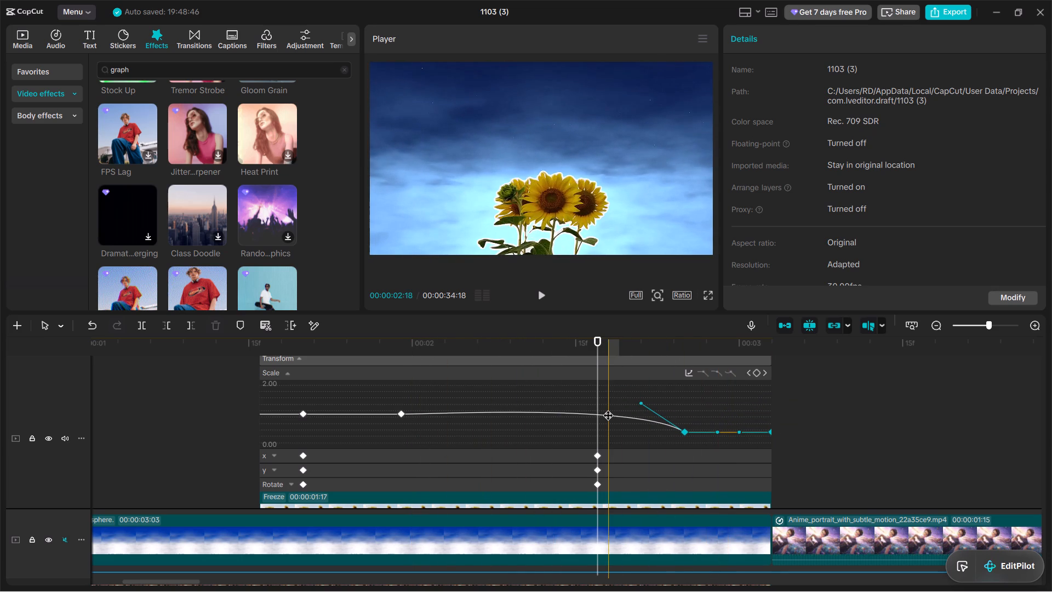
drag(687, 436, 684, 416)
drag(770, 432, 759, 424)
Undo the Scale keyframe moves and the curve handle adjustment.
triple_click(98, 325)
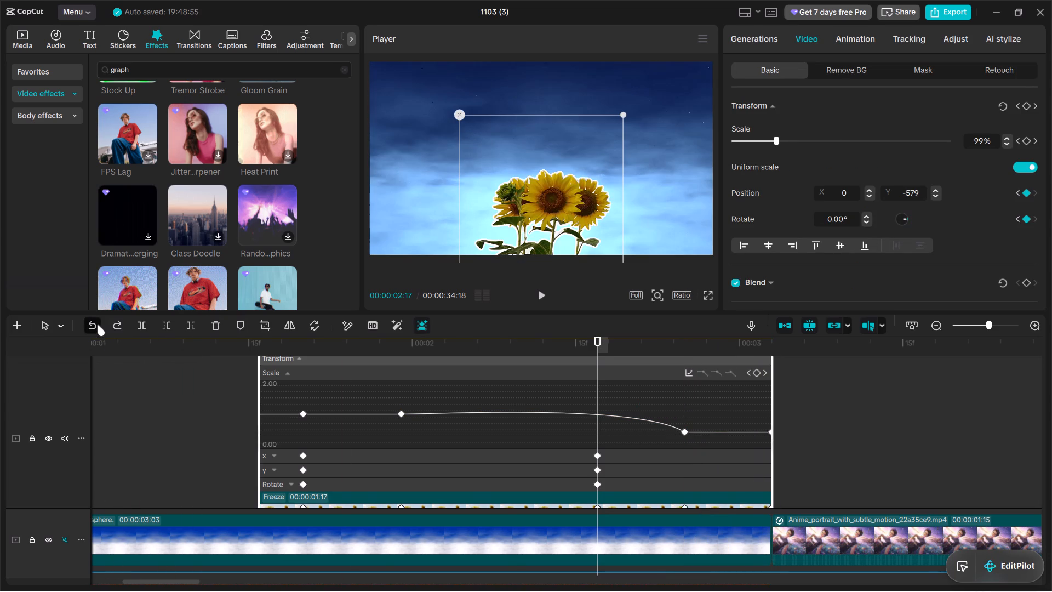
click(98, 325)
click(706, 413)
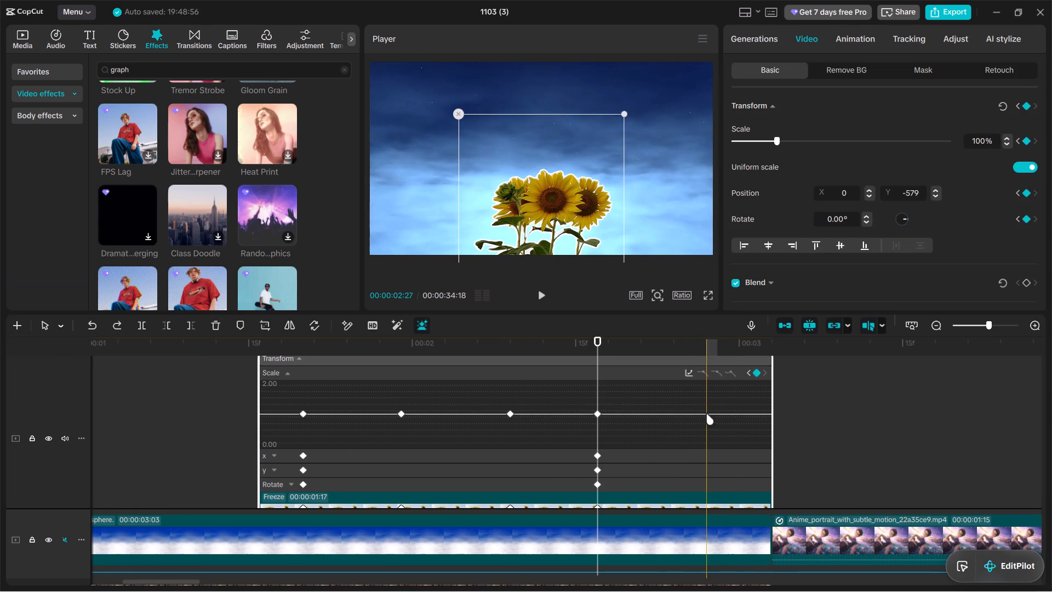
Move the last Scale keyframe of the sunflower freeze to about 00:03:00 and raise its value to about 102%.
drag(597, 414, 618, 413)
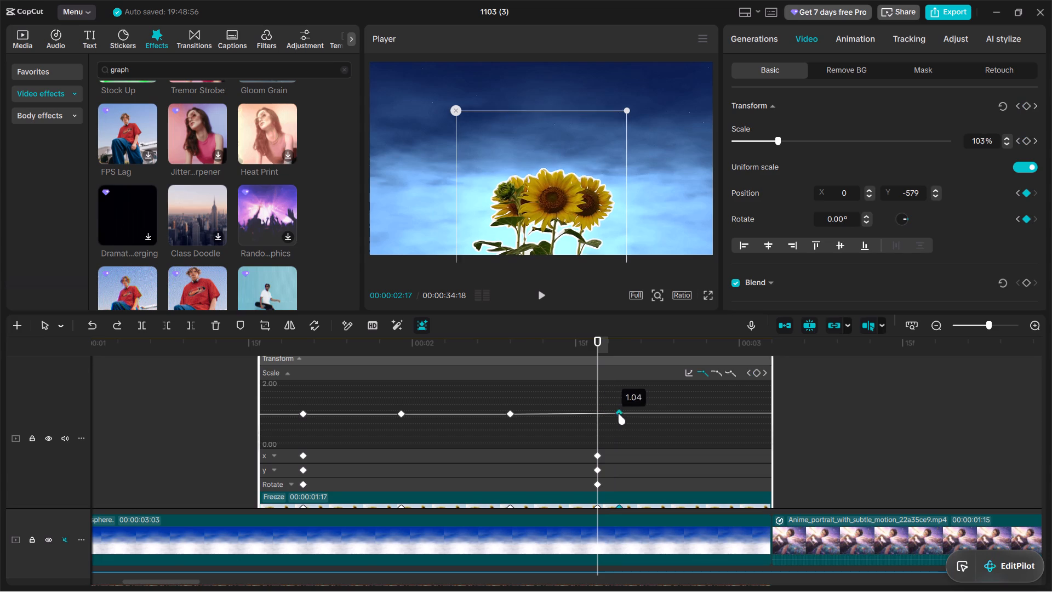
drag(618, 413, 745, 413)
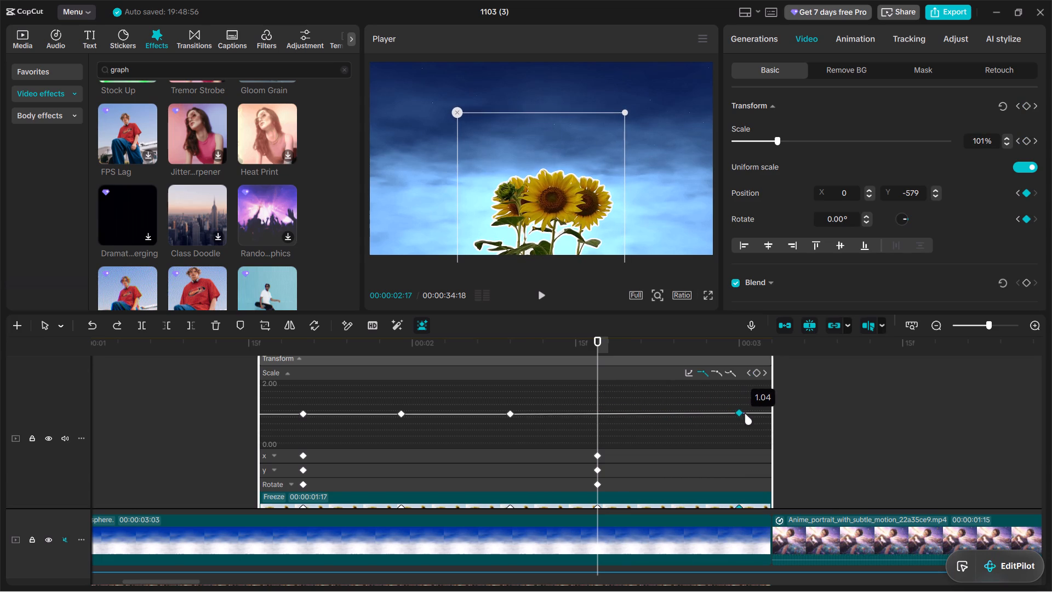
drag(745, 413, 741, 414)
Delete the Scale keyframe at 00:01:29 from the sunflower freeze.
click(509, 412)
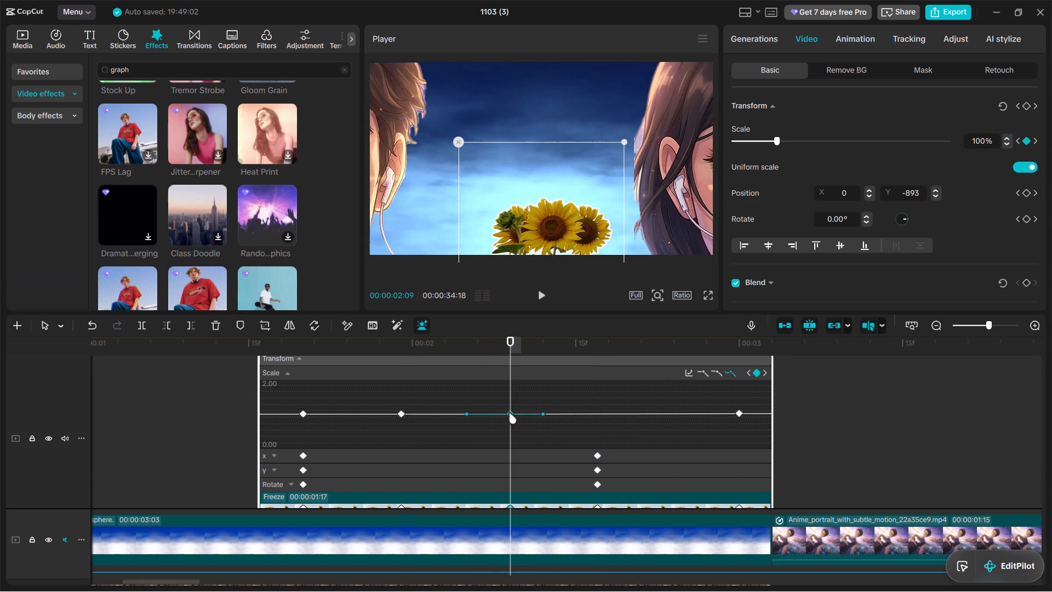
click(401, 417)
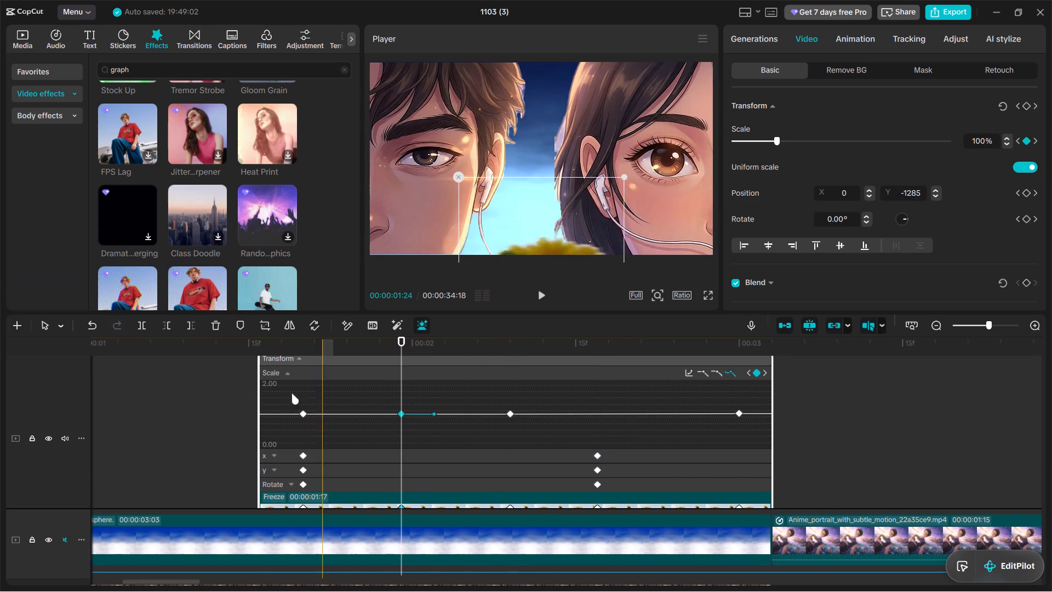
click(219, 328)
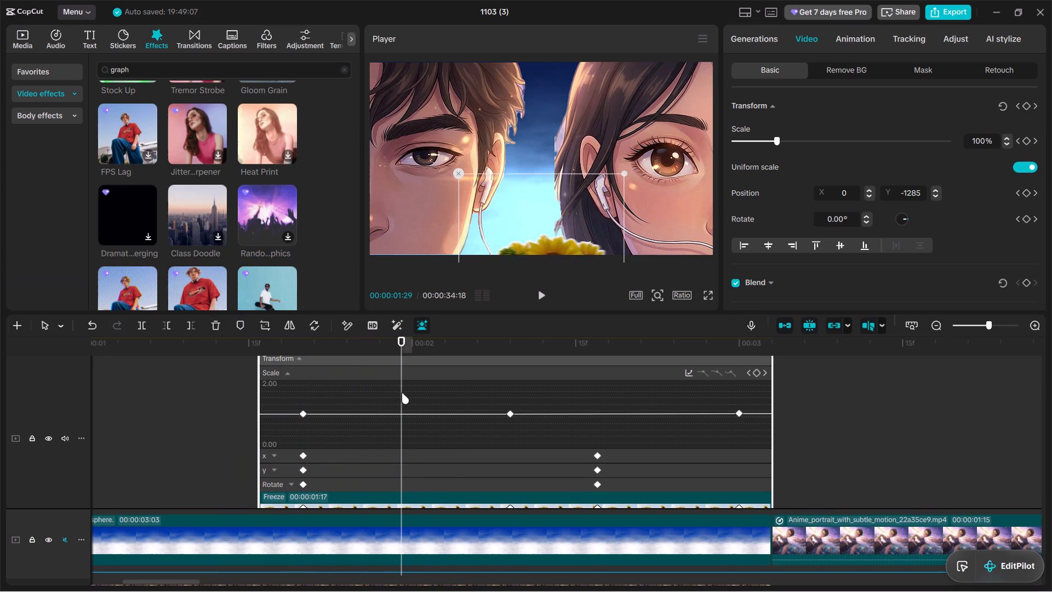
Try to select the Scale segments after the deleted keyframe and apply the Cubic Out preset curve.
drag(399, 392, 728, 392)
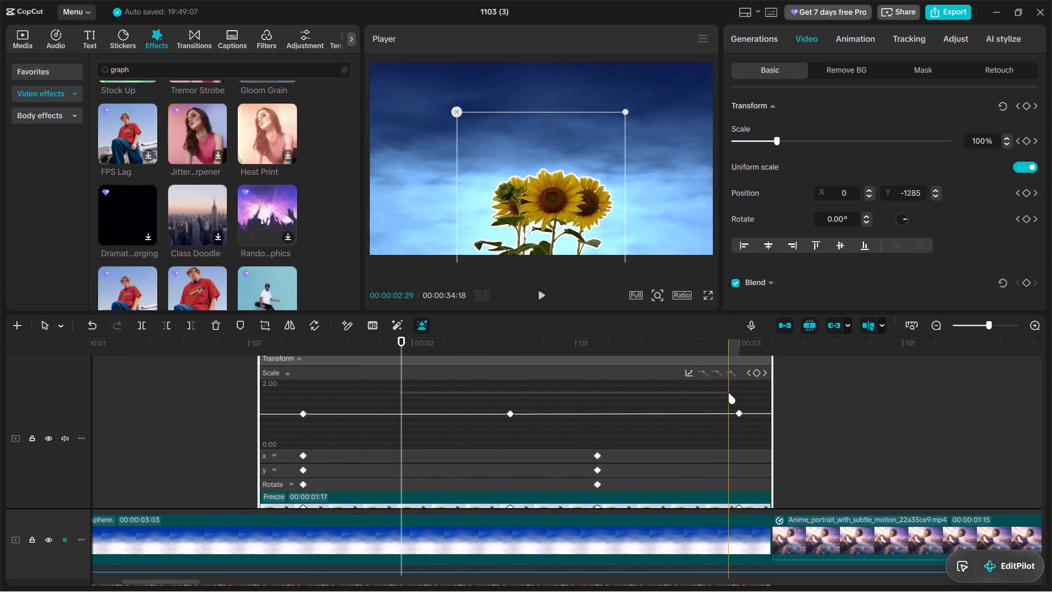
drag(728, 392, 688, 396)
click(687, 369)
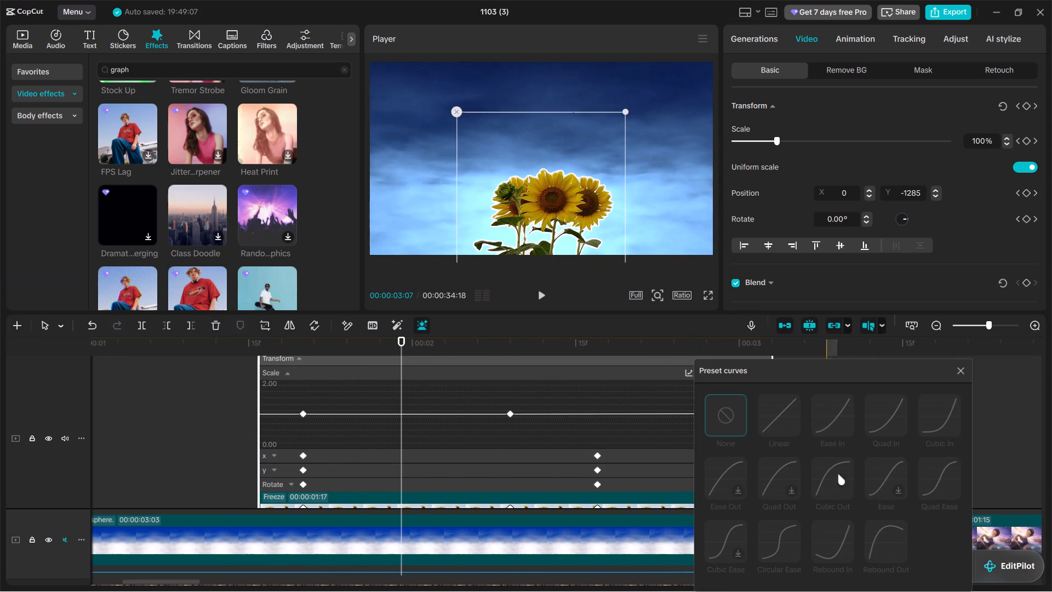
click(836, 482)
Collapse the Scale graph and the Transform keyframe rows of the sunflower freeze.
click(658, 376)
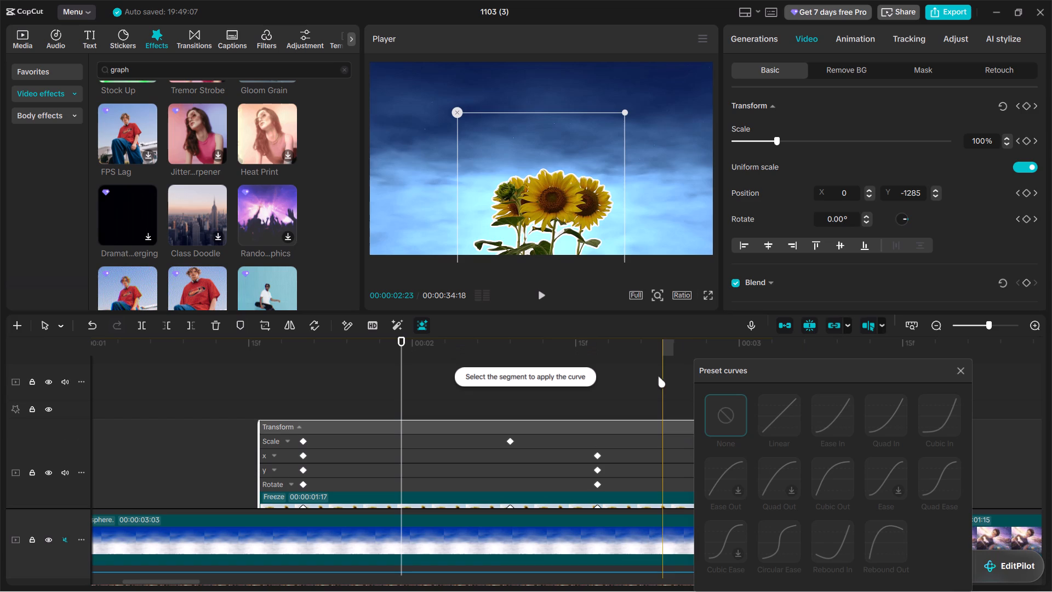
click(608, 431)
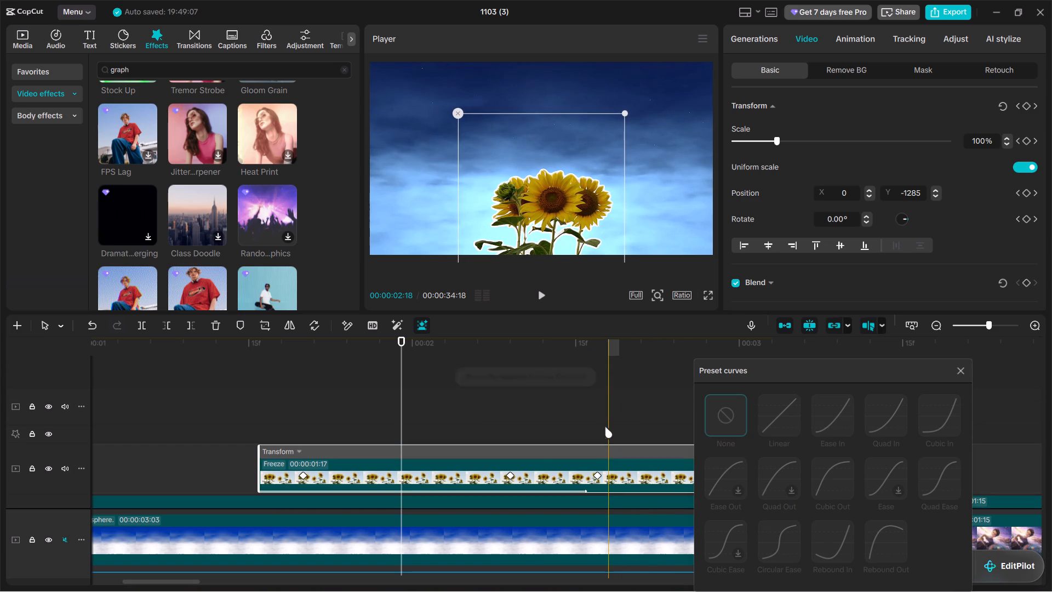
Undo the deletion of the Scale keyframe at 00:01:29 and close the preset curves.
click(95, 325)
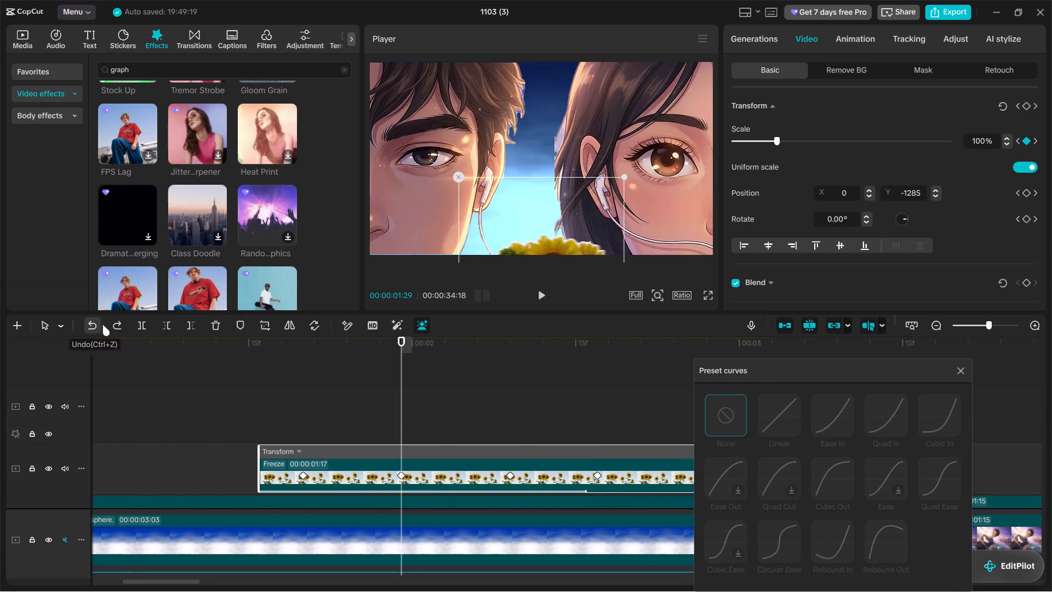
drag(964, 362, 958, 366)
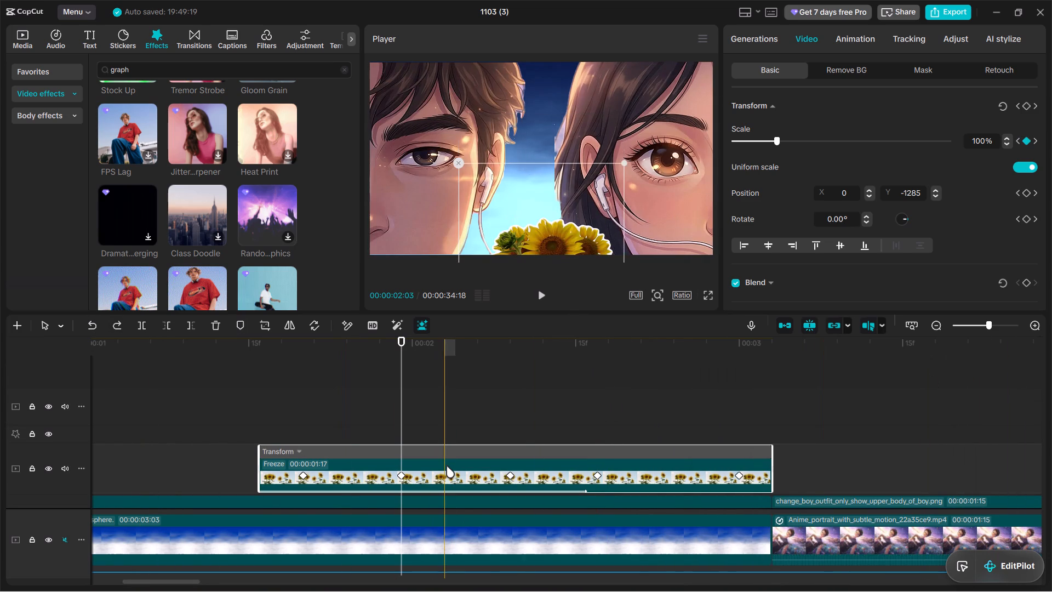
Play back the sunflower freeze from about 00:01:29 into the following portrait clip to review the motion.
click(258, 445)
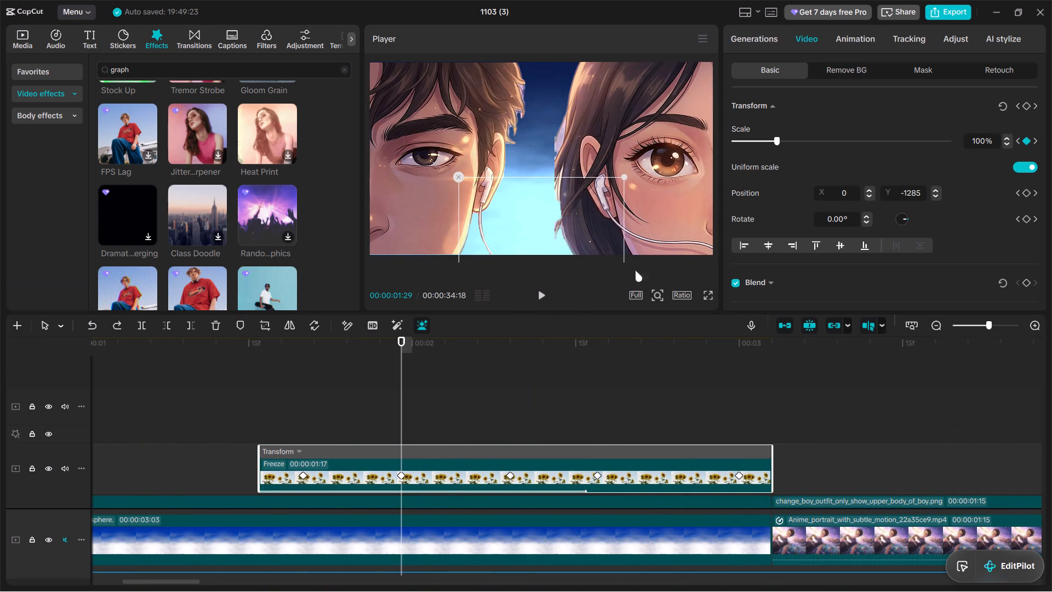
click(544, 295)
click(544, 295)
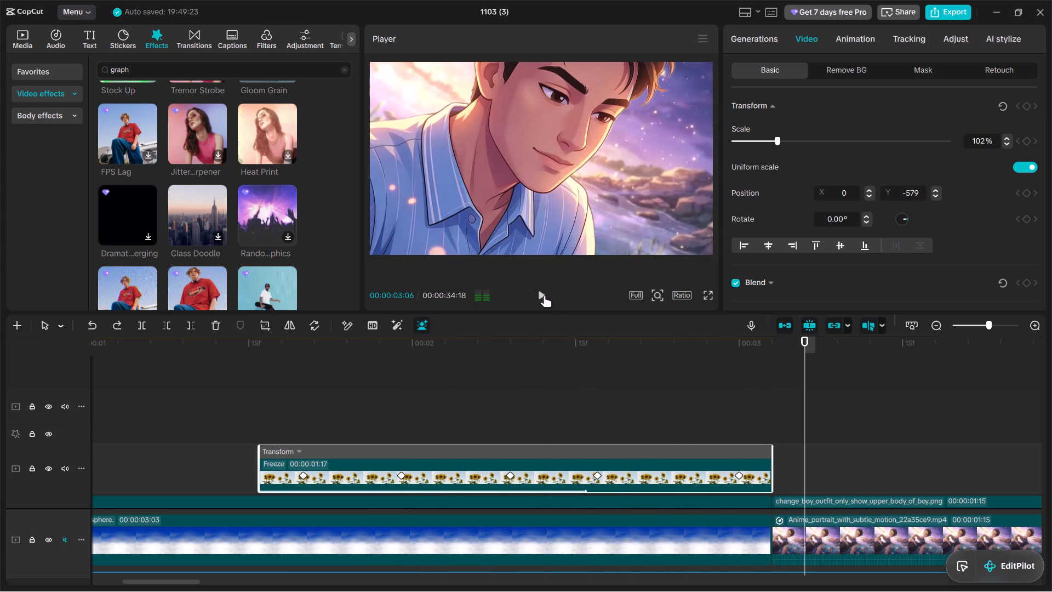
Play back the opening from about 00:00:01:05 through the sunflower freeze to review its entrance.
click(142, 408)
click(540, 300)
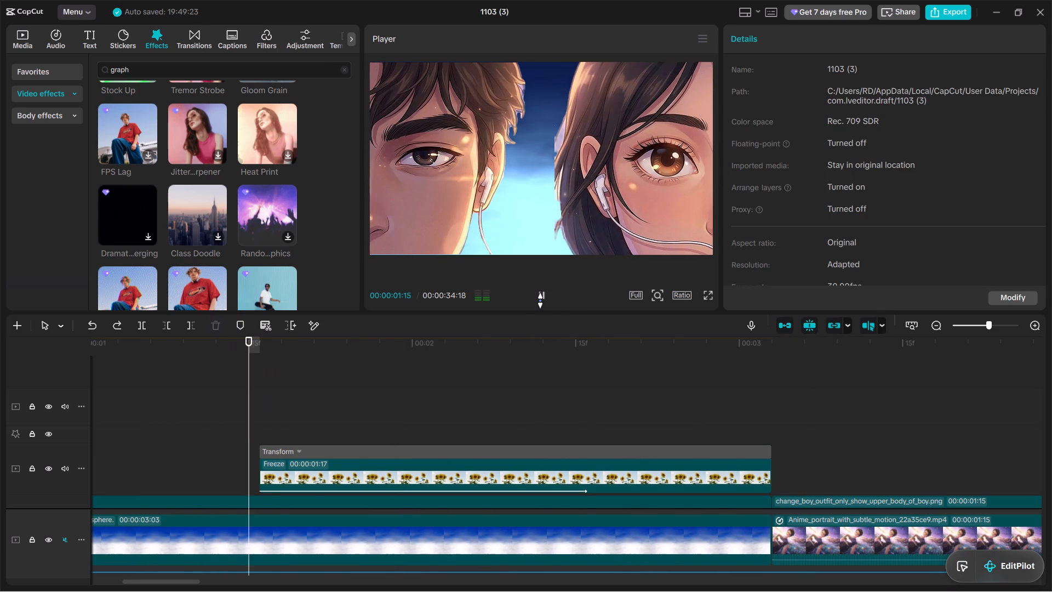
click(540, 300)
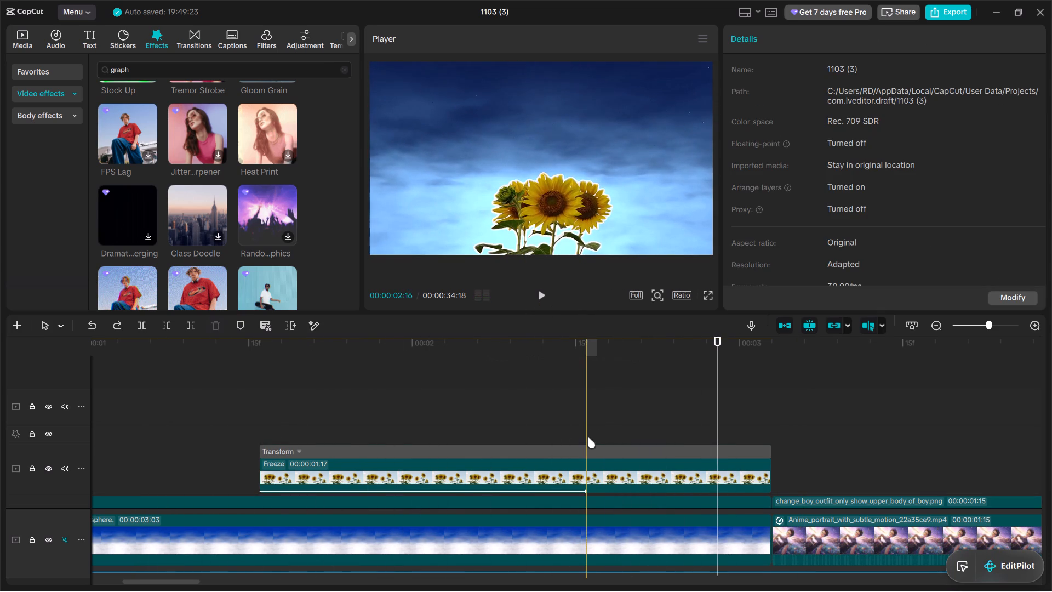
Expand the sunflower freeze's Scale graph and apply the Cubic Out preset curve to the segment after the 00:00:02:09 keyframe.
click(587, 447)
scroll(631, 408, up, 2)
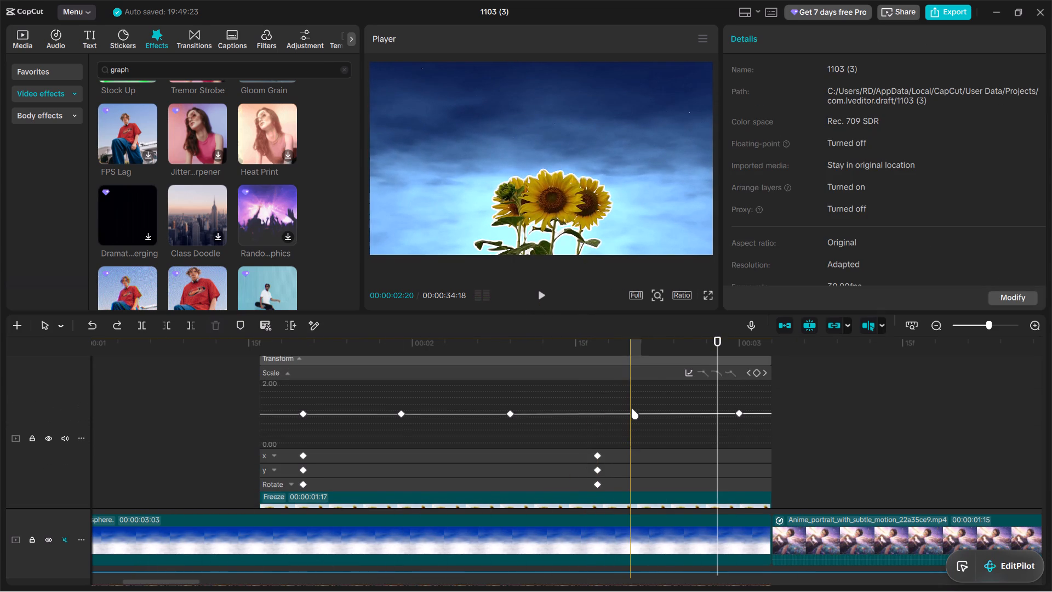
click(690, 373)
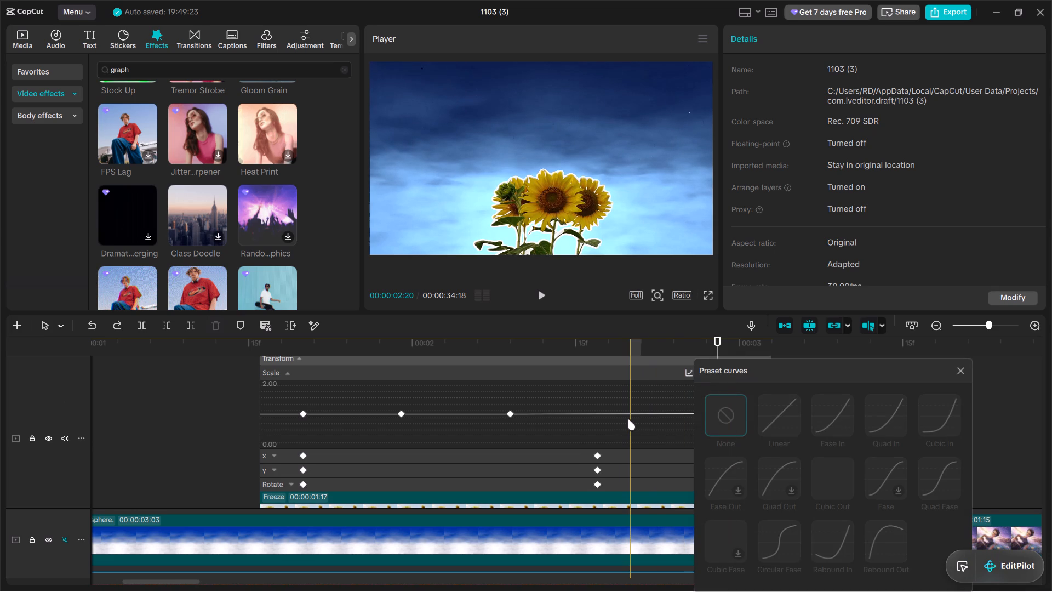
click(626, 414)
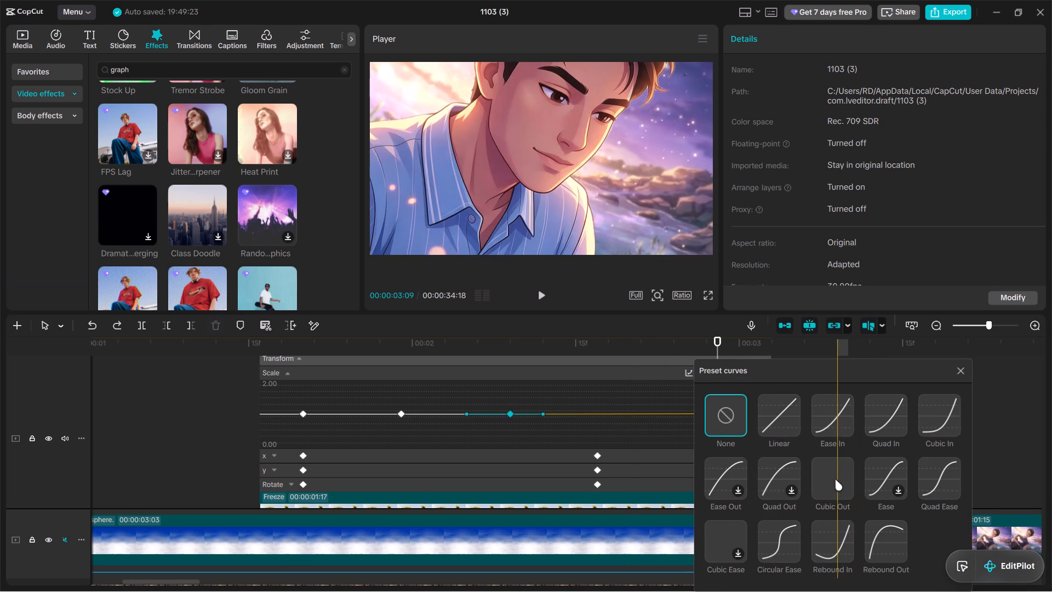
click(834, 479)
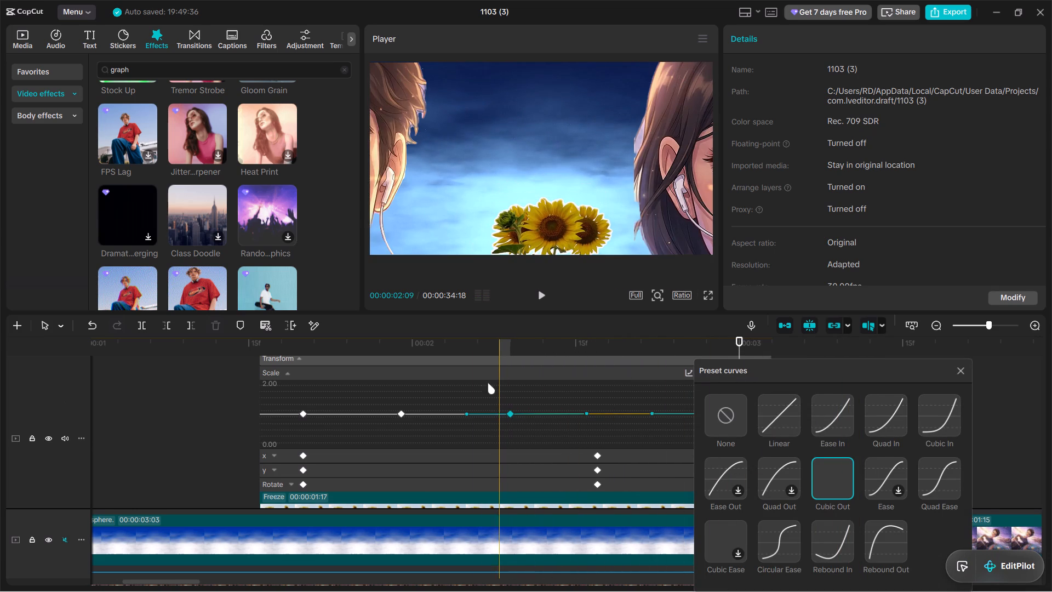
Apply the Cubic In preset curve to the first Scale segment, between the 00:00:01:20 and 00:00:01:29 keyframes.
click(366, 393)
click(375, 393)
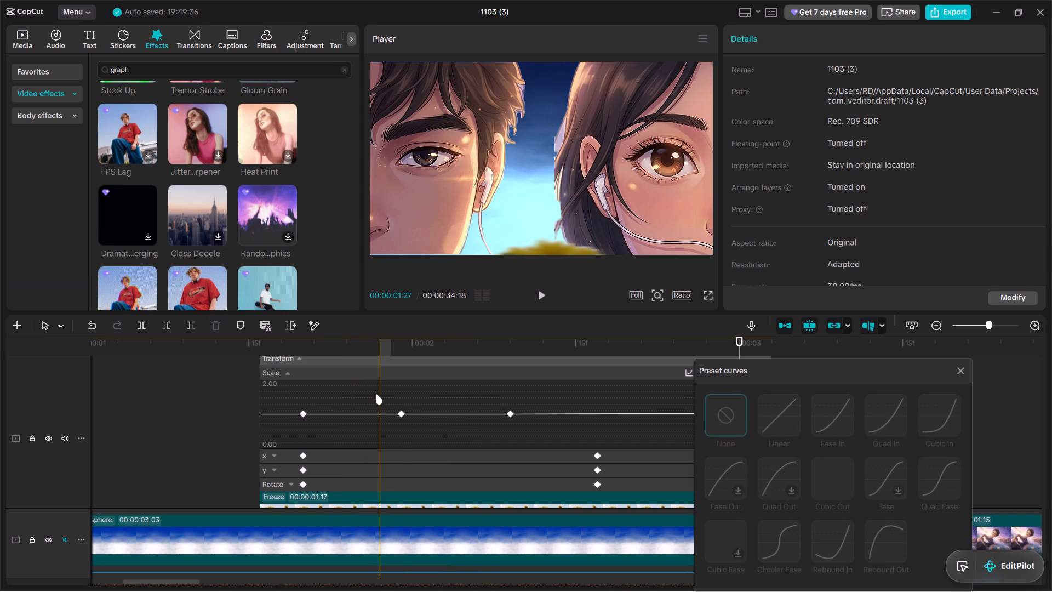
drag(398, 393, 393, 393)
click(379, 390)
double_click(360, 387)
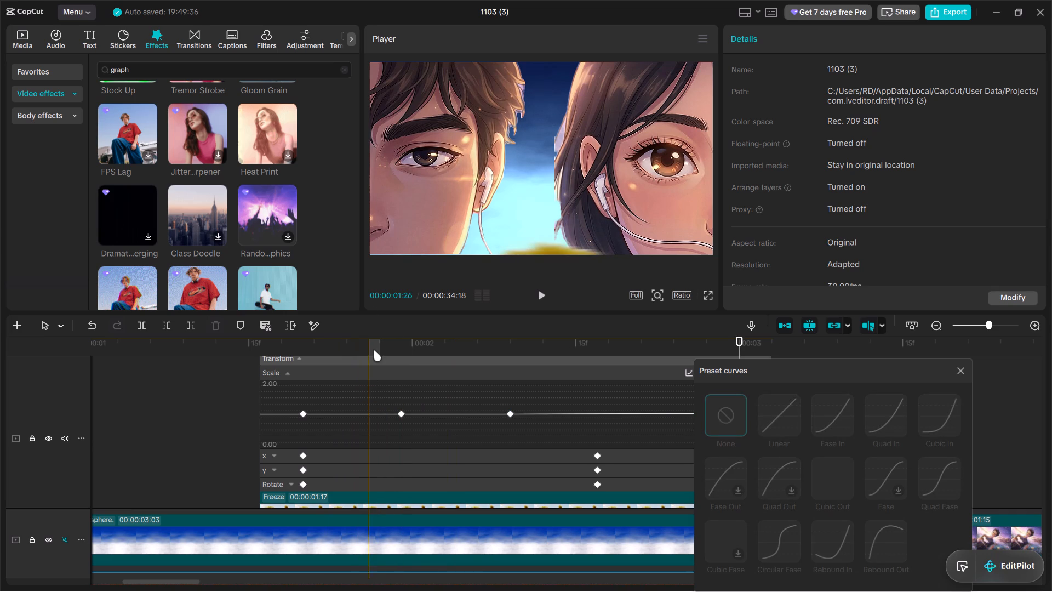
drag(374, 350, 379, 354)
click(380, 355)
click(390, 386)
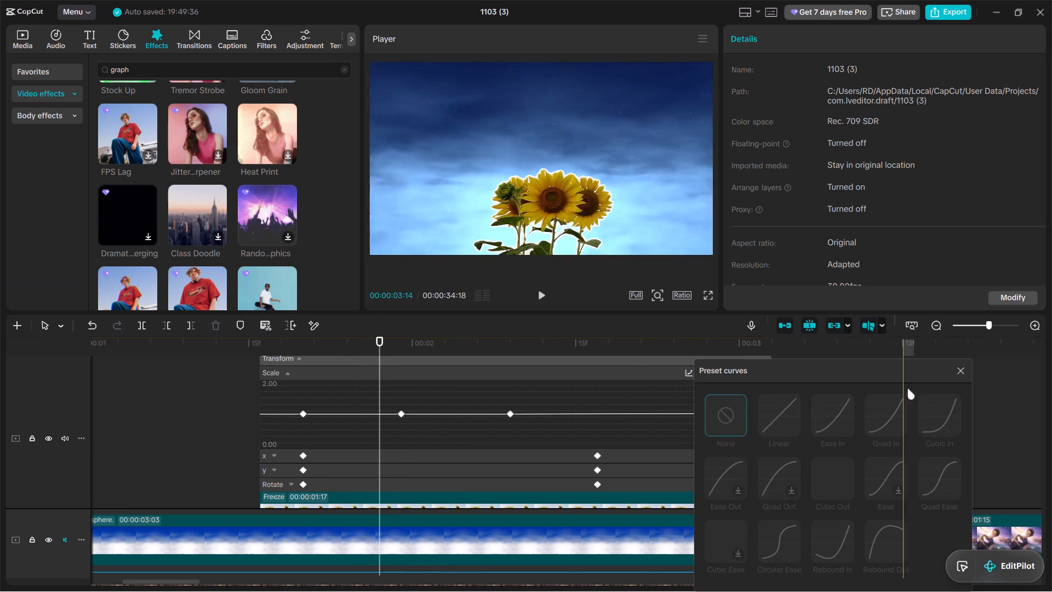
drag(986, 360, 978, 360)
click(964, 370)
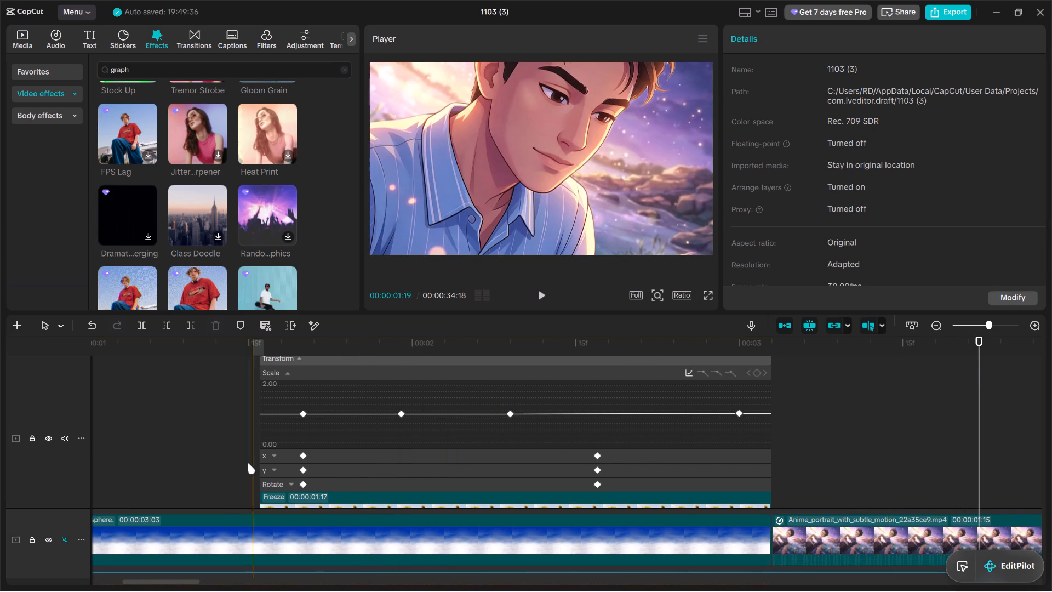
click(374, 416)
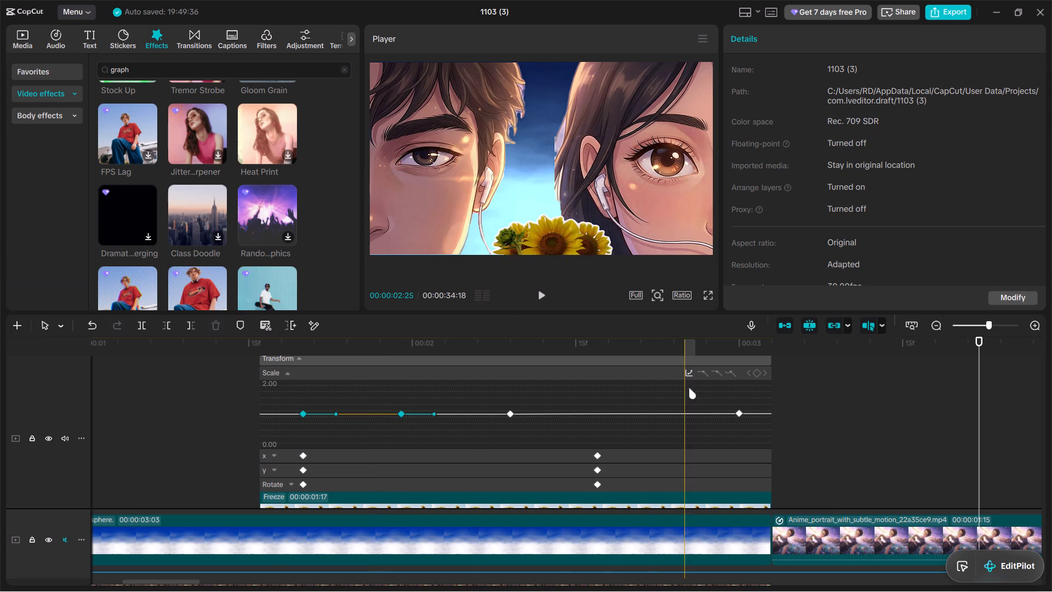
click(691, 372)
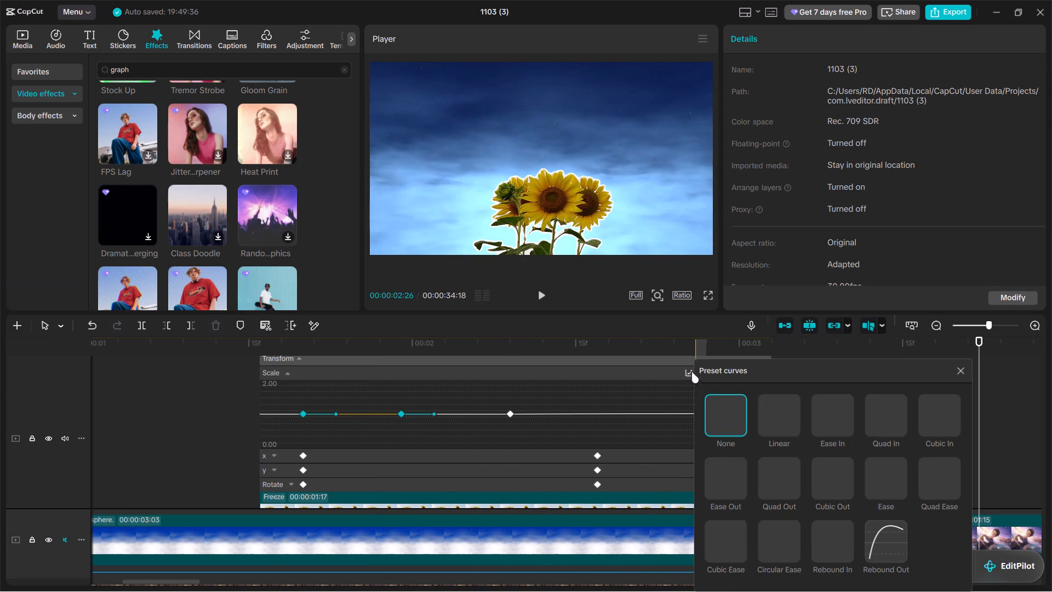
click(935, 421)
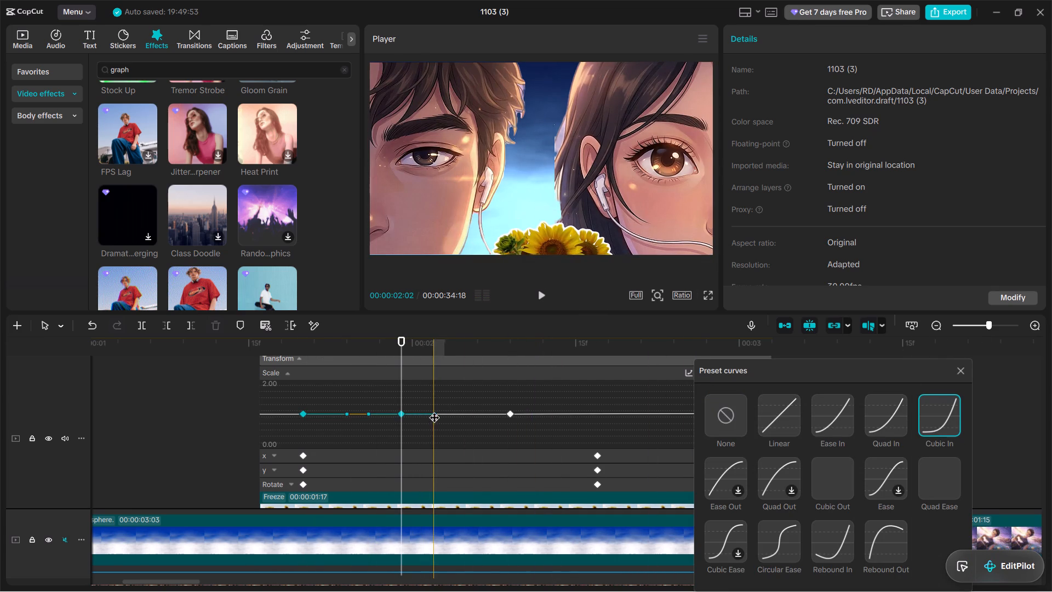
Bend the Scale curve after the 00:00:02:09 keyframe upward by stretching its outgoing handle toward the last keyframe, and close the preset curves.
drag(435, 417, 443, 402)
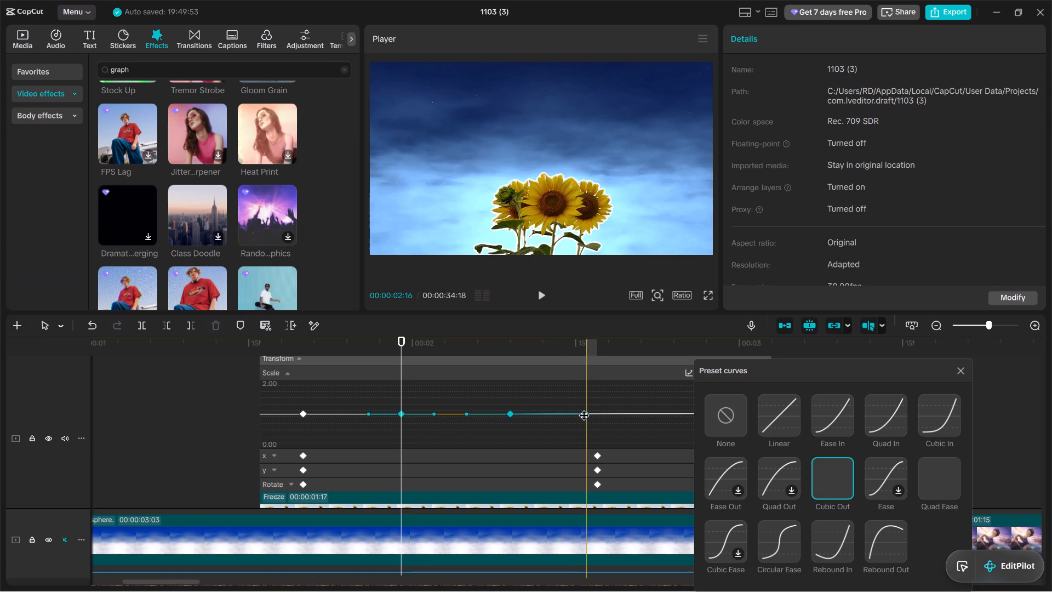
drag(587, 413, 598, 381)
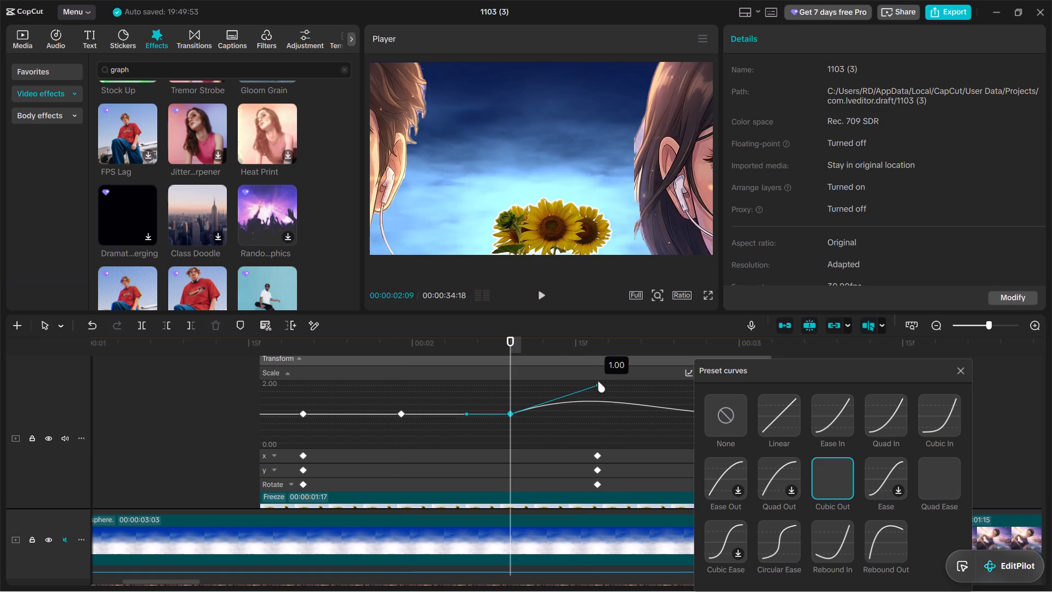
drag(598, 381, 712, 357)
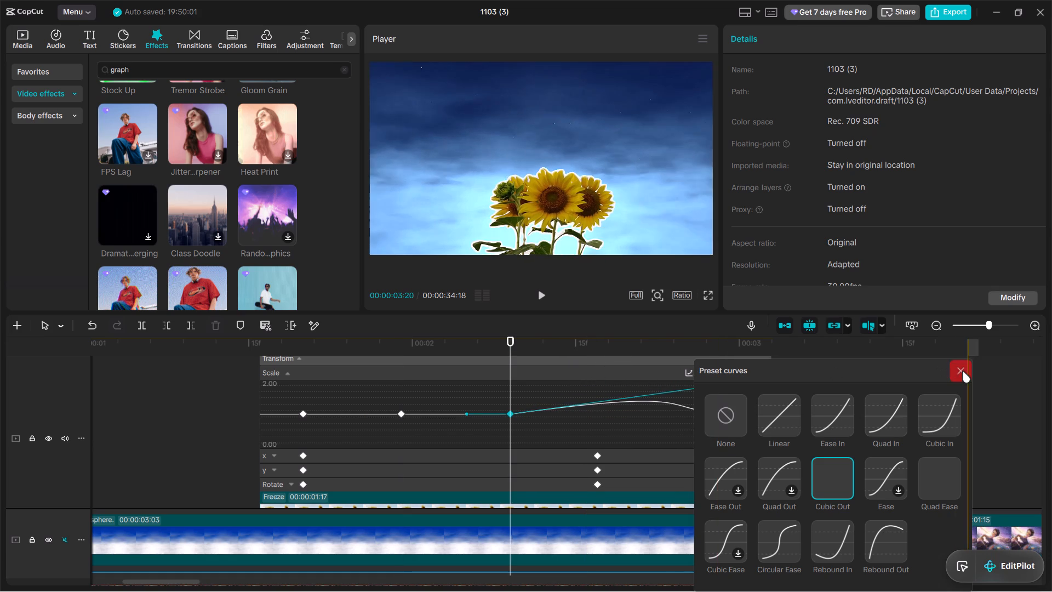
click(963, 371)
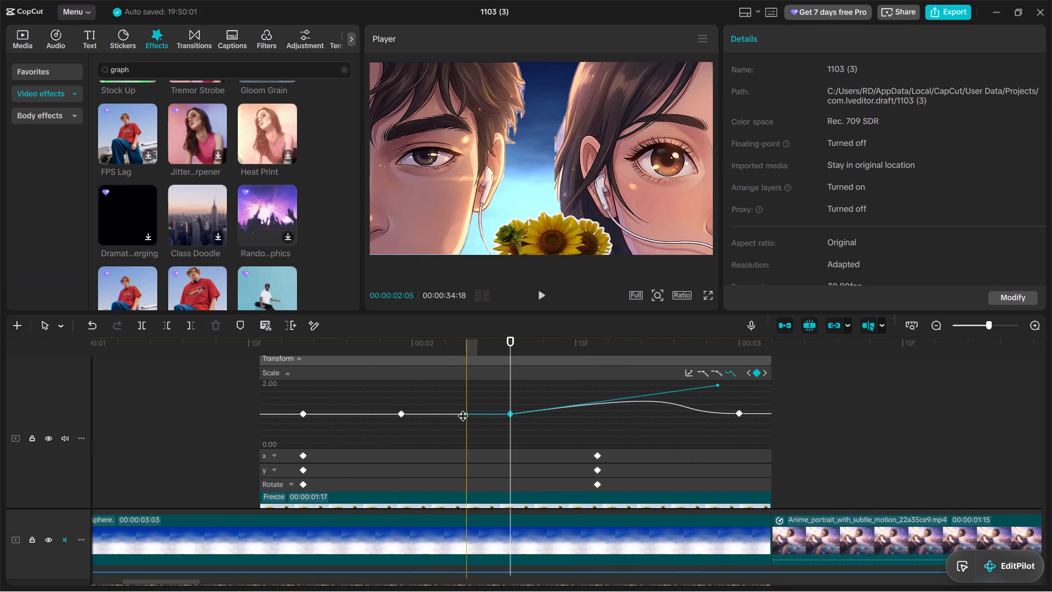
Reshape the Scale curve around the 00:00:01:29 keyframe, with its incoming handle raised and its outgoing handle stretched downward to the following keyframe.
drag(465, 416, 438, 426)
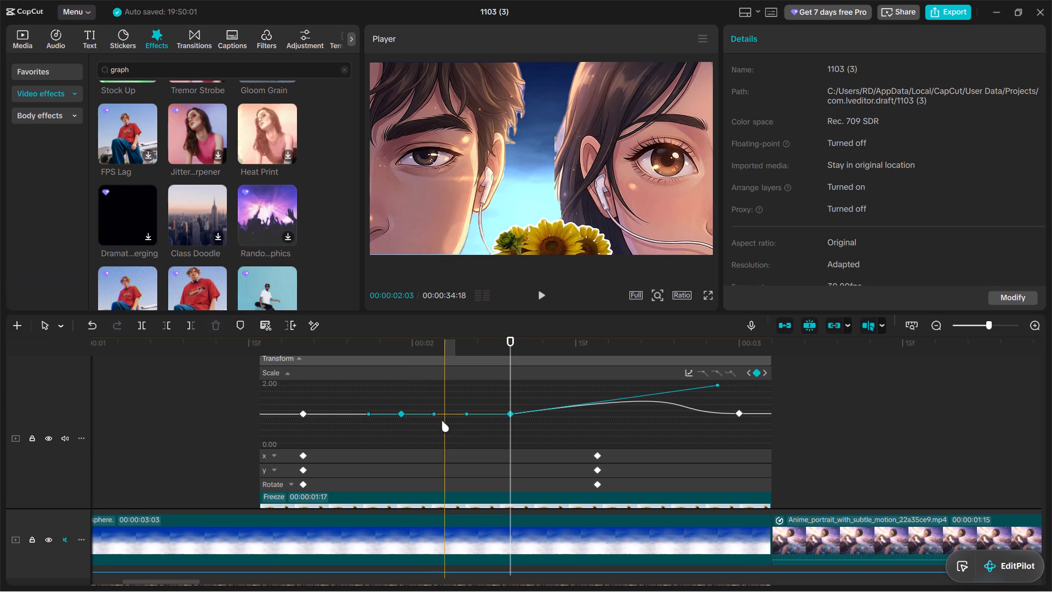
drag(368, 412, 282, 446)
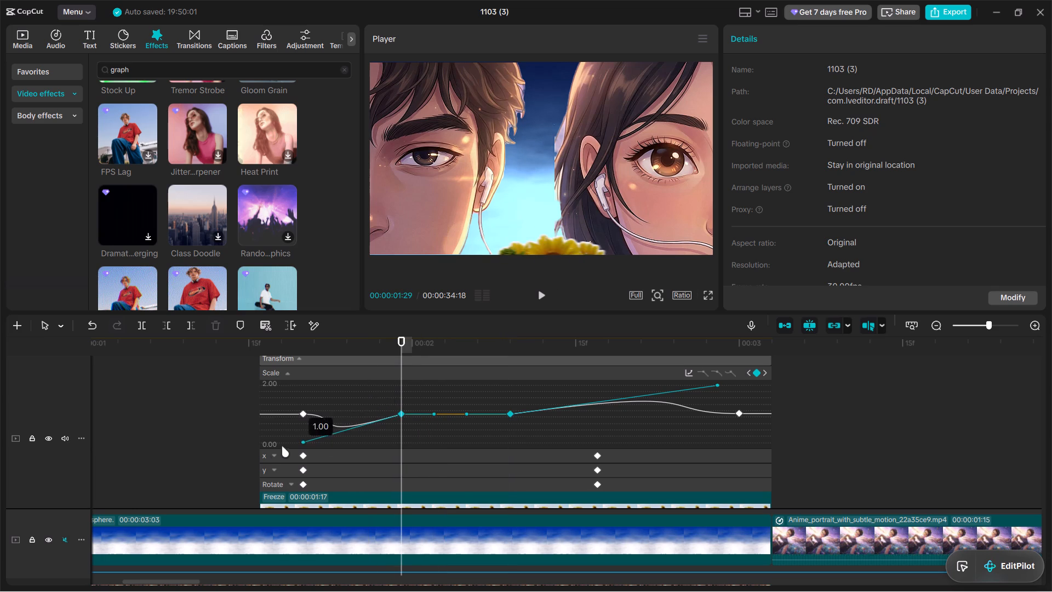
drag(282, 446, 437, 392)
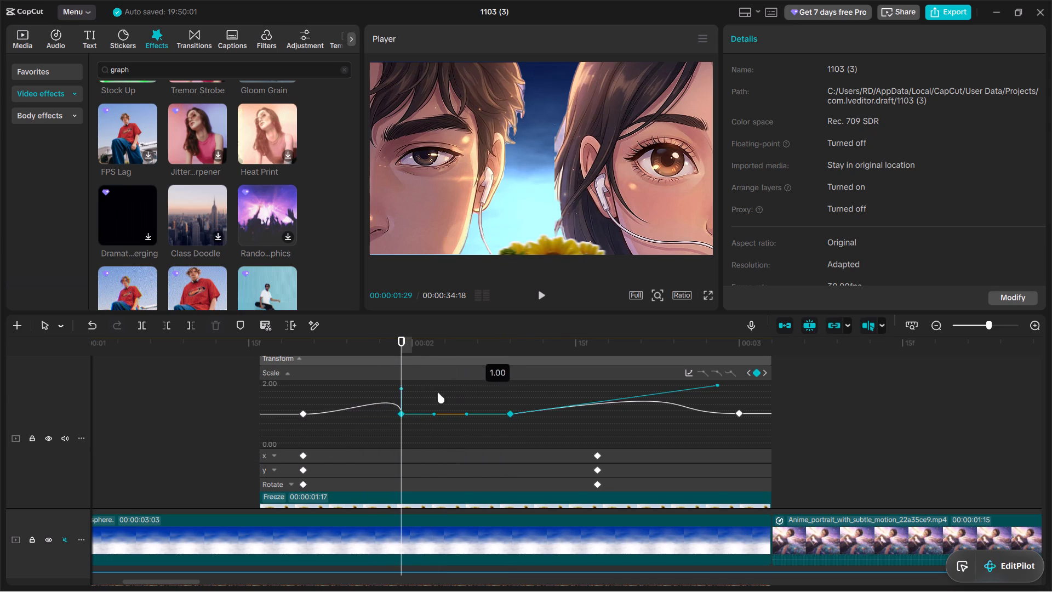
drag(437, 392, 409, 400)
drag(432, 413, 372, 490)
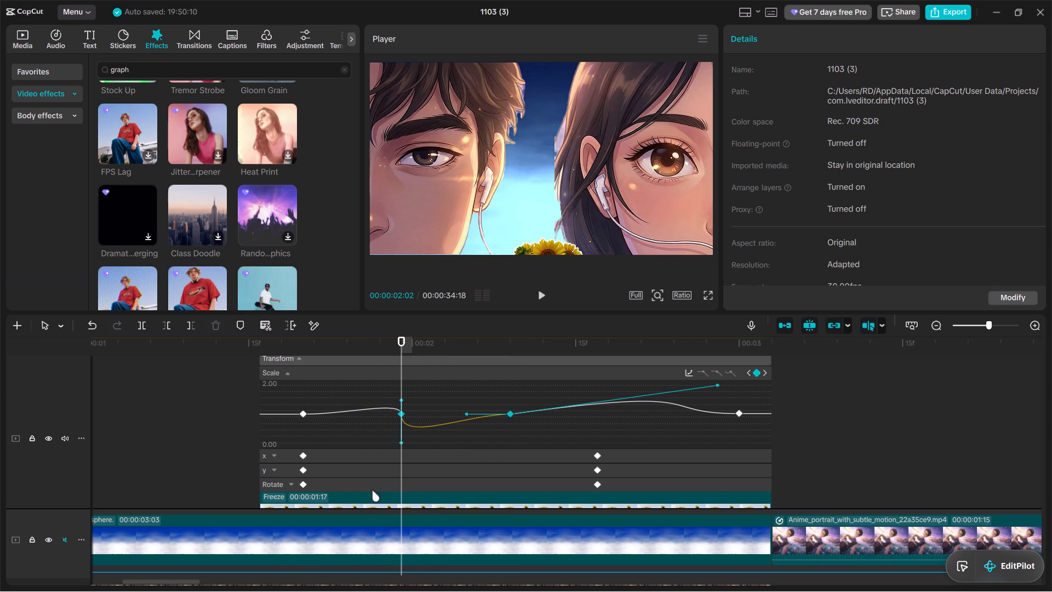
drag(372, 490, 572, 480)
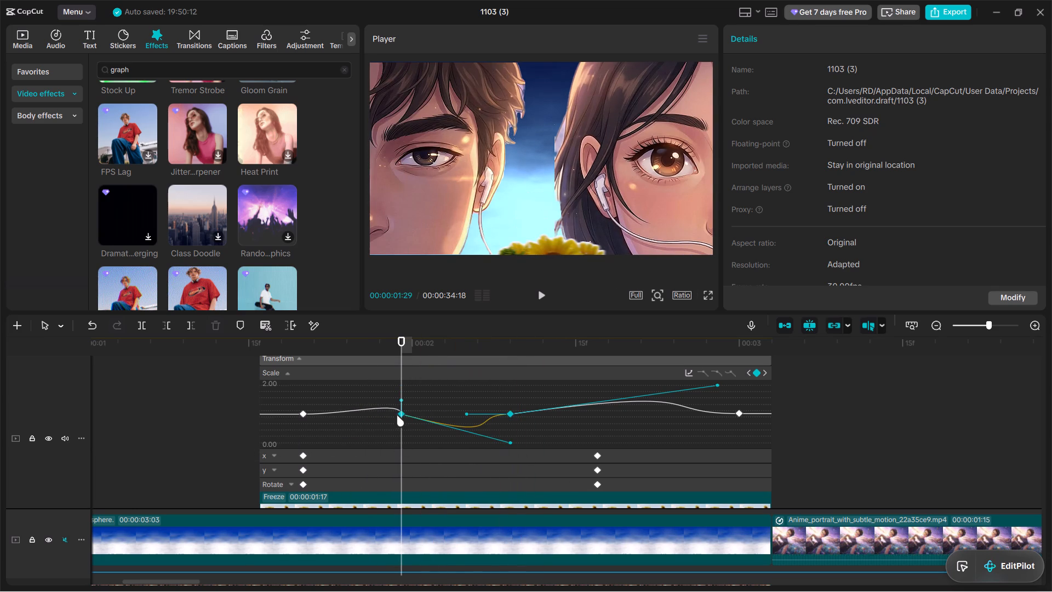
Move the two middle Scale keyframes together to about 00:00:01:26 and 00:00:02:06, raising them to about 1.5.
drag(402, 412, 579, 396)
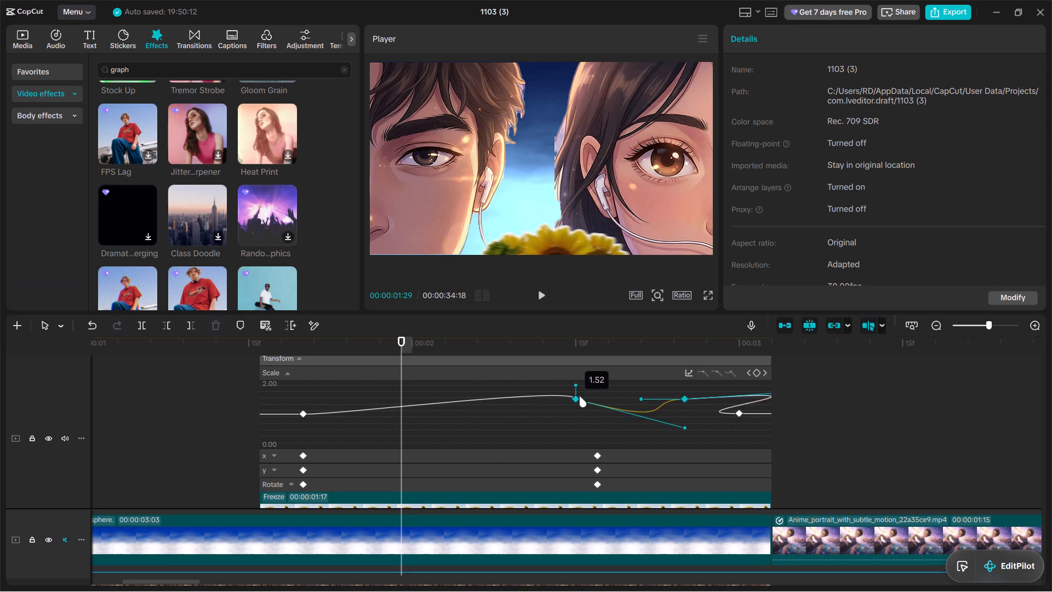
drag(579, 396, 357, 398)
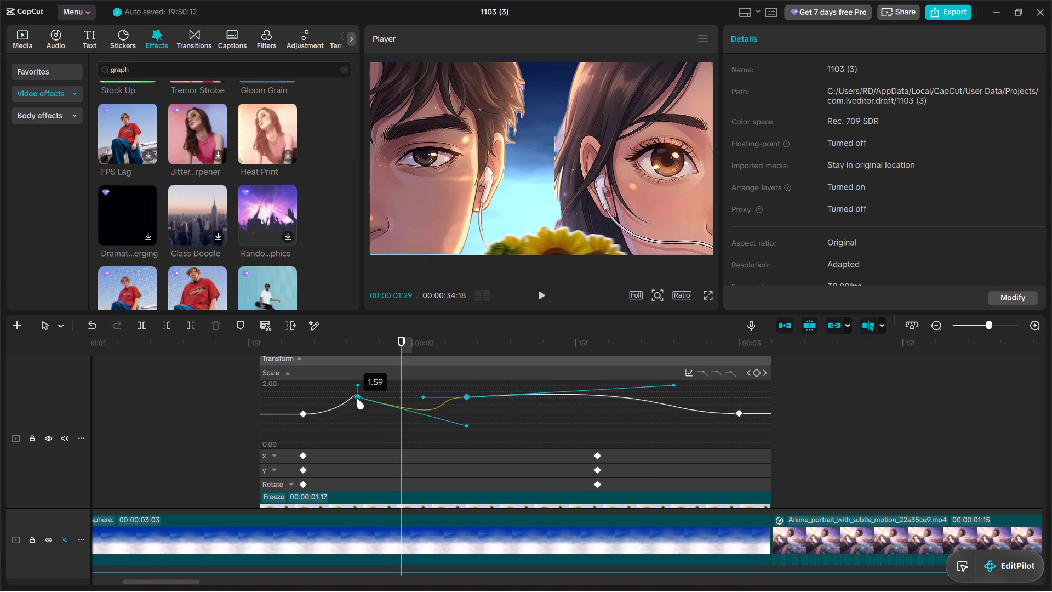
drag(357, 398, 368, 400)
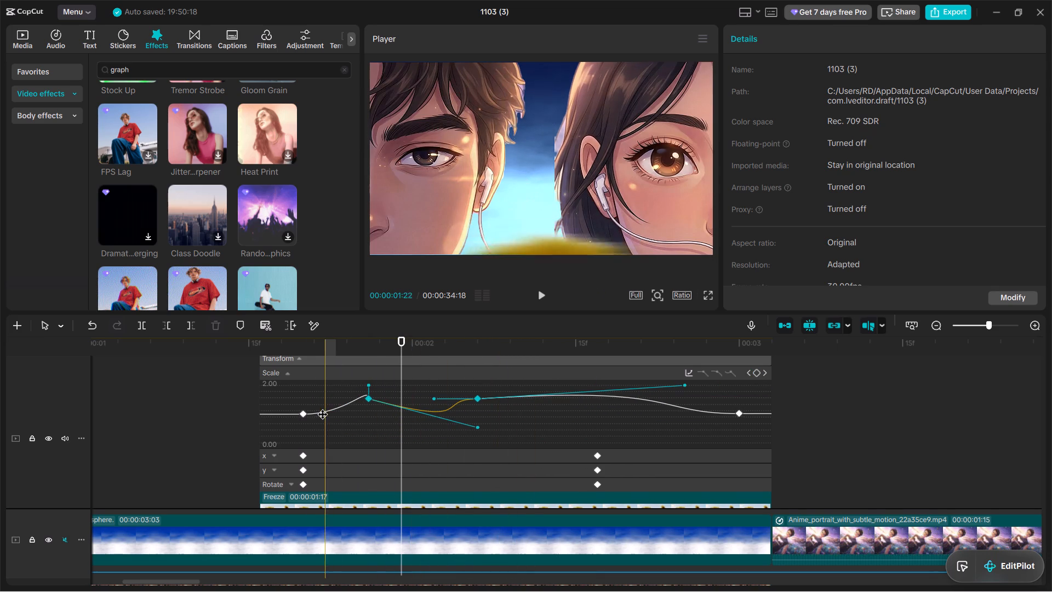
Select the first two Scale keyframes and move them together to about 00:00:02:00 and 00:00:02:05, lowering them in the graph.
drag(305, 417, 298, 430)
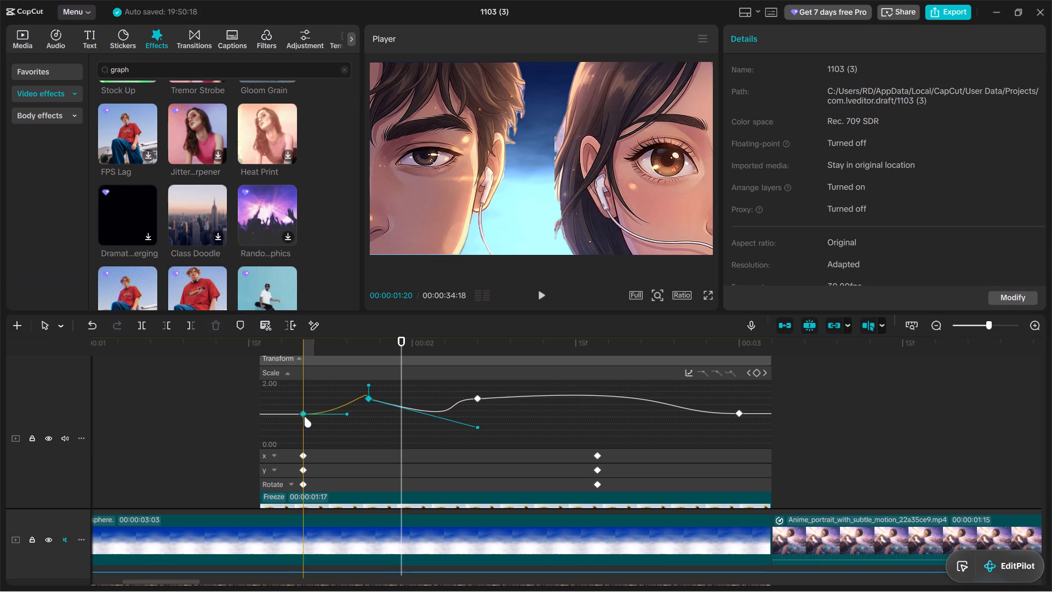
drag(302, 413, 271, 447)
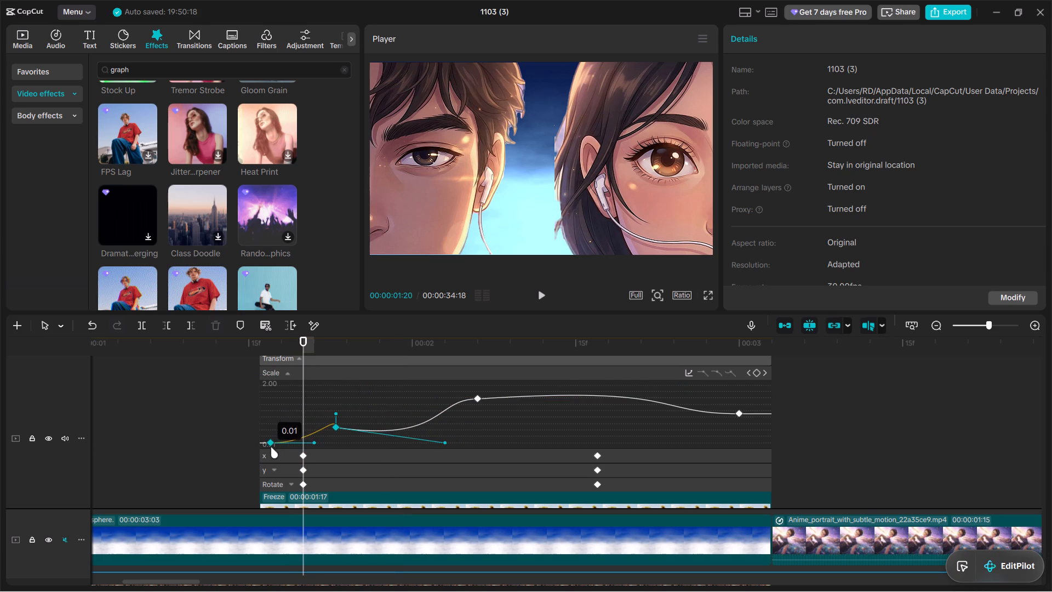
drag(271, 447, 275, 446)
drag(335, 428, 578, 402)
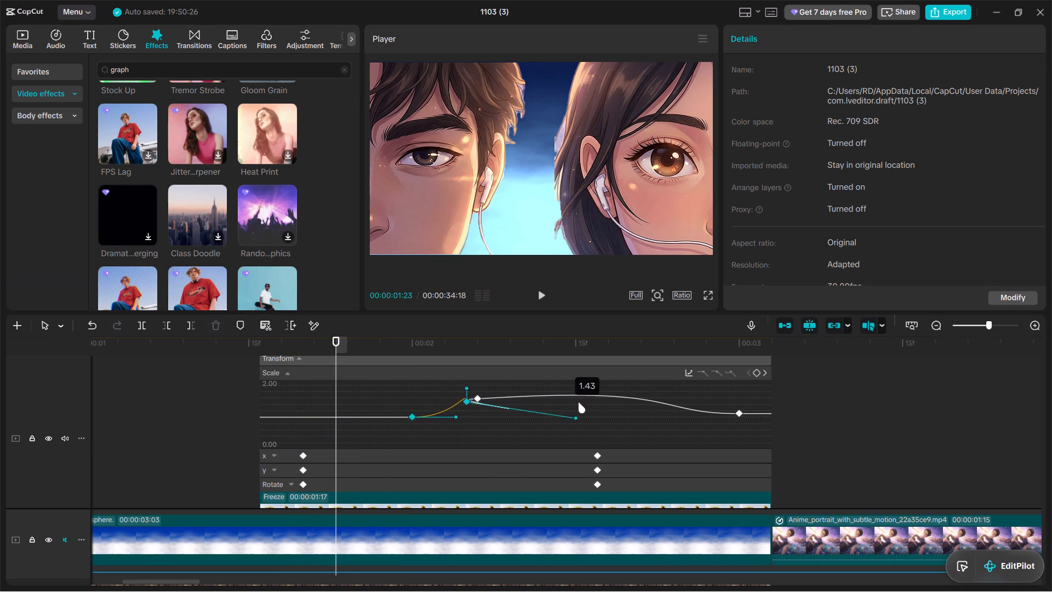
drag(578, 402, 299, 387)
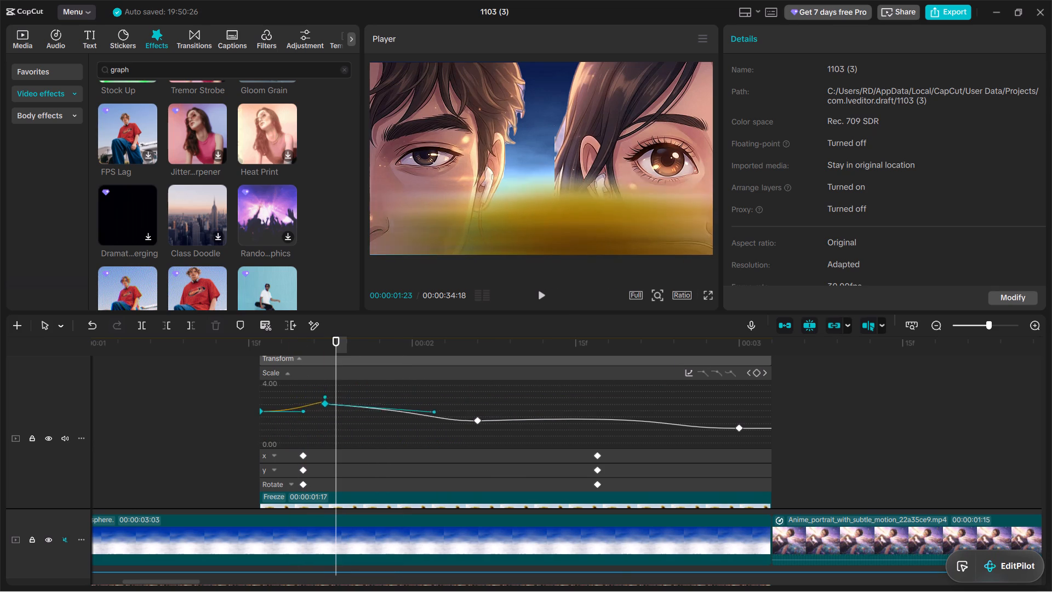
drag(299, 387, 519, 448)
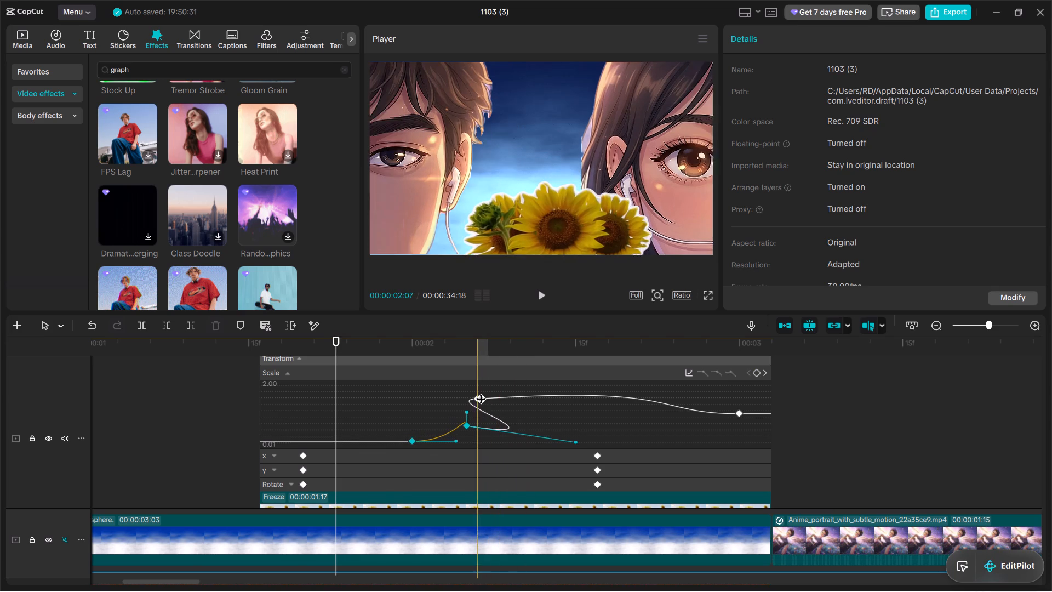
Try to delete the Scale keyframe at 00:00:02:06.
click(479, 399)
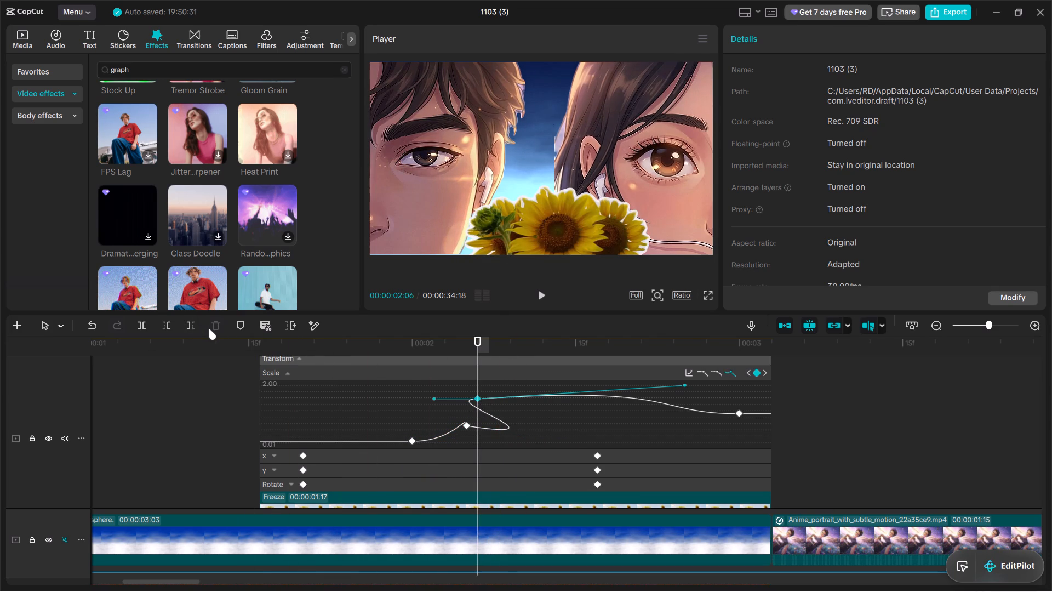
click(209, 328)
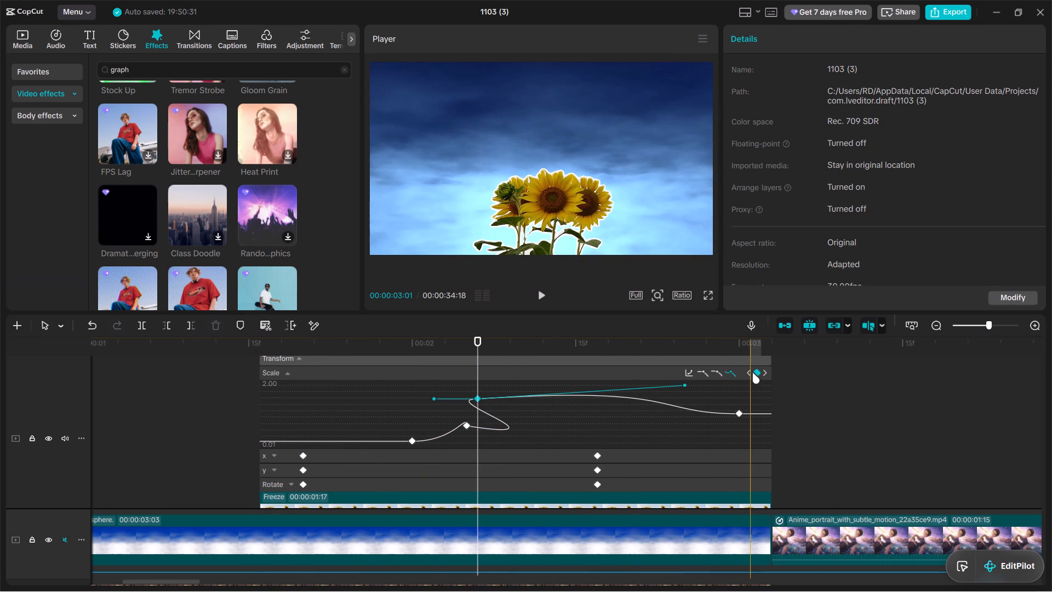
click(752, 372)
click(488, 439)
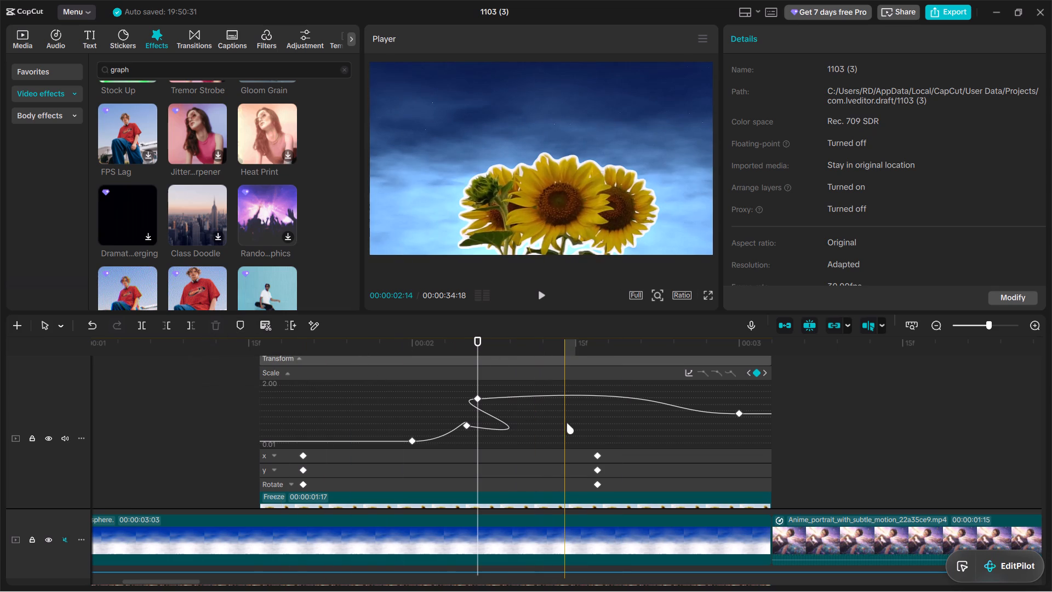
Undo all the recent Scale curve and keyframe edits, including the earlier retiming of the last Scale keyframe.
triple_click(97, 327)
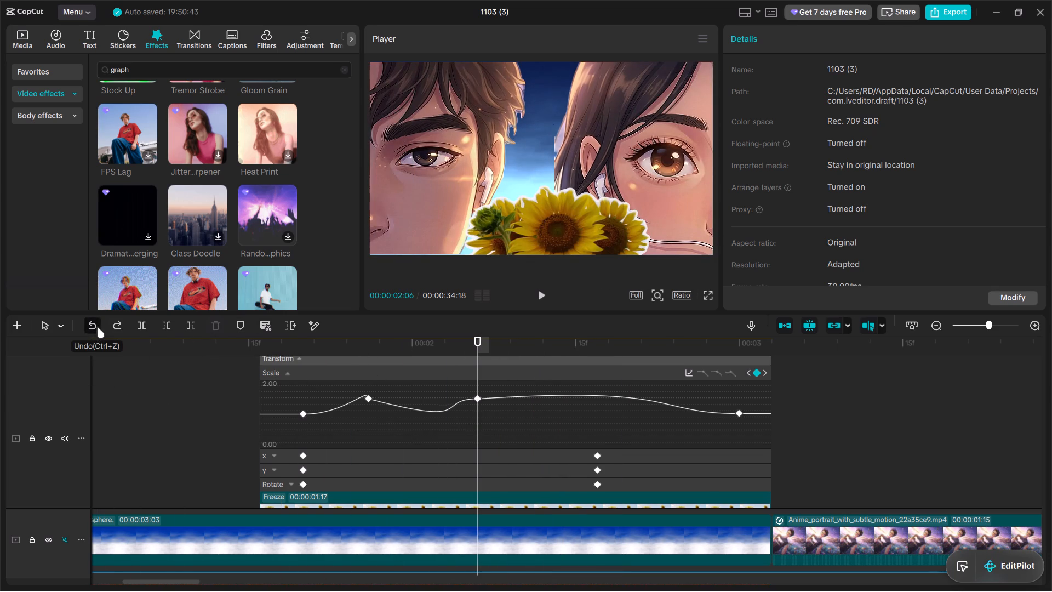
triple_click(97, 327)
triple_click(97, 327)
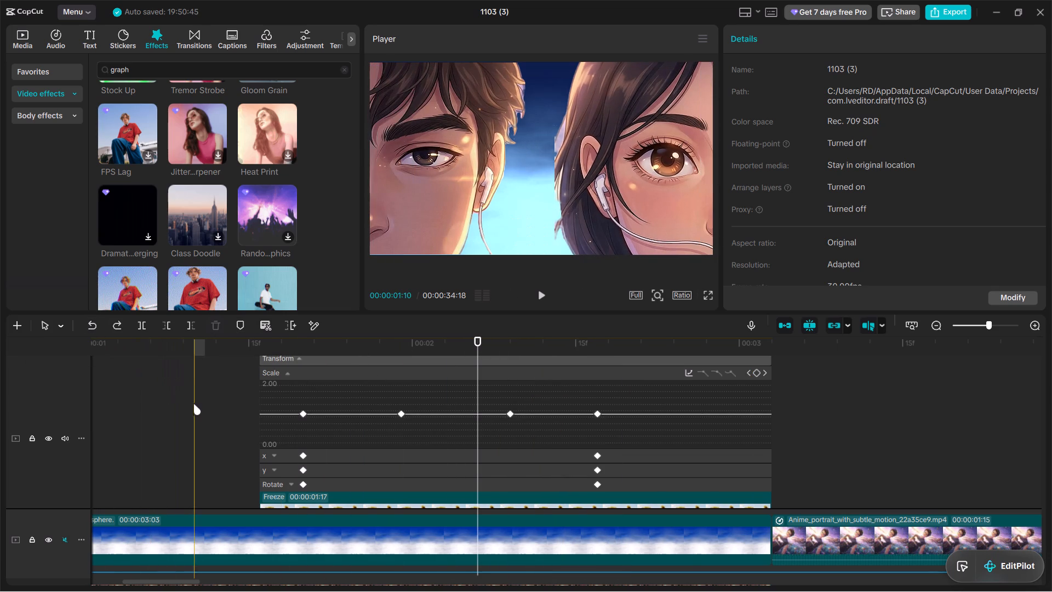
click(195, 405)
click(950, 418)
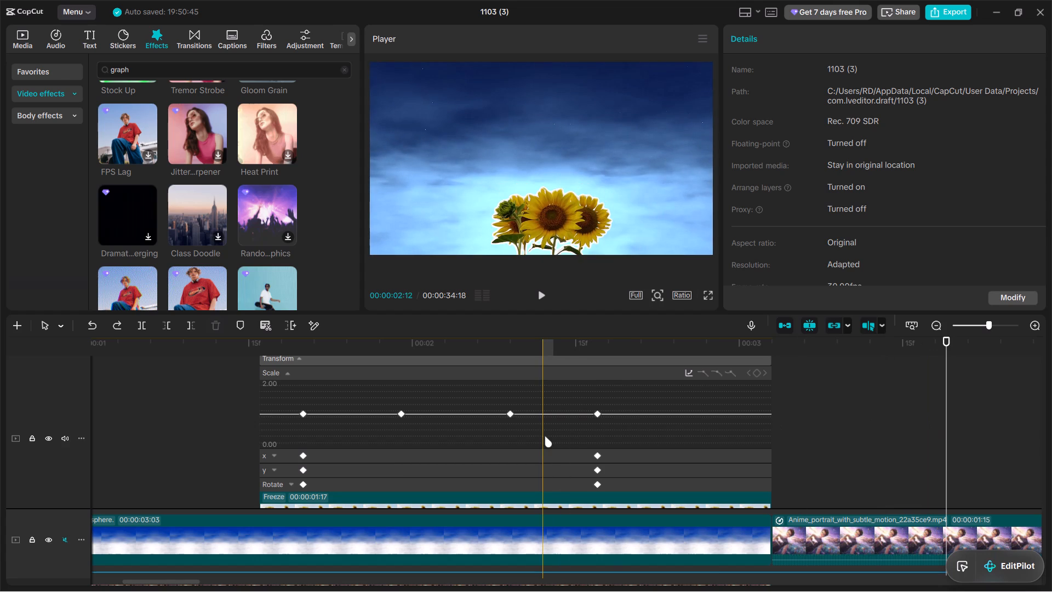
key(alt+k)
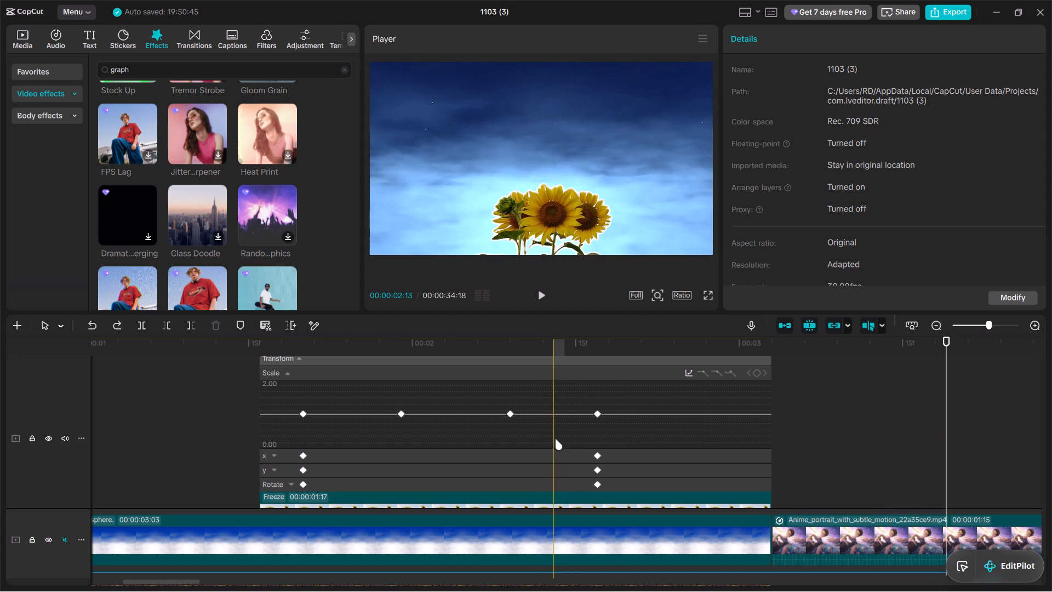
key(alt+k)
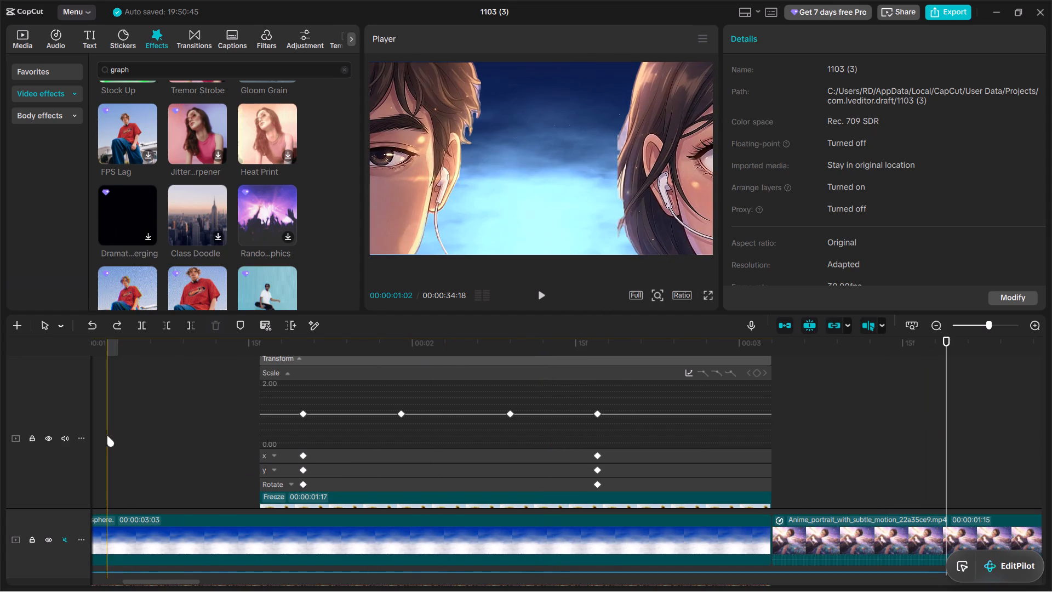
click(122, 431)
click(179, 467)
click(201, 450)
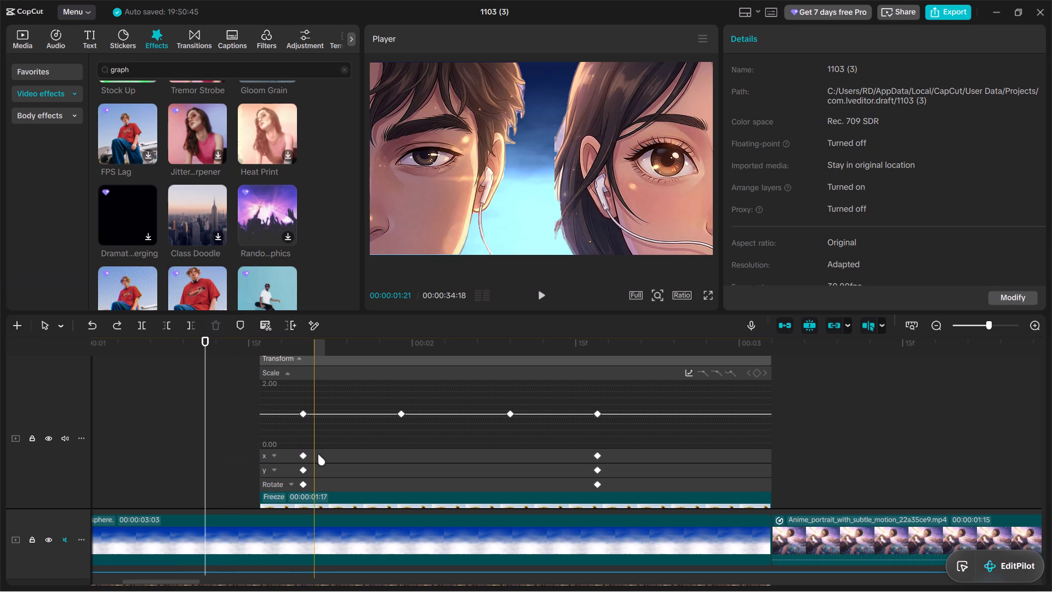
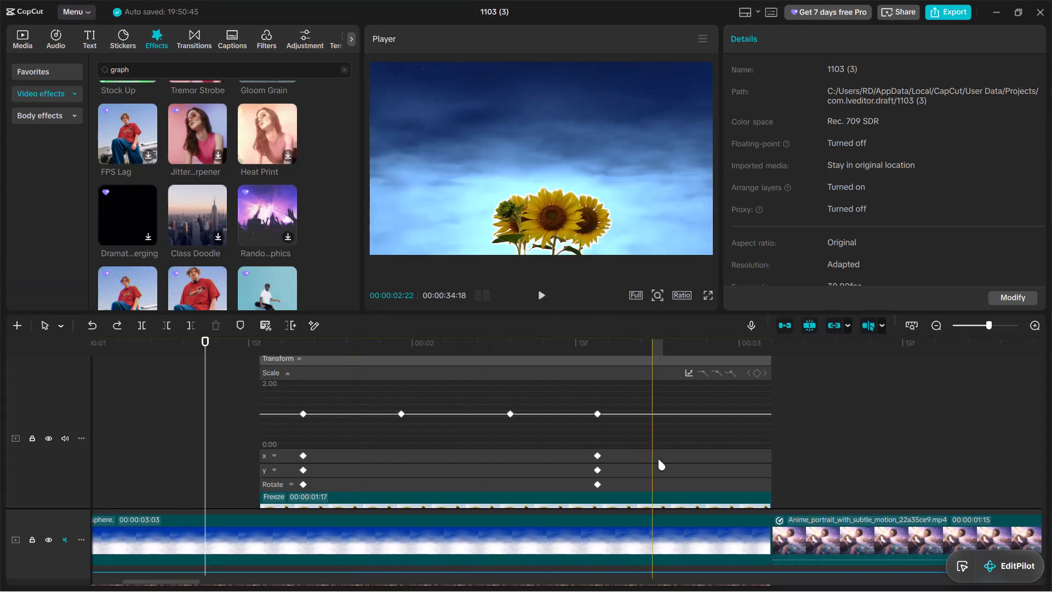
Collapse the expanded keyframe graph of the sunflower freeze overlay to its compact Transform row.
drag(244, 384, 283, 398)
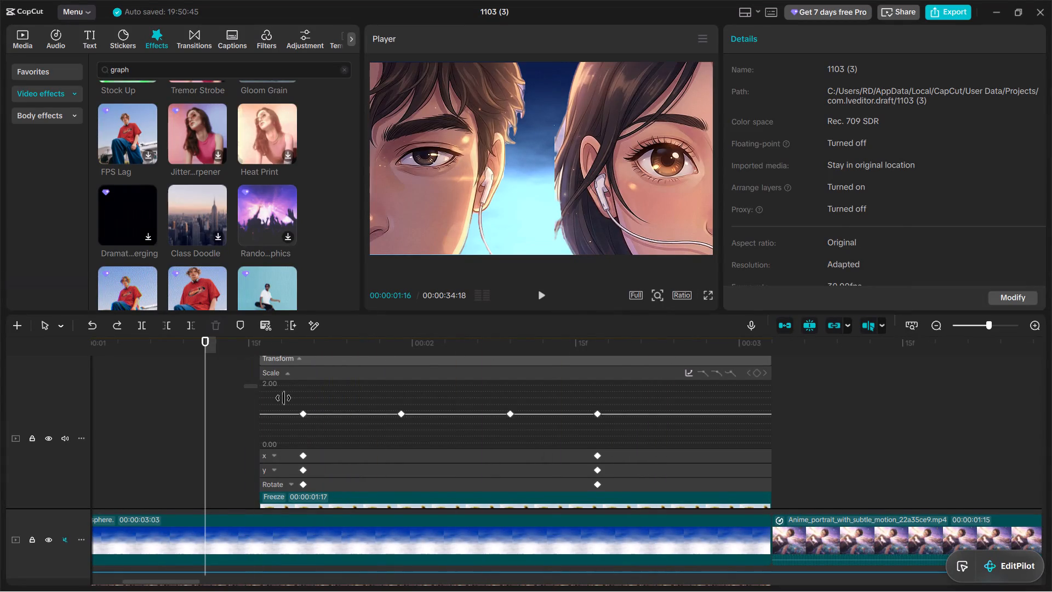
drag(283, 398, 583, 439)
scroll(733, 468, down, 4)
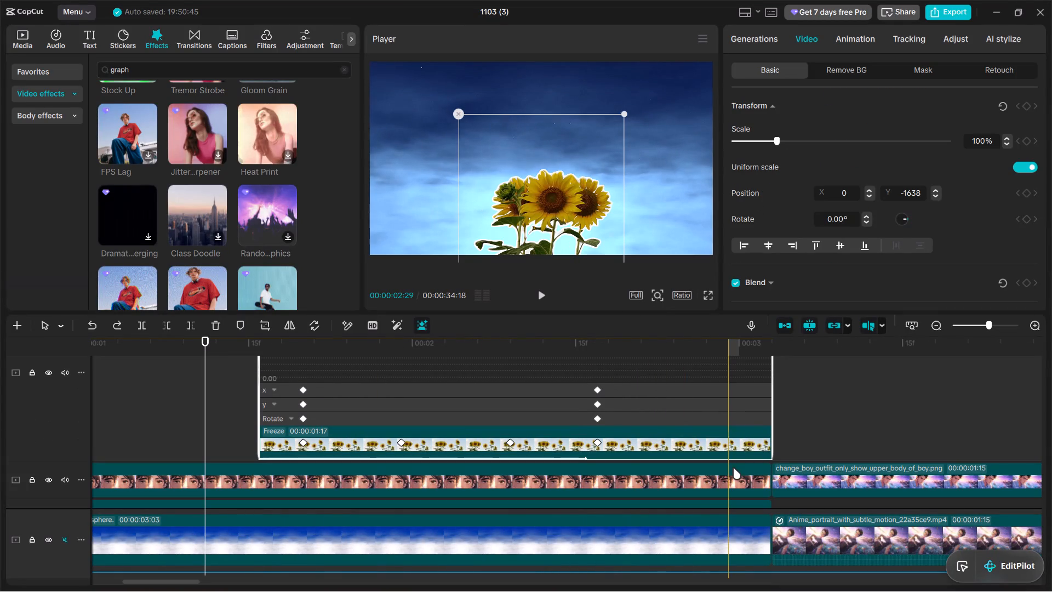
click(969, 322)
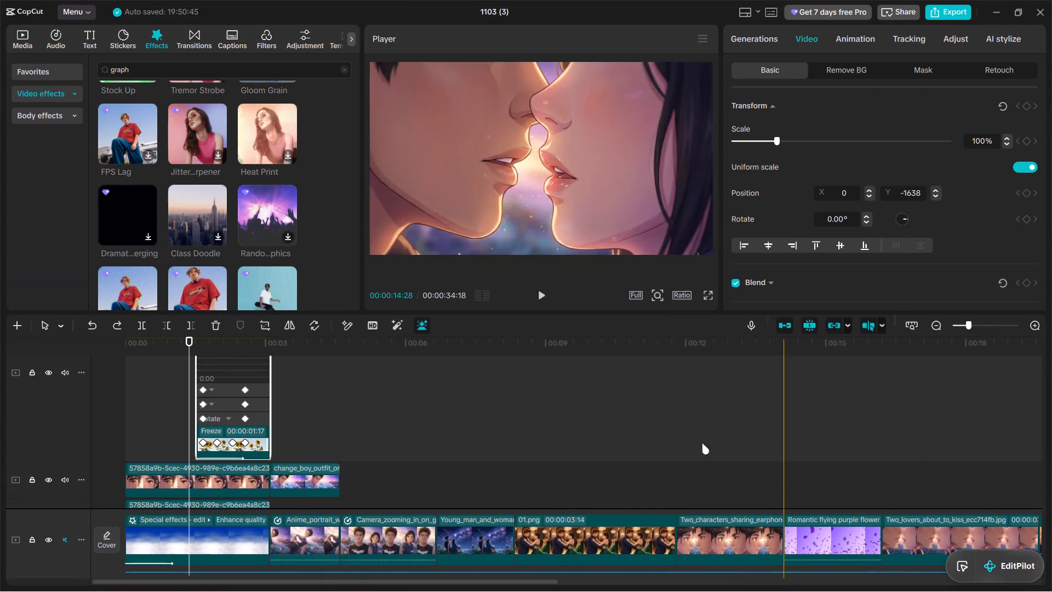
scroll(621, 485, up, 2)
scroll(323, 440, up, 2)
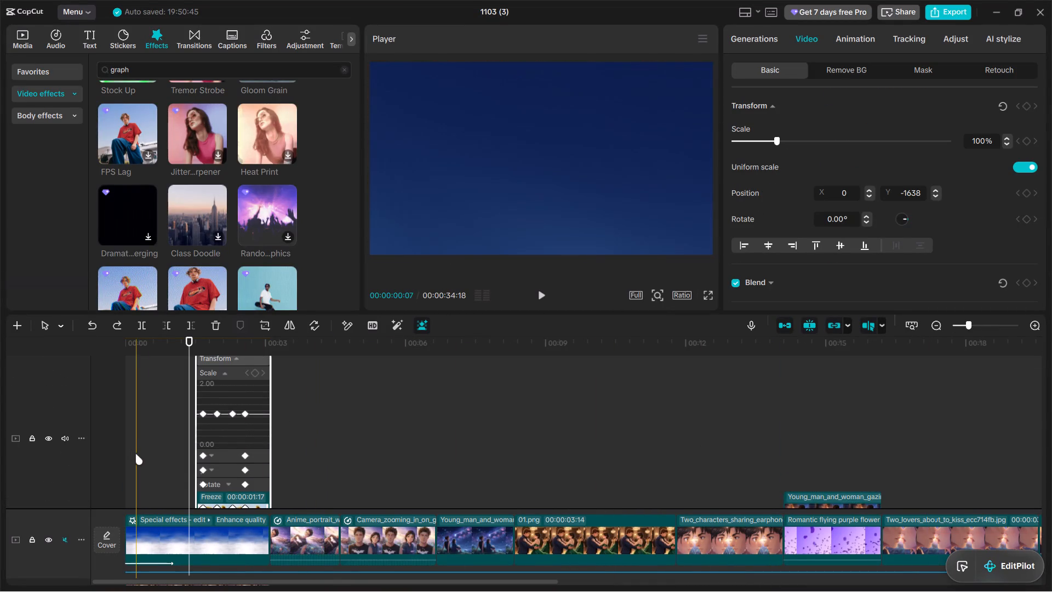
scroll(135, 453, up, 3)
click(238, 407)
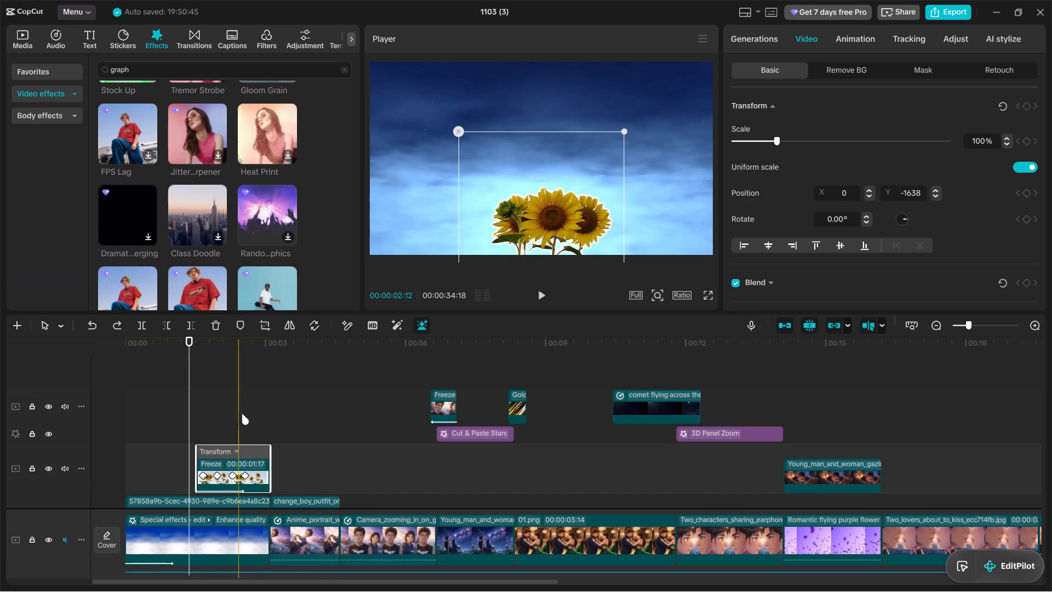
Delete the sunflower freeze overlay's two middle Scale keyframes, at 00:00:02:09 and about 00:00:01:29, and play back its entrance.
scroll(346, 477, down, 1)
click(247, 458)
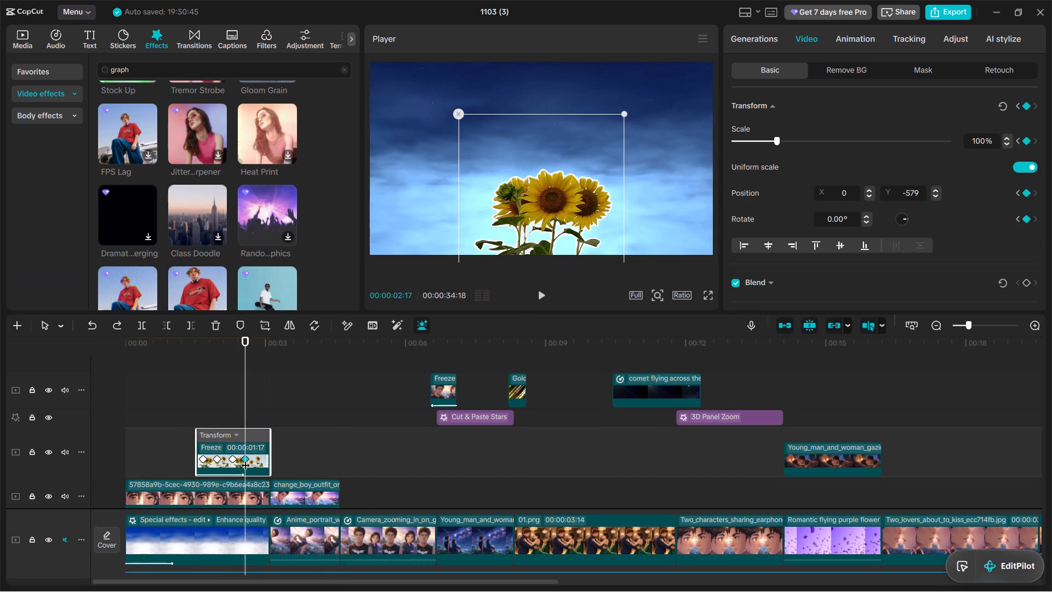
click(231, 458)
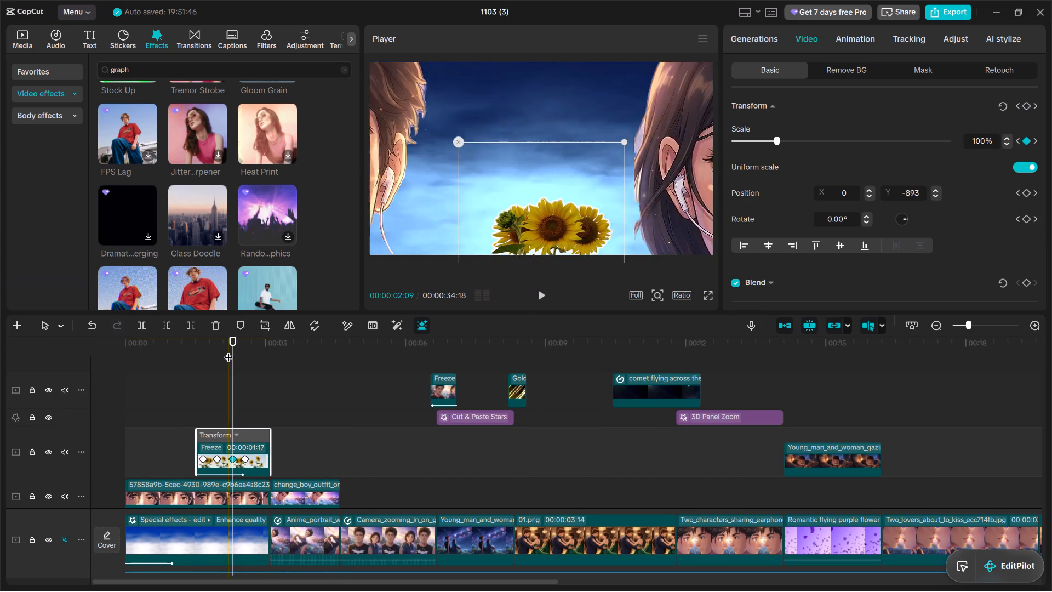
click(215, 323)
click(218, 456)
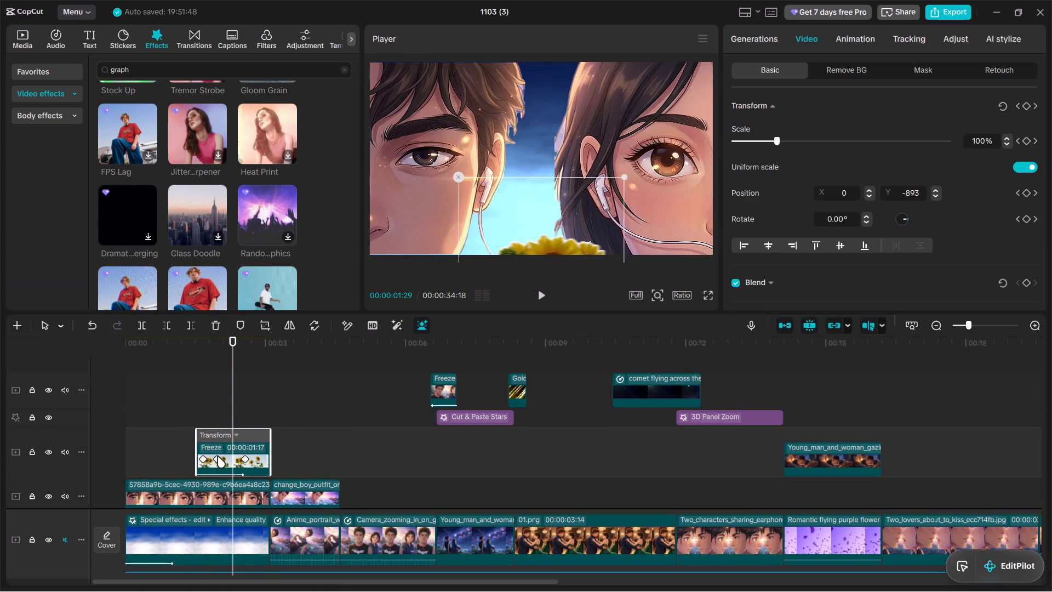
click(218, 326)
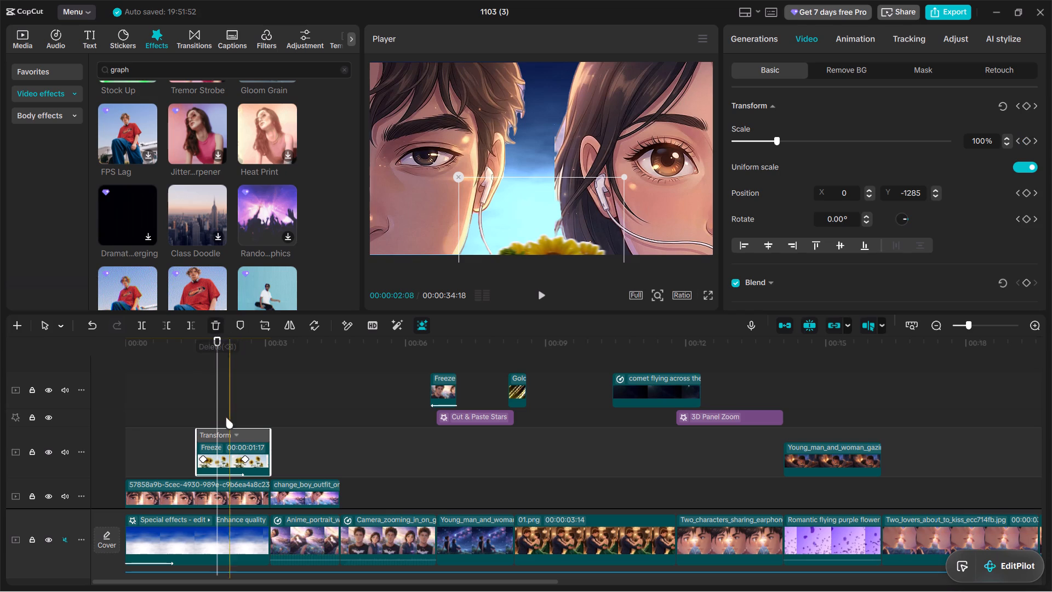
click(191, 413)
click(542, 289)
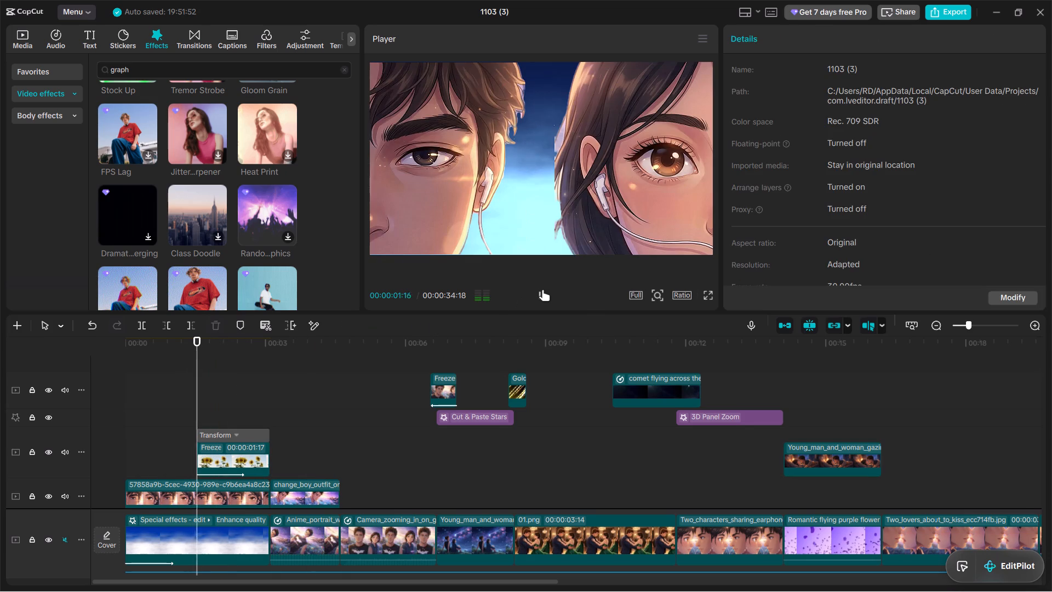
click(542, 289)
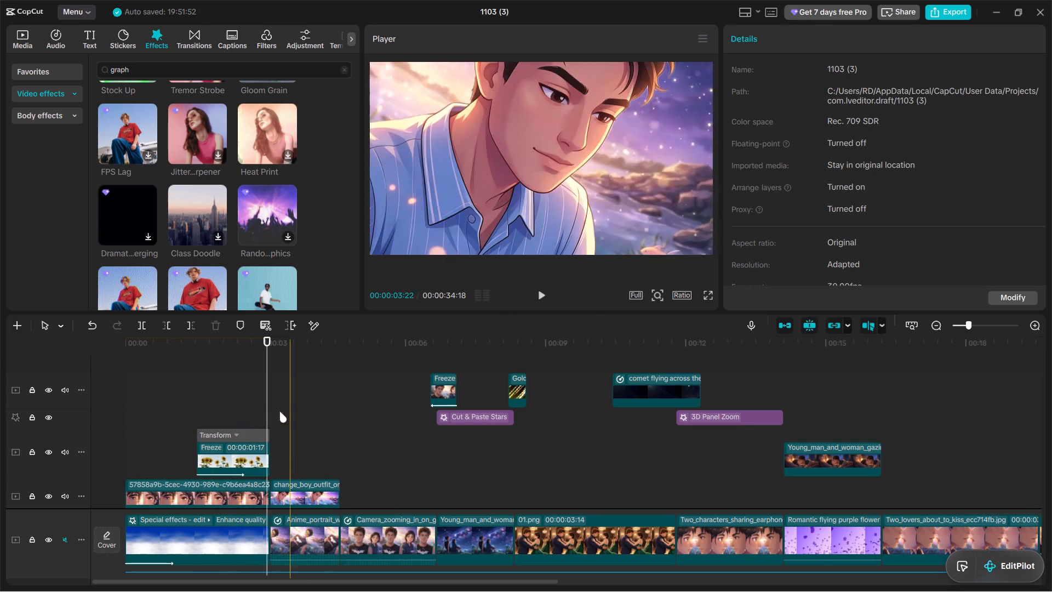
Set the sunflower freeze overlay's In animation to None and play back its entrance from just before the overlay.
click(216, 446)
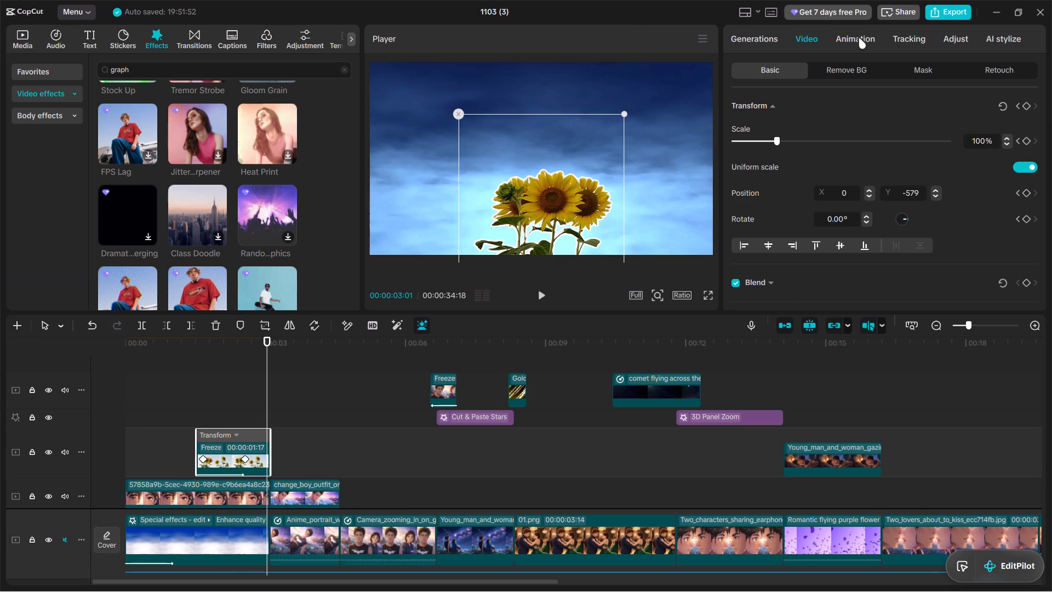
click(859, 37)
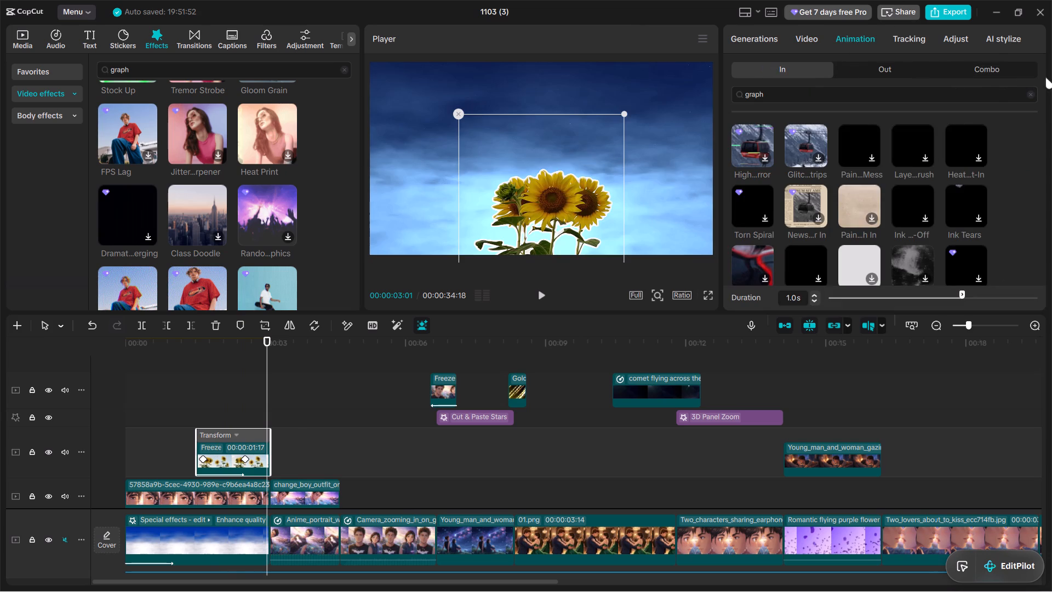
click(1031, 94)
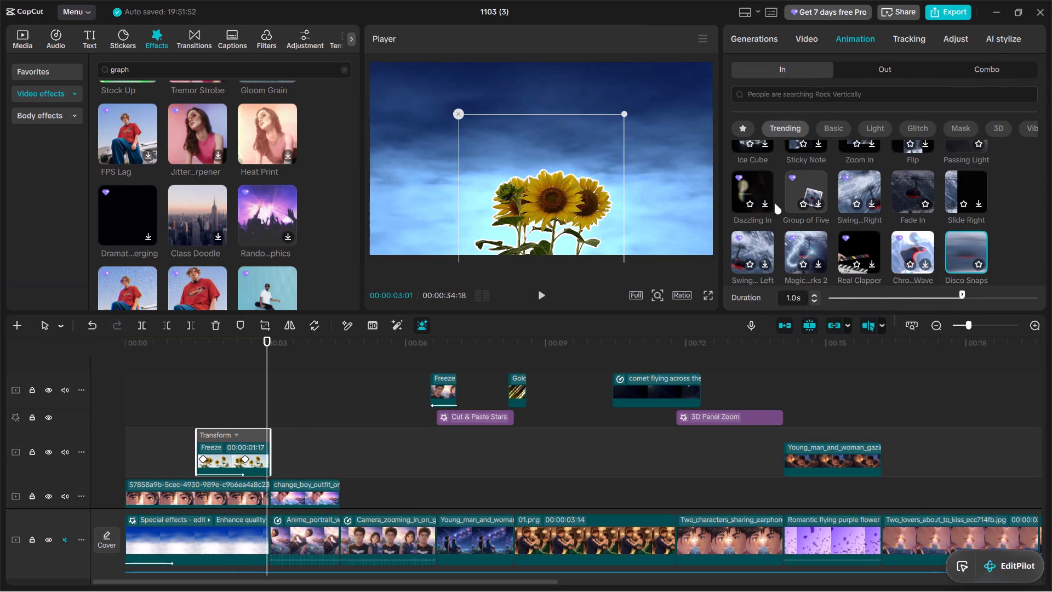
scroll(782, 197, up, 10)
double_click(751, 172)
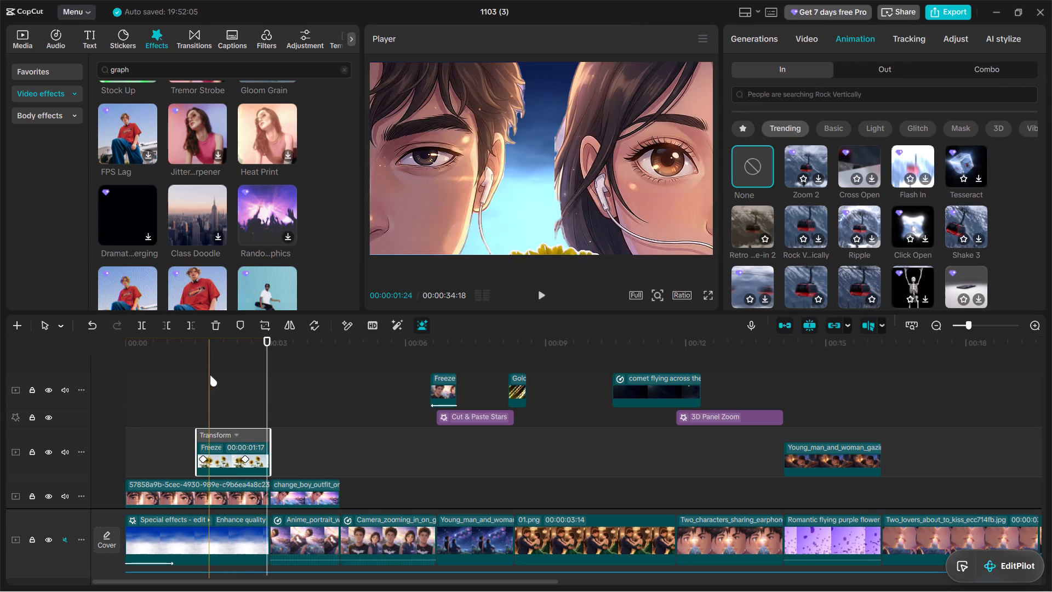
click(180, 376)
click(539, 294)
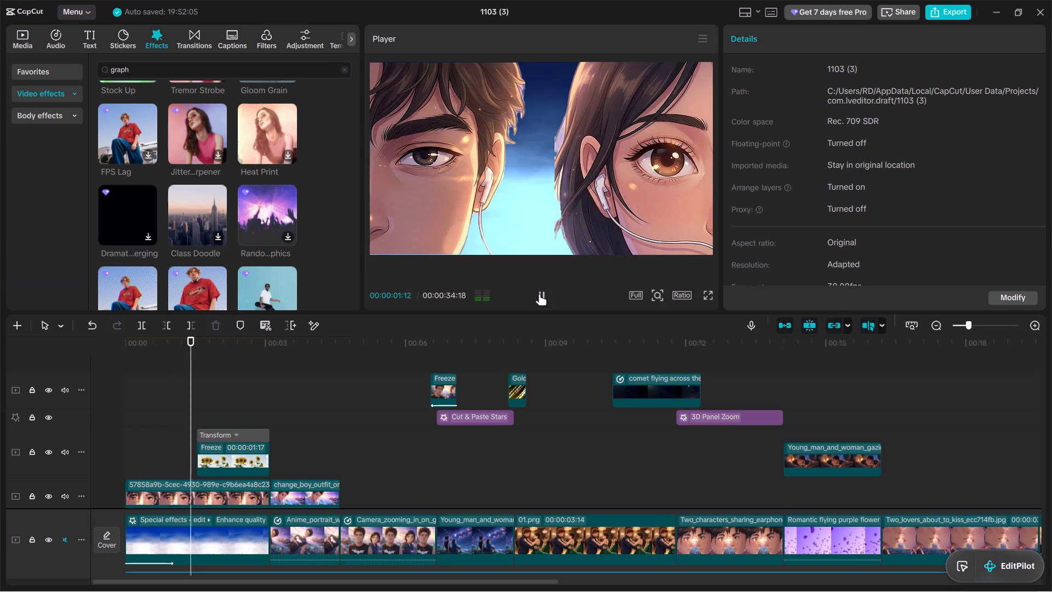
click(539, 294)
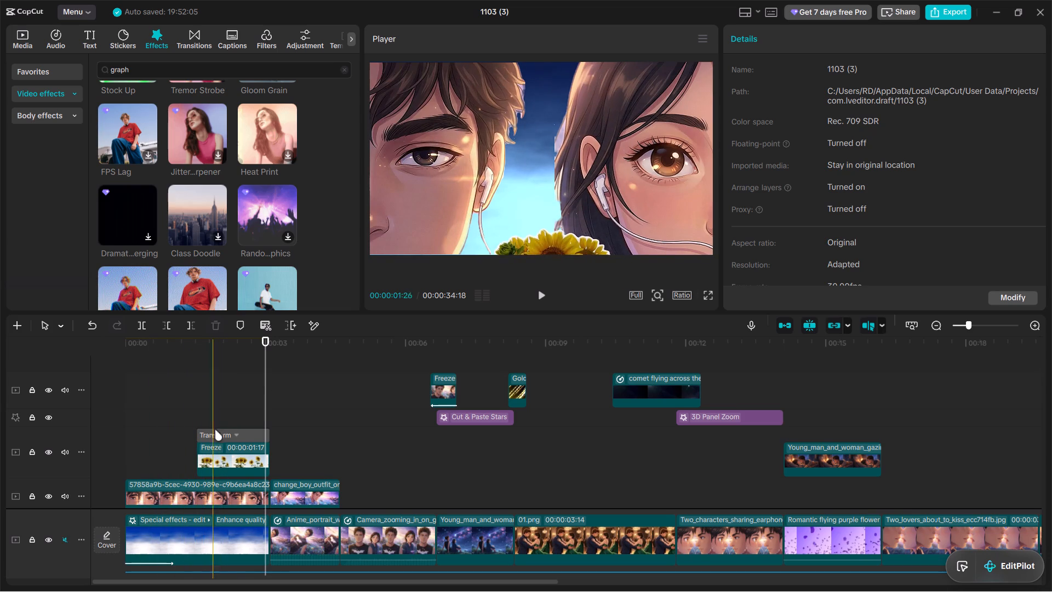
Select the blue sky background clip at the start of the main track.
click(208, 548)
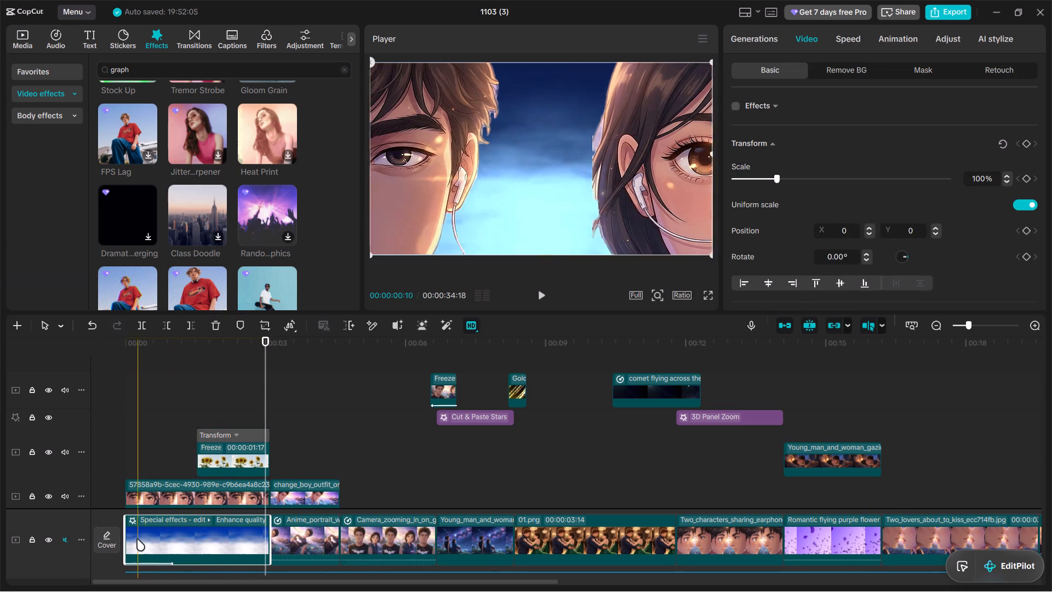
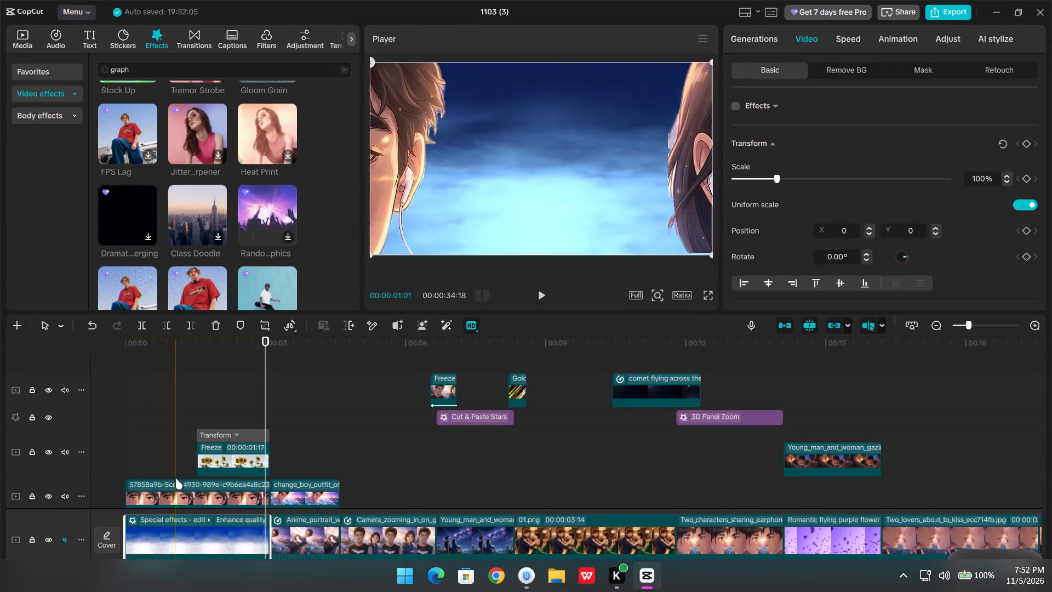
Expand the sunflower freeze overlay's Transform keyframe rows and select the overlay.
click(219, 461)
click(240, 405)
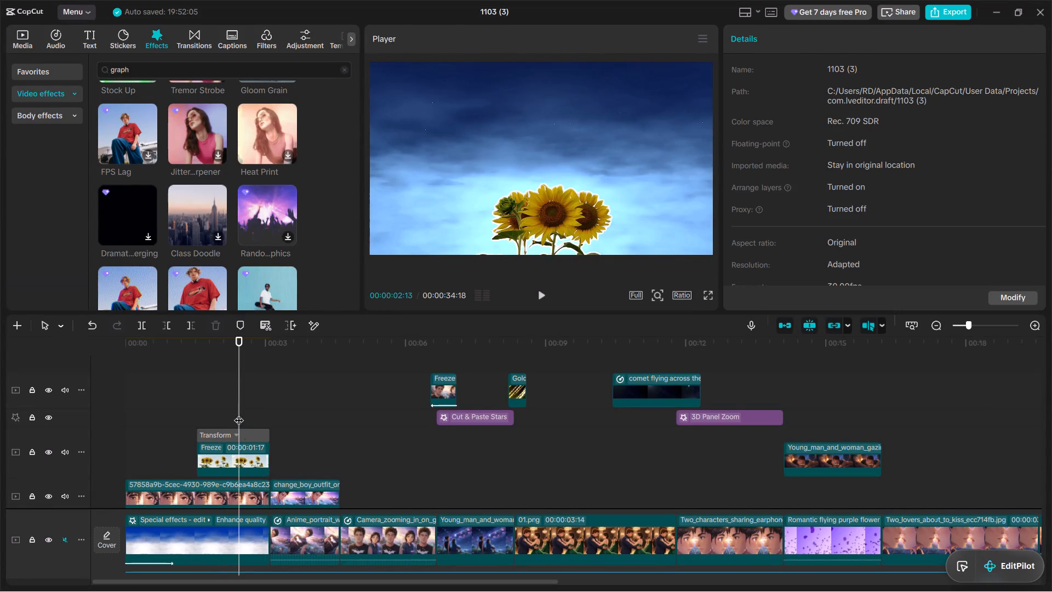
click(250, 439)
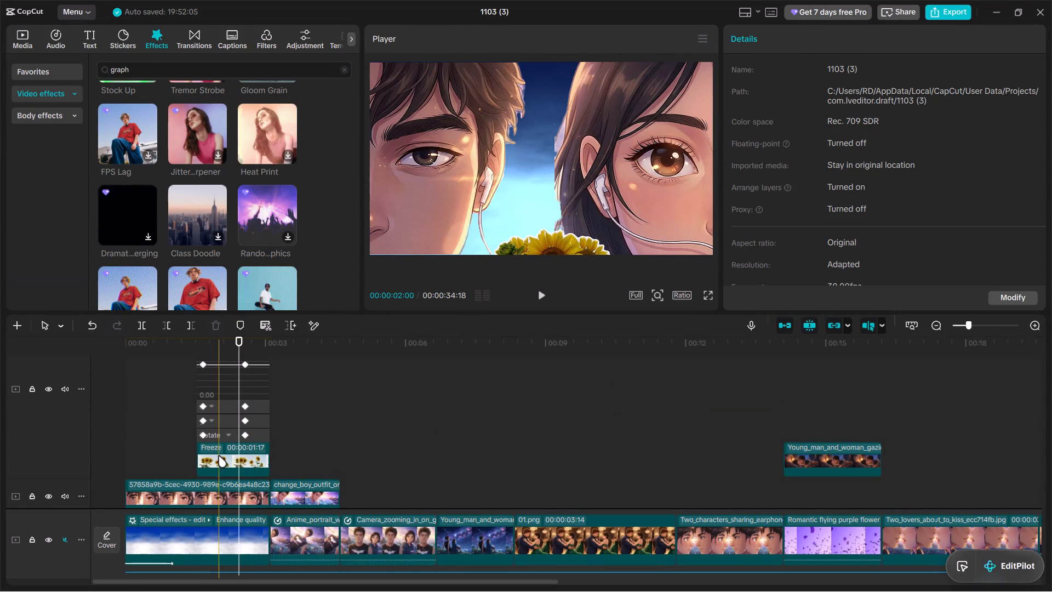
click(219, 456)
click(226, 457)
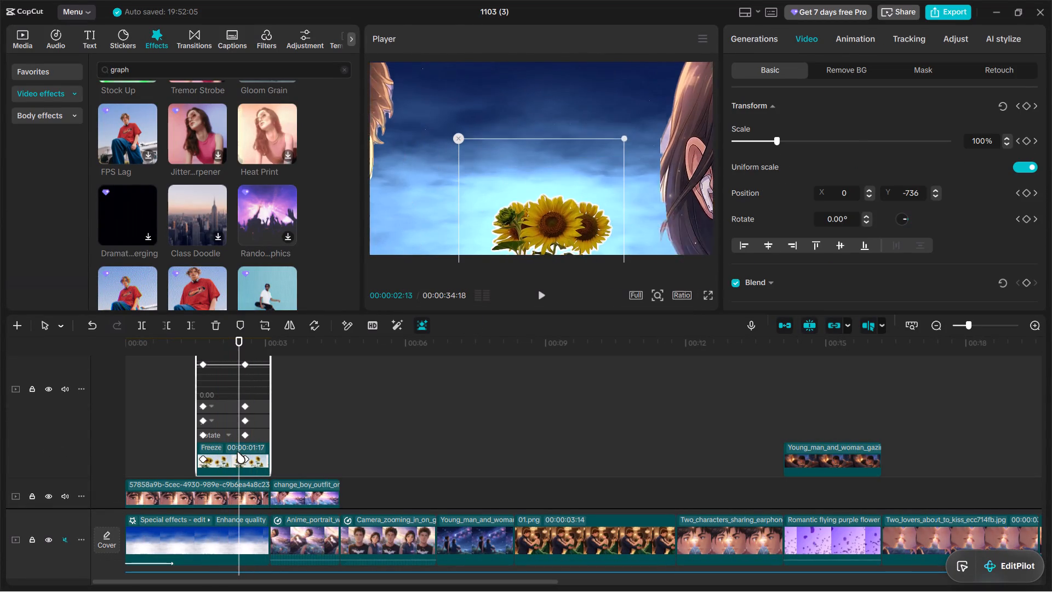
click(238, 451)
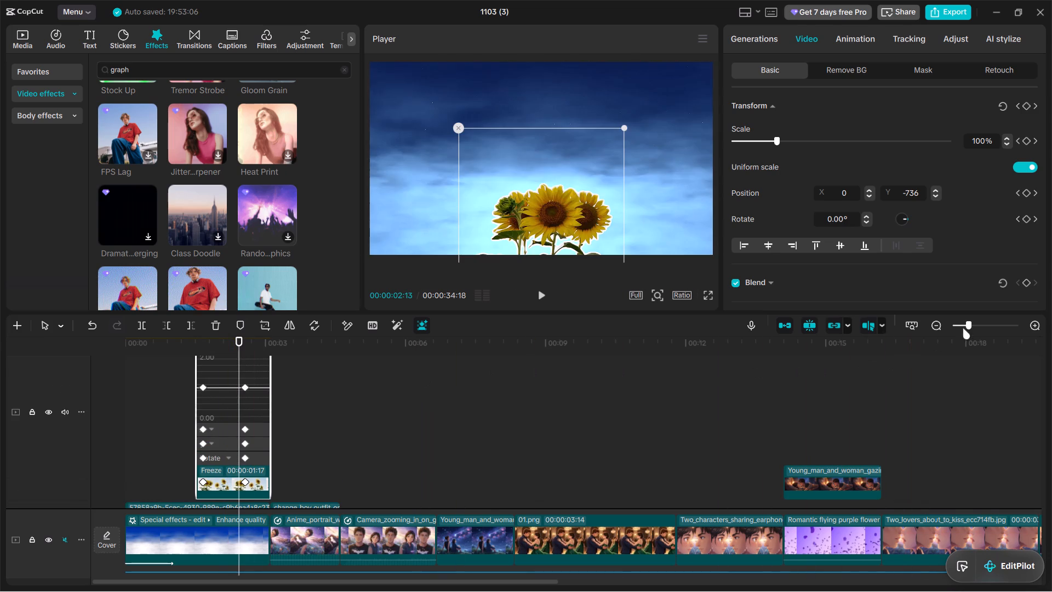
Delete the sunflower freeze overlay's two remaining Scale keyframes, at 00:00:02:17 and 00:00:01:20.
drag(968, 325, 1004, 321)
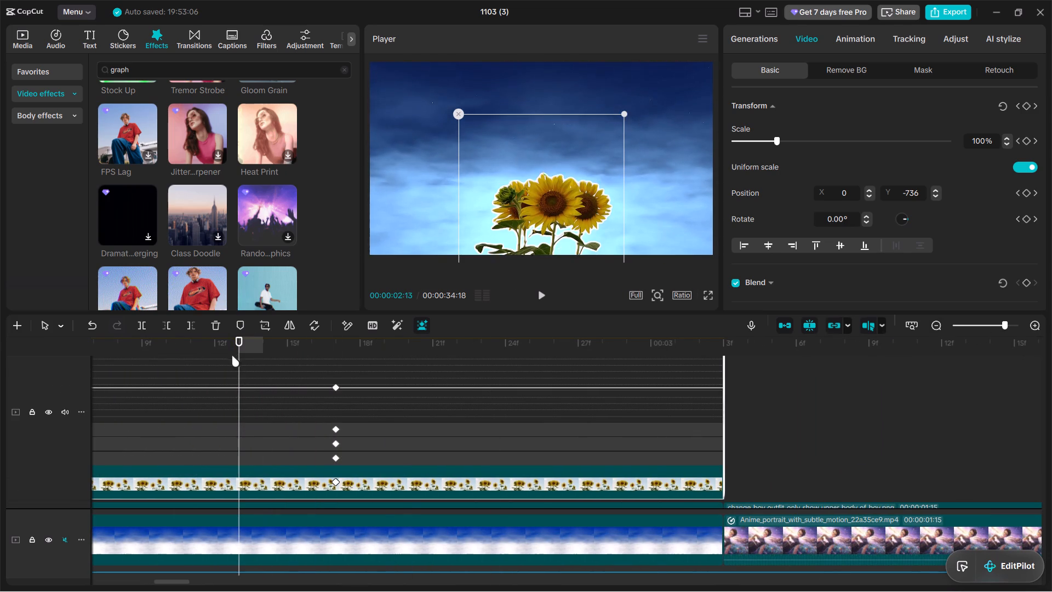
drag(239, 339, 601, 382)
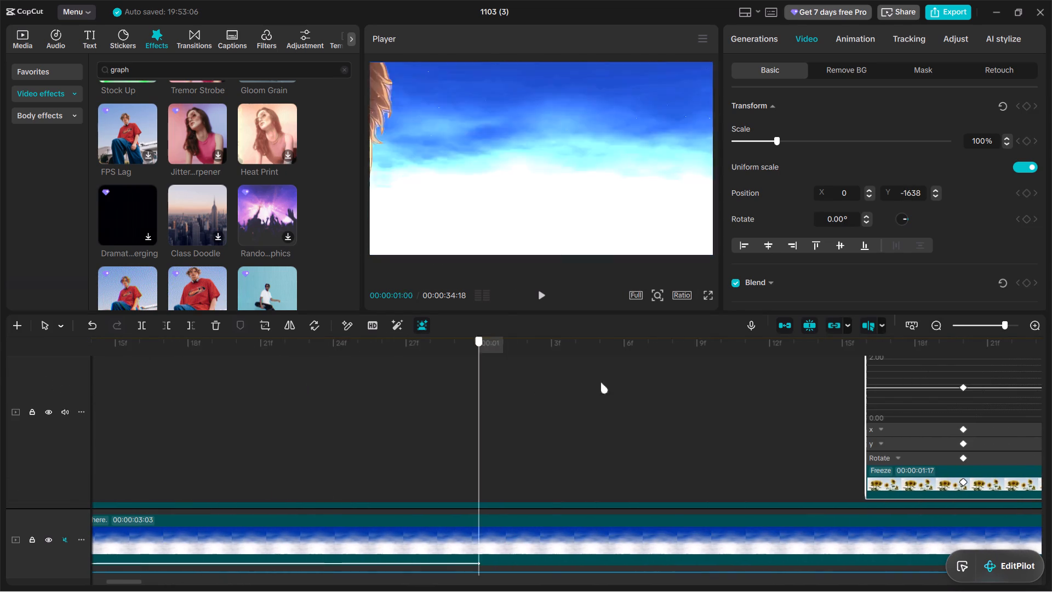
drag(601, 382, 178, 387)
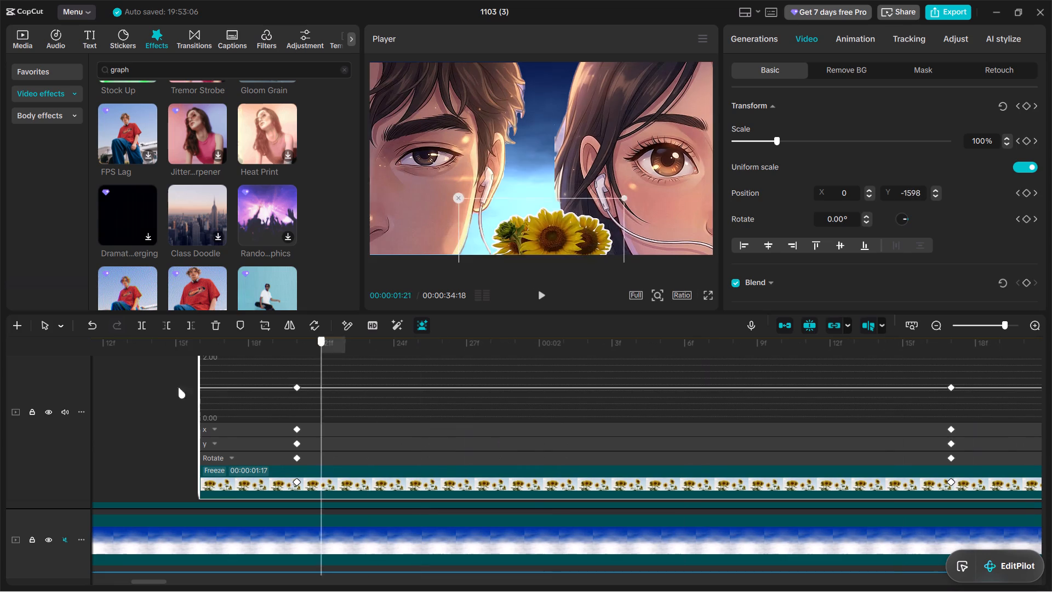
drag(178, 387, 268, 388)
scroll(486, 418, up, 3)
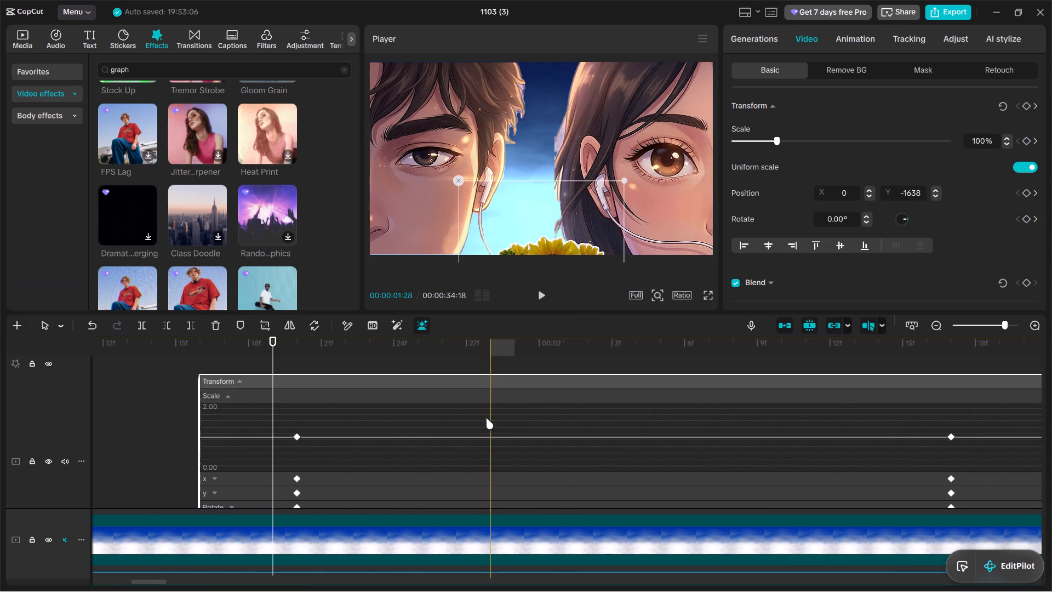
click(976, 323)
drag(976, 323, 987, 322)
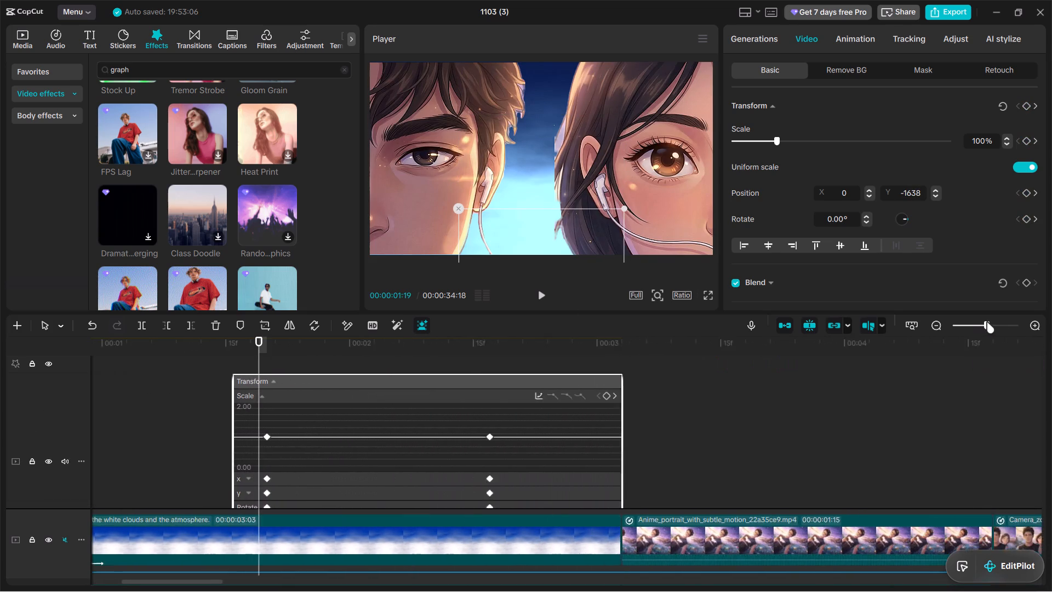
drag(987, 322, 988, 321)
click(541, 435)
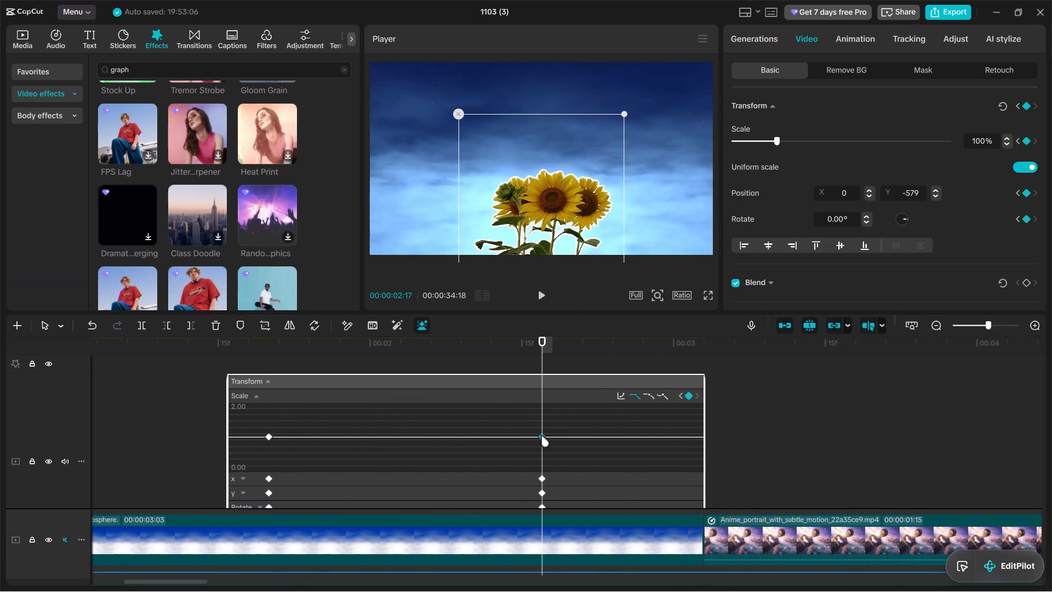
click(211, 326)
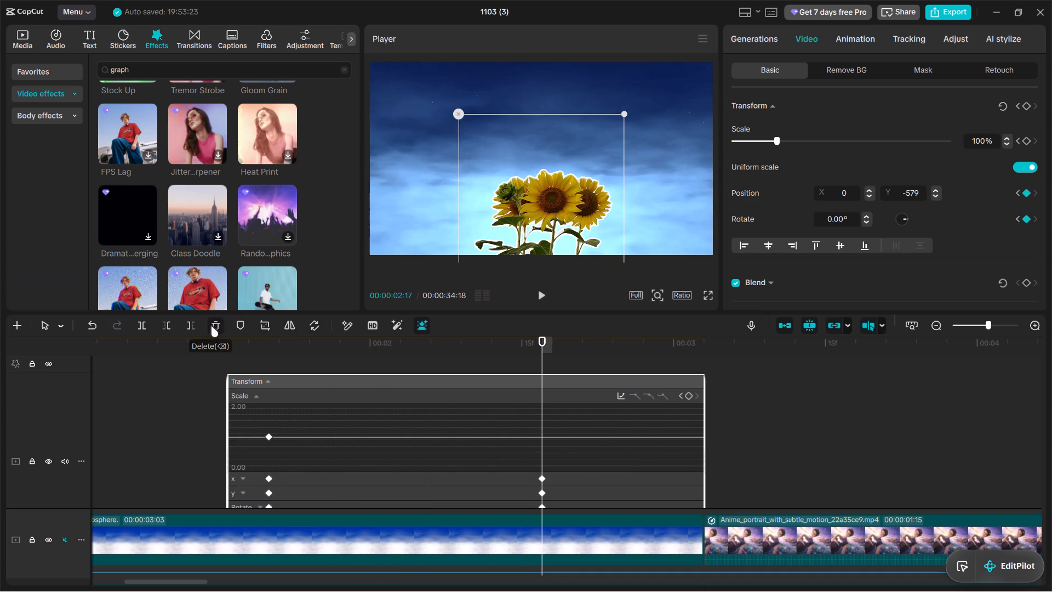
click(271, 437)
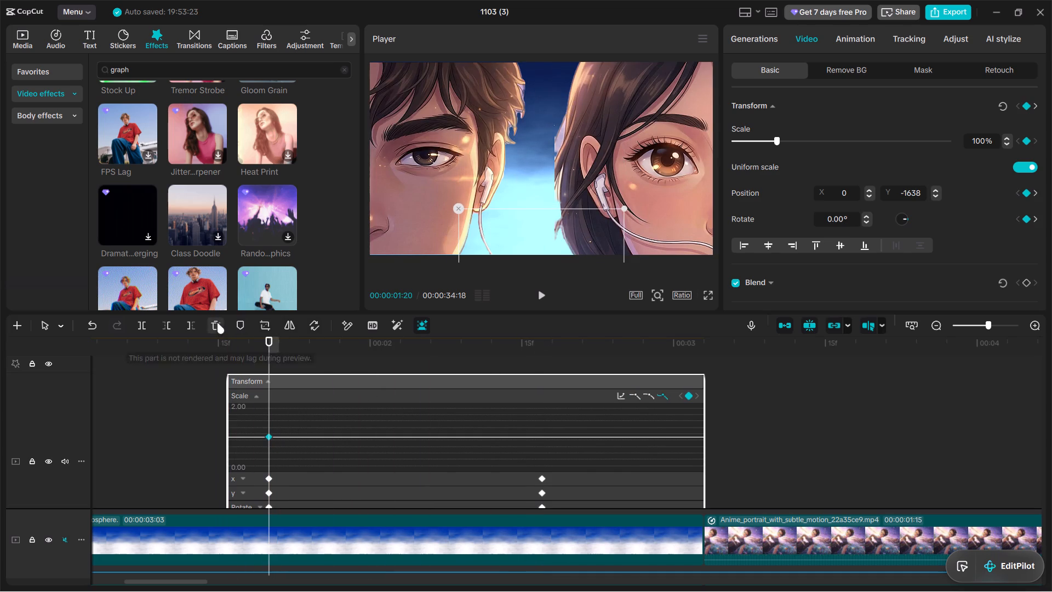
click(217, 322)
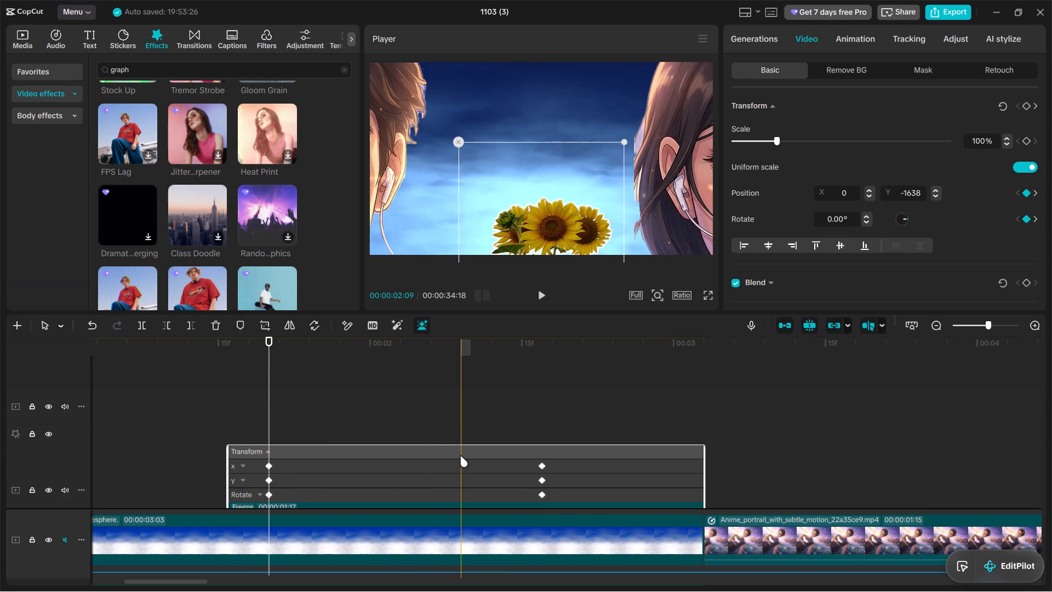
Apply the Cubic Out preset curve to the sunflower overlay's X segment between the 00:00:01:20 and 00:00:02:17 keyframes.
click(457, 453)
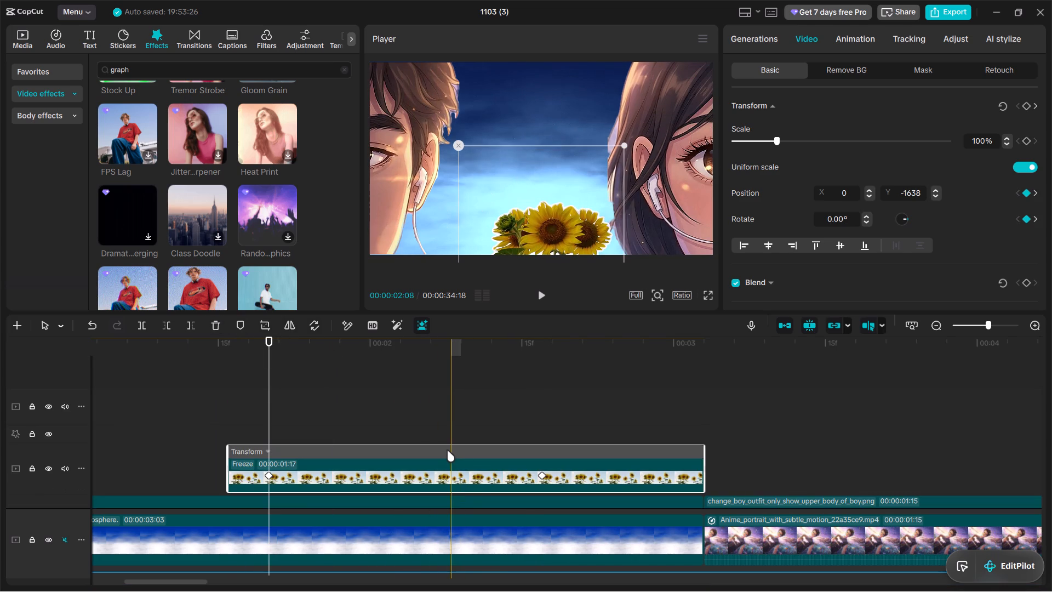
click(485, 393)
click(501, 458)
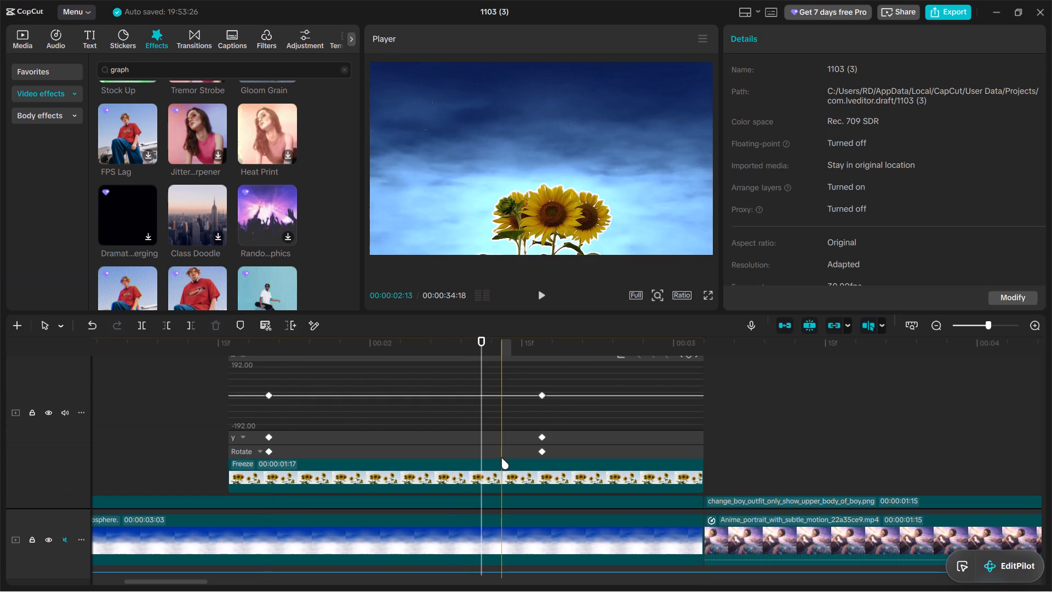
key(alt+k)
scroll(493, 492, up, 3)
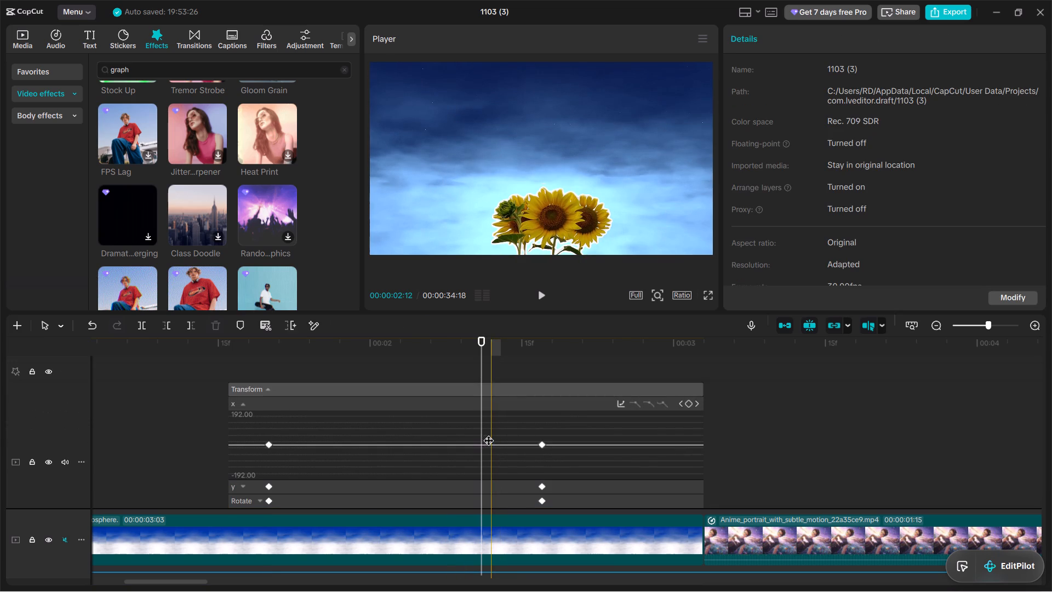
click(620, 405)
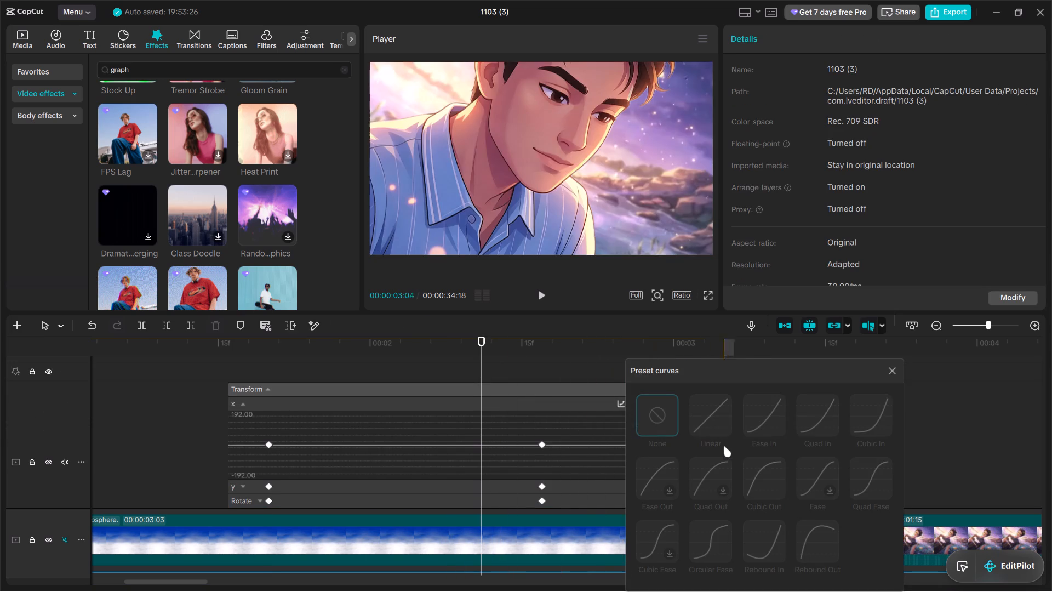
click(750, 475)
click(331, 443)
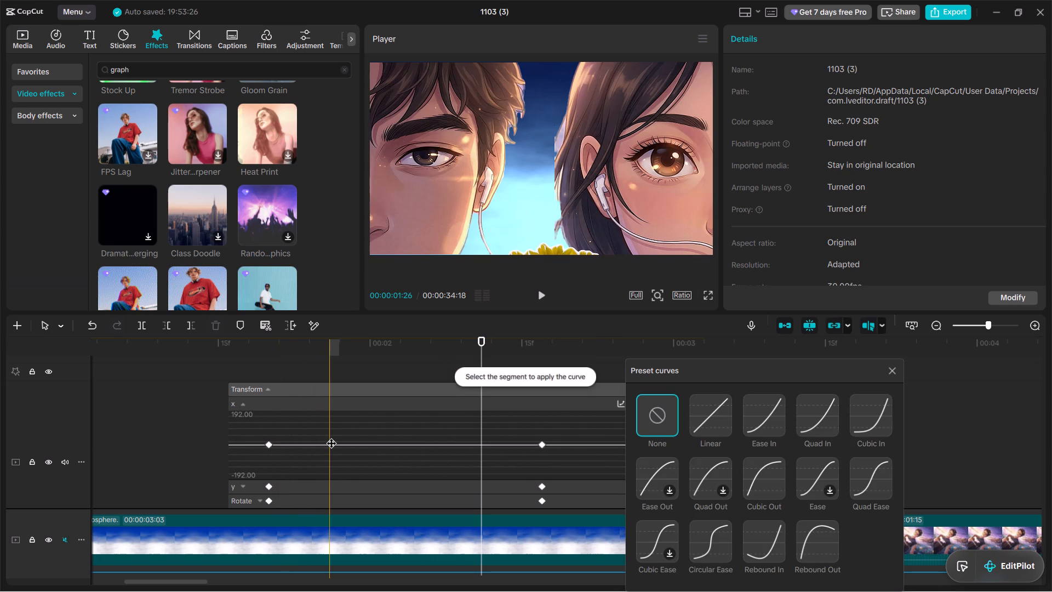
click(770, 477)
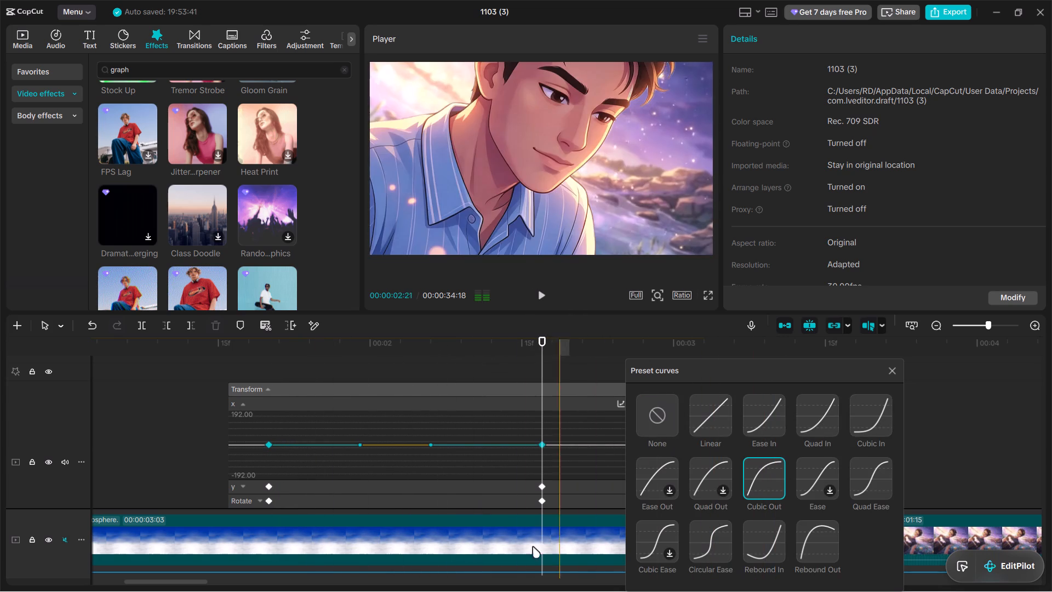
click(887, 375)
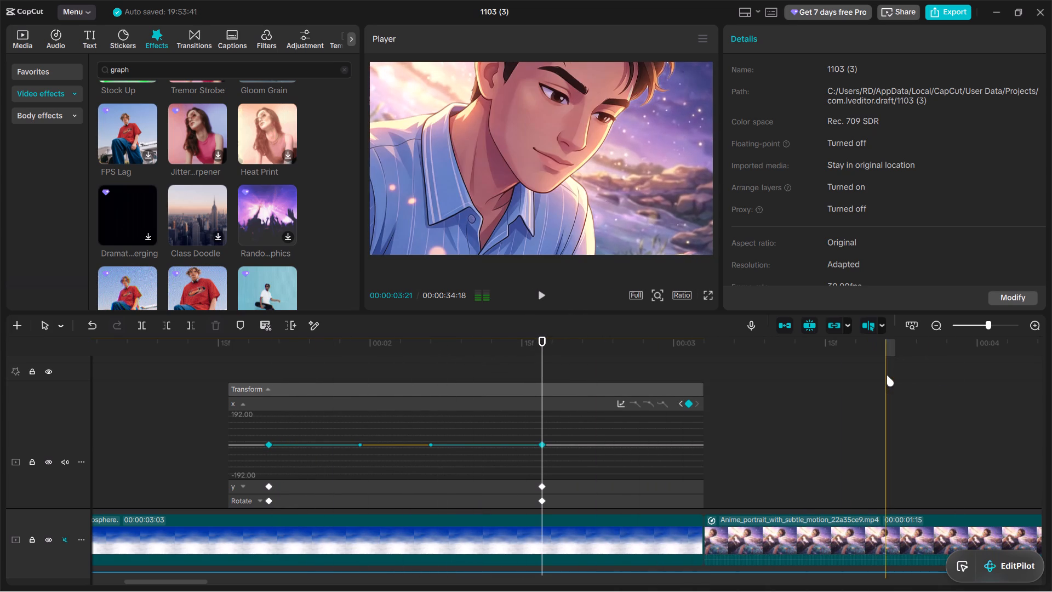
Reshape the X curve with the incoming handle of the 00:00:02:17 keyframe, leaving it nearly flat and slightly below the line.
drag(431, 447, 474, 432)
drag(431, 445, 436, 454)
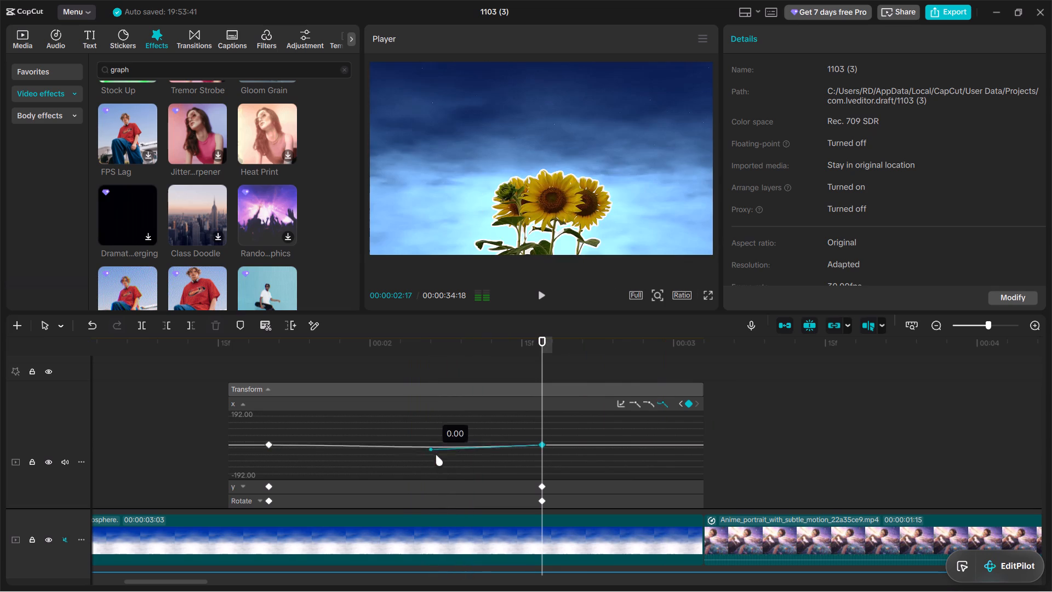
drag(436, 454, 471, 418)
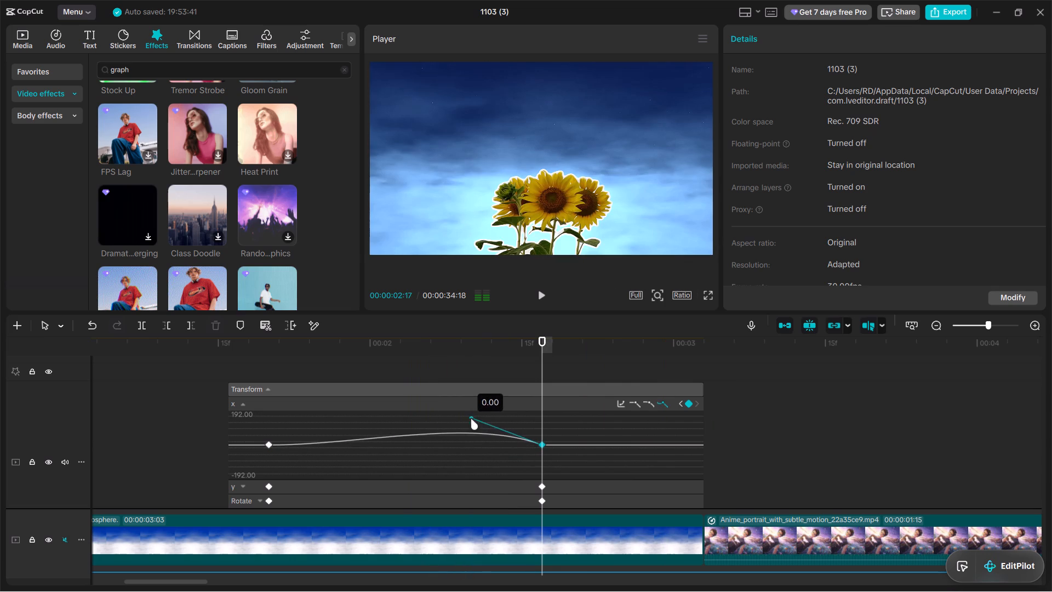
drag(471, 418, 433, 442)
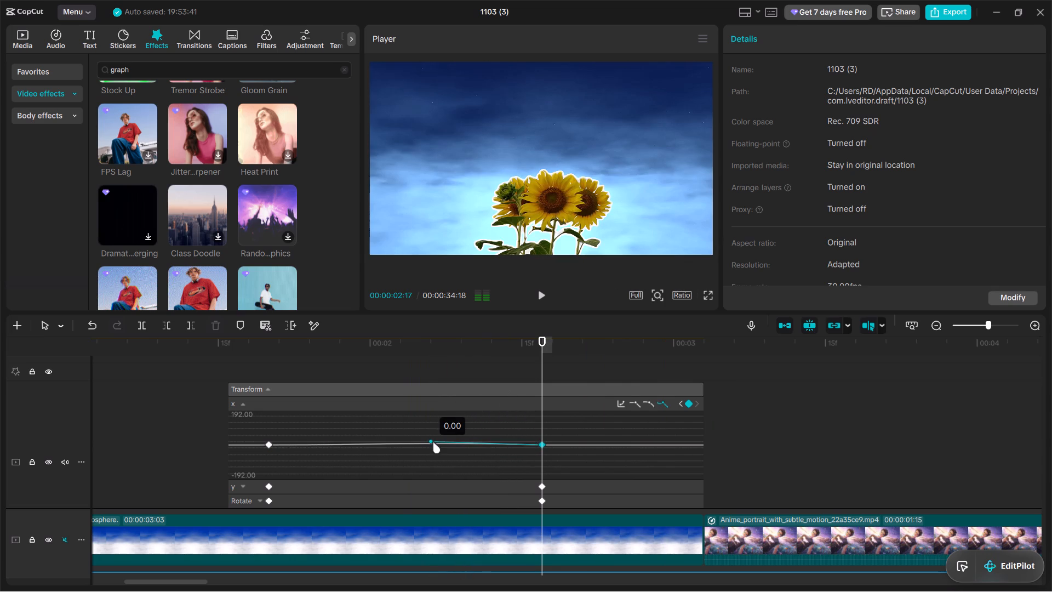
drag(433, 442, 440, 470)
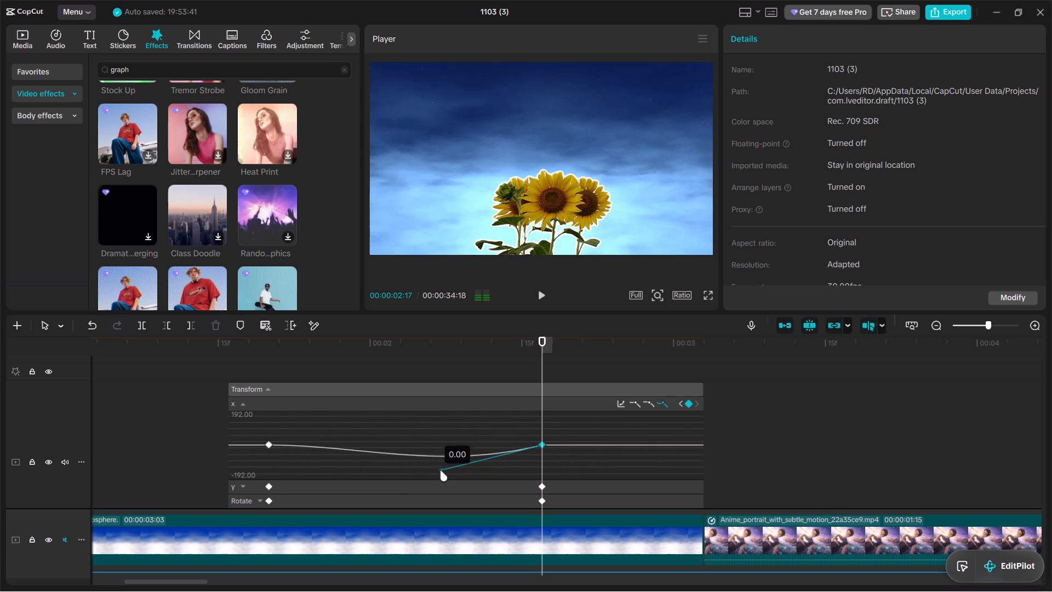
drag(440, 470, 438, 447)
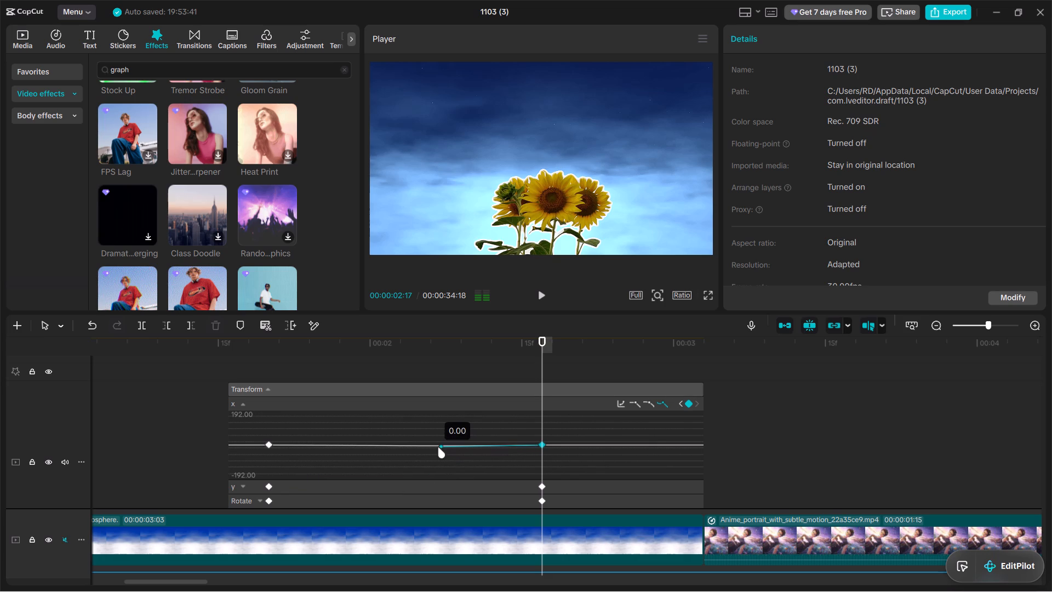
drag(438, 447, 437, 447)
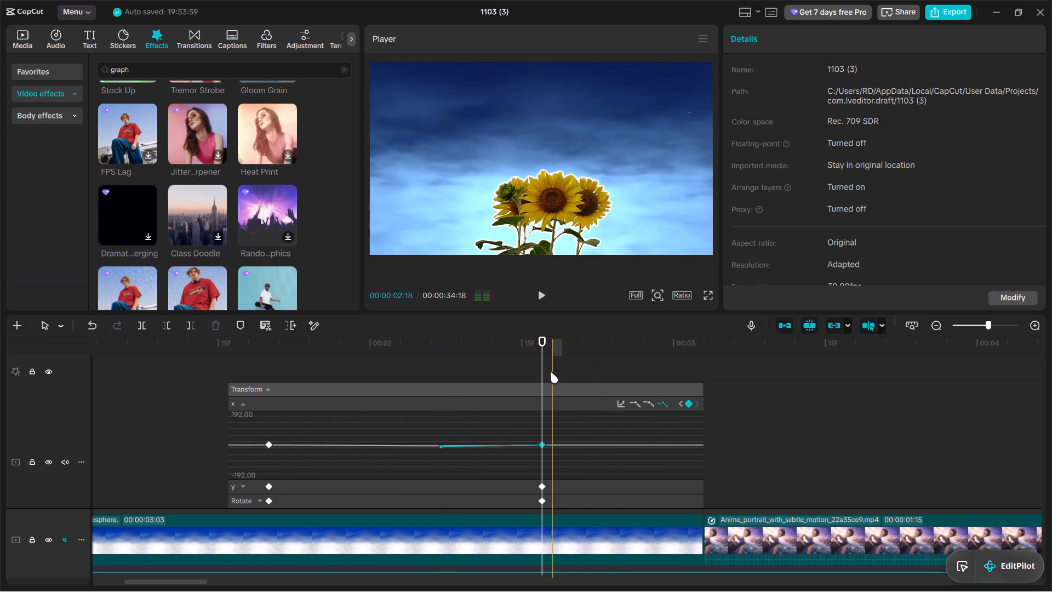
Move the playhead to 00:00:03:01, near the sunflower overlay's end.
drag(544, 367, 683, 379)
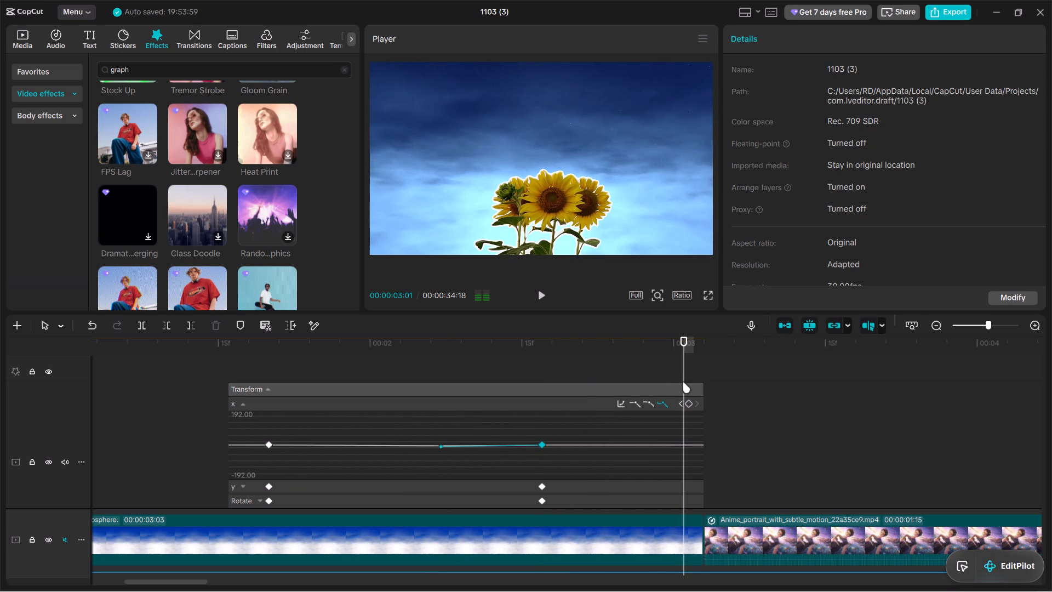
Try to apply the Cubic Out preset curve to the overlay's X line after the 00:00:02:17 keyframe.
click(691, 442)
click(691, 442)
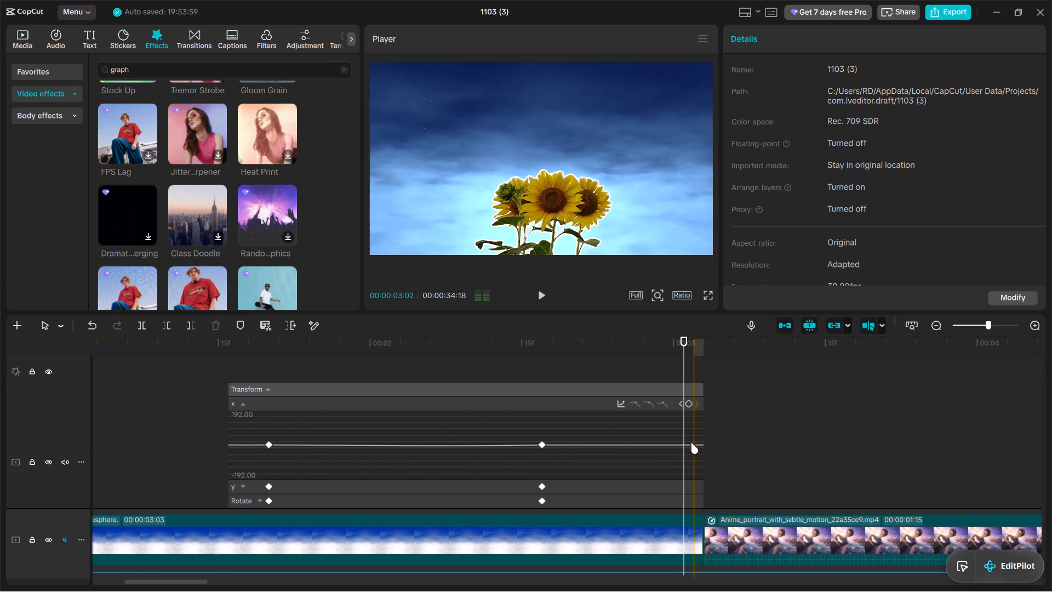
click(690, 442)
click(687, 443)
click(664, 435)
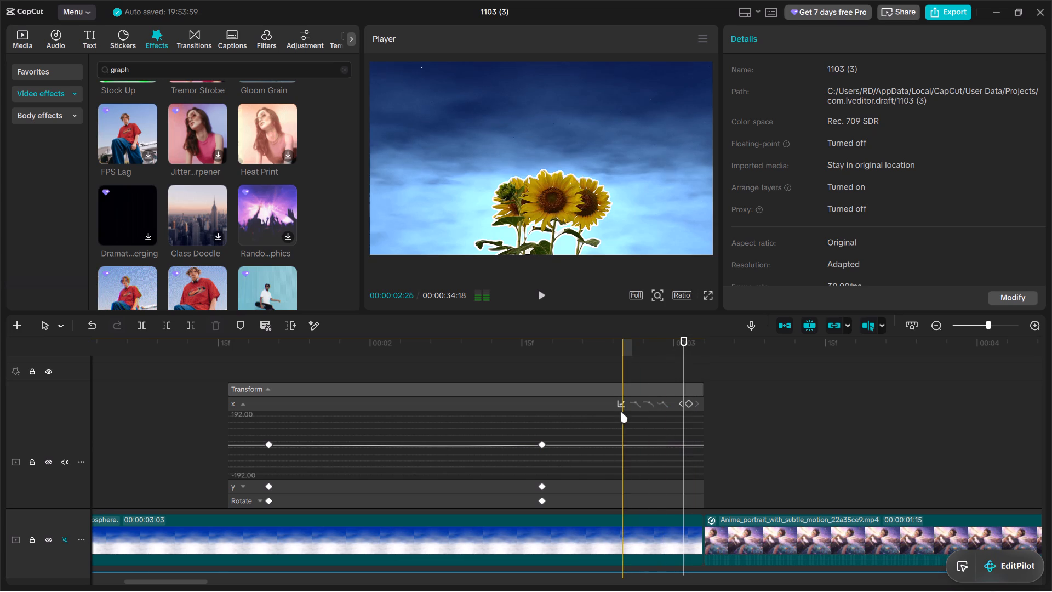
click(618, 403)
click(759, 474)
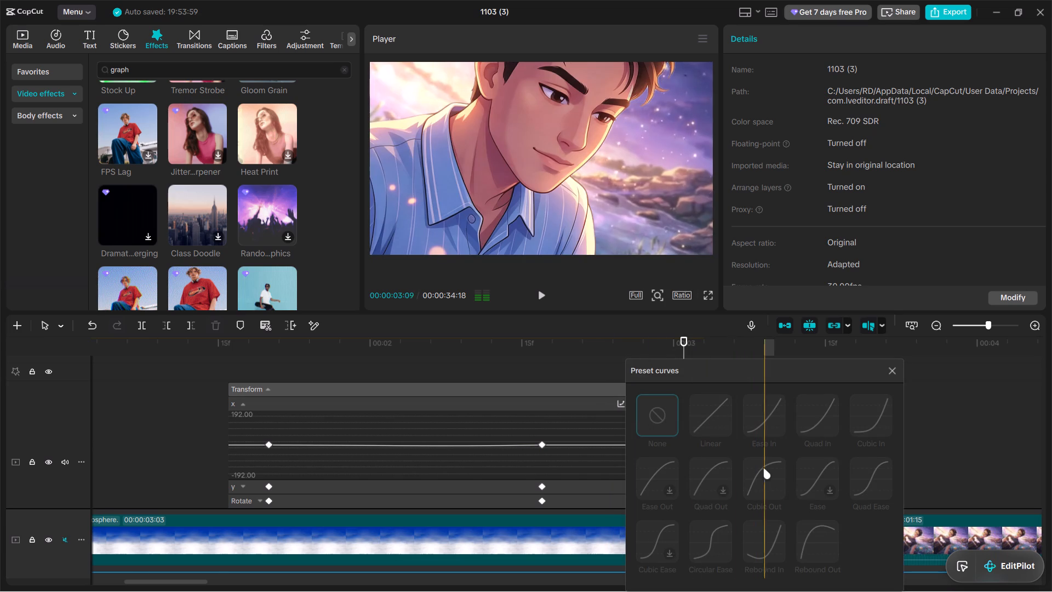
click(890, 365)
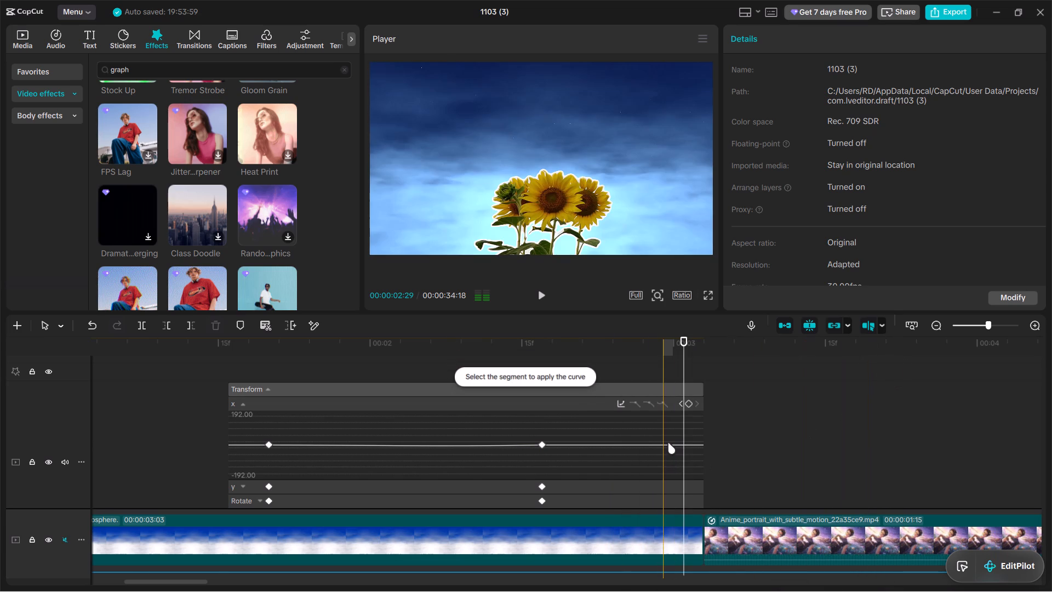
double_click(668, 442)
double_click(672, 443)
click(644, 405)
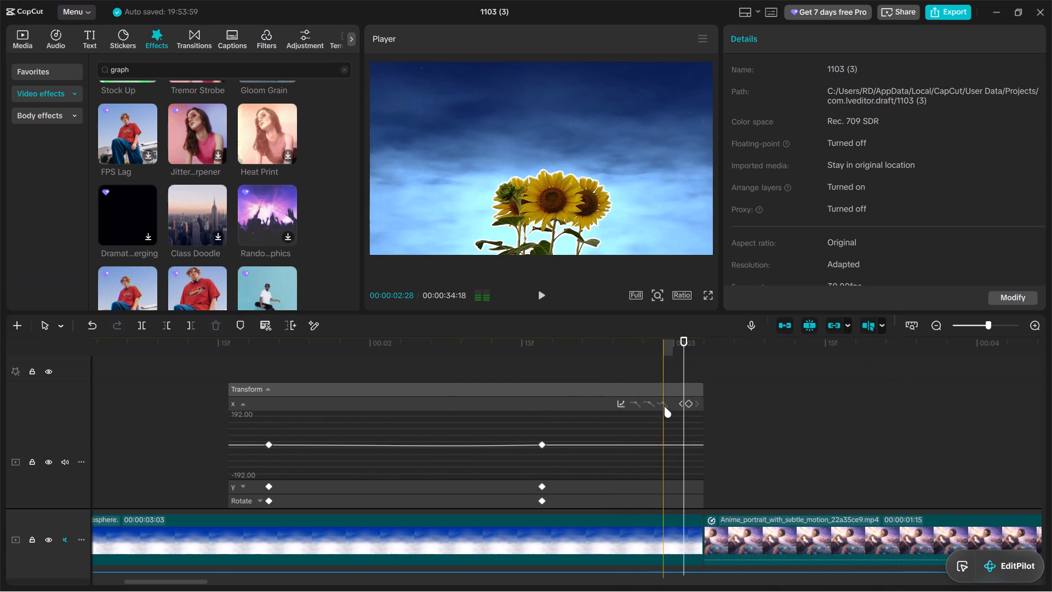
Add an X position keyframe to the sunflower overlay at 00:00:03:01.
click(688, 402)
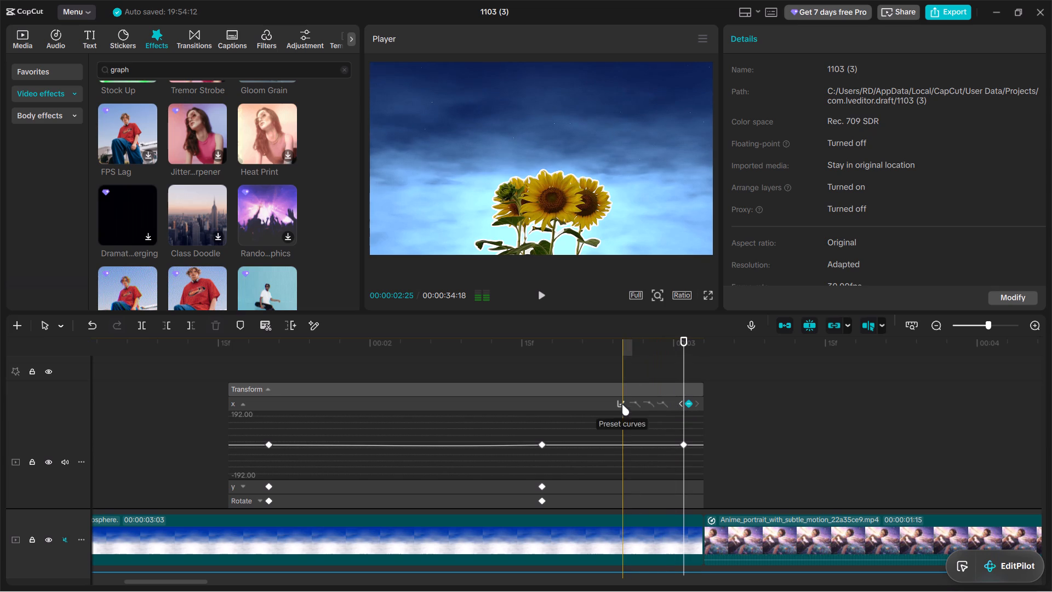
Apply the Cubic In preset curve to the X segment between the 00:00:02:17 and 00:00:03:01 keyframes.
click(671, 446)
click(623, 402)
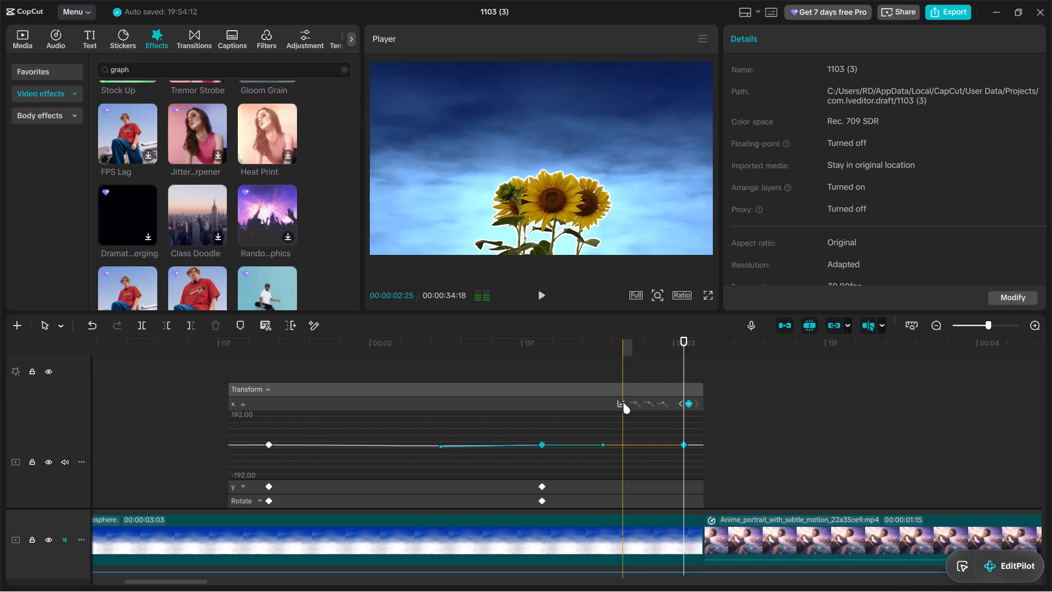
click(862, 422)
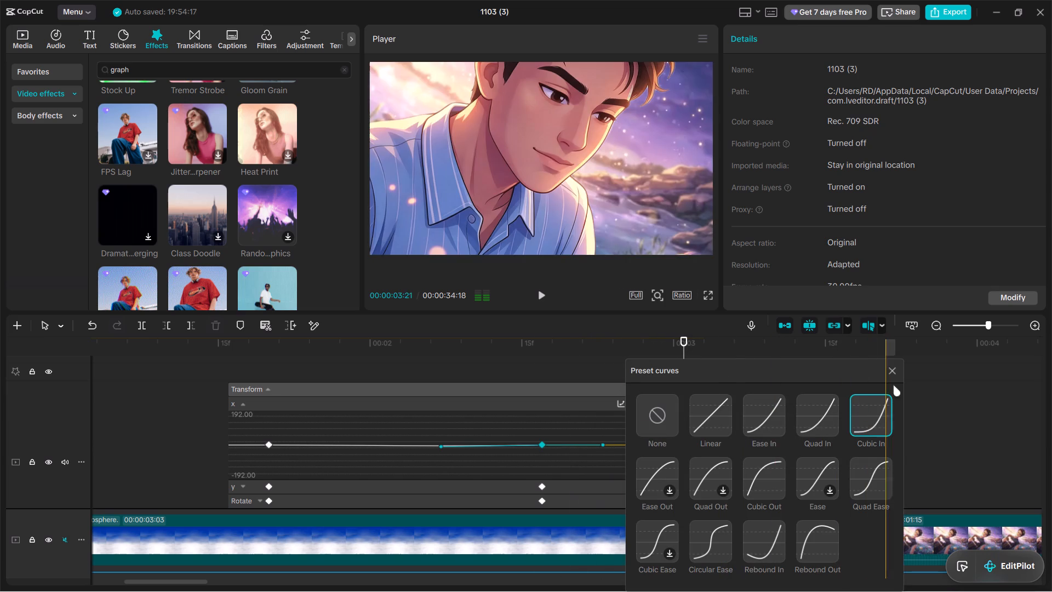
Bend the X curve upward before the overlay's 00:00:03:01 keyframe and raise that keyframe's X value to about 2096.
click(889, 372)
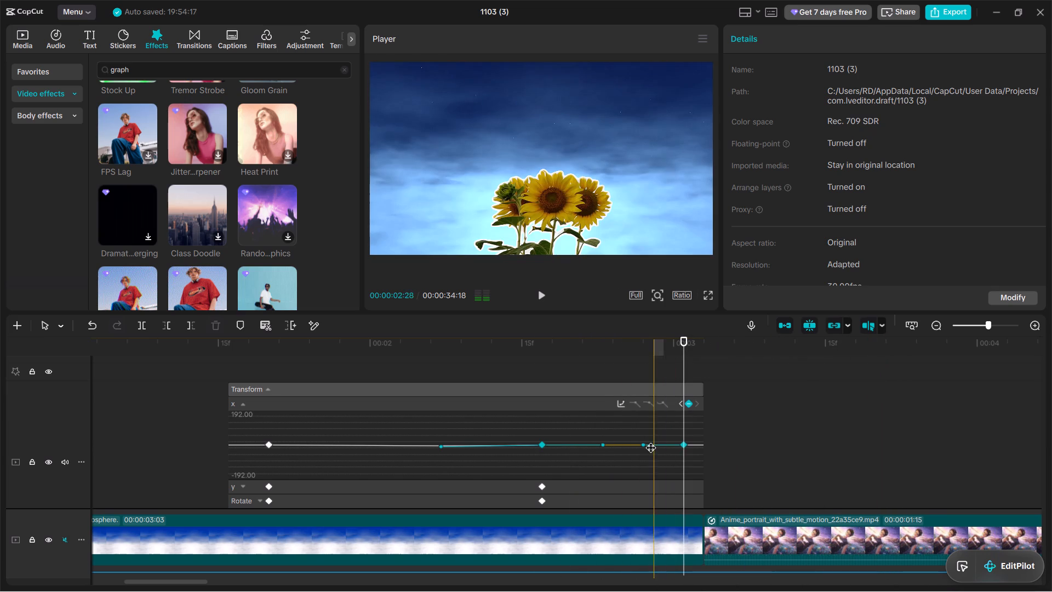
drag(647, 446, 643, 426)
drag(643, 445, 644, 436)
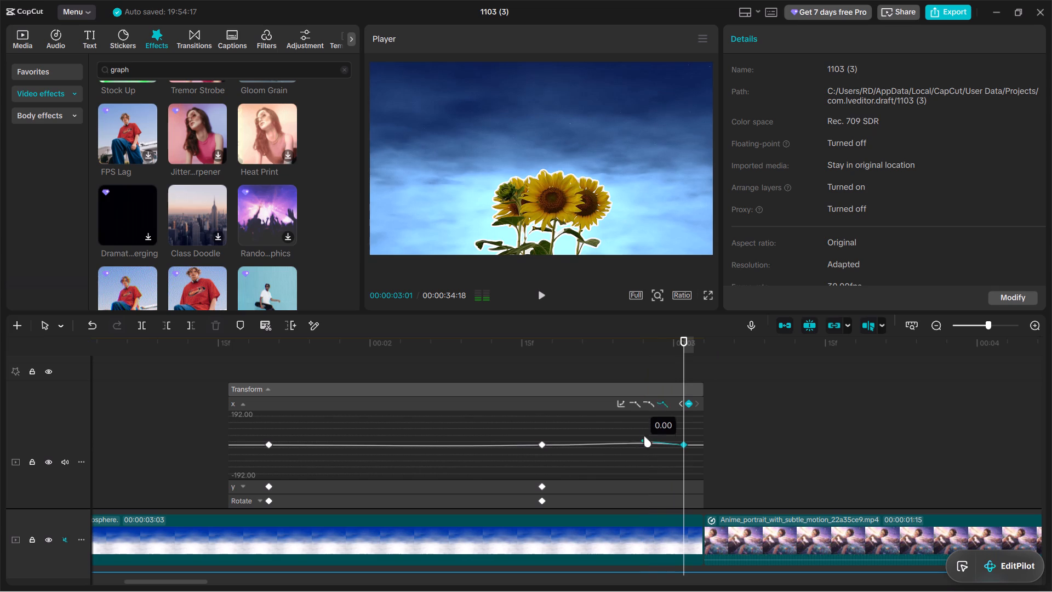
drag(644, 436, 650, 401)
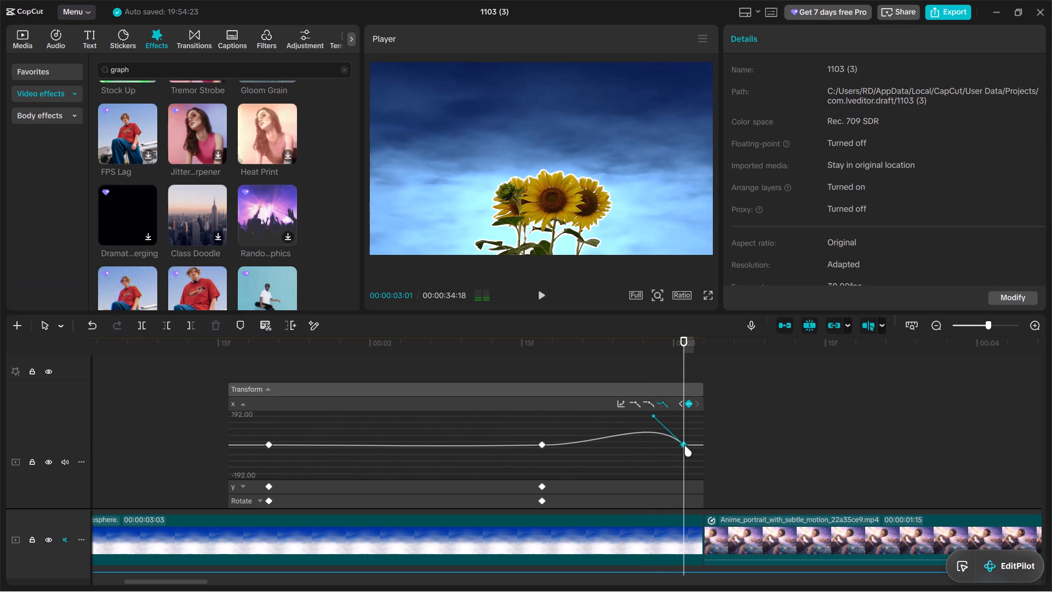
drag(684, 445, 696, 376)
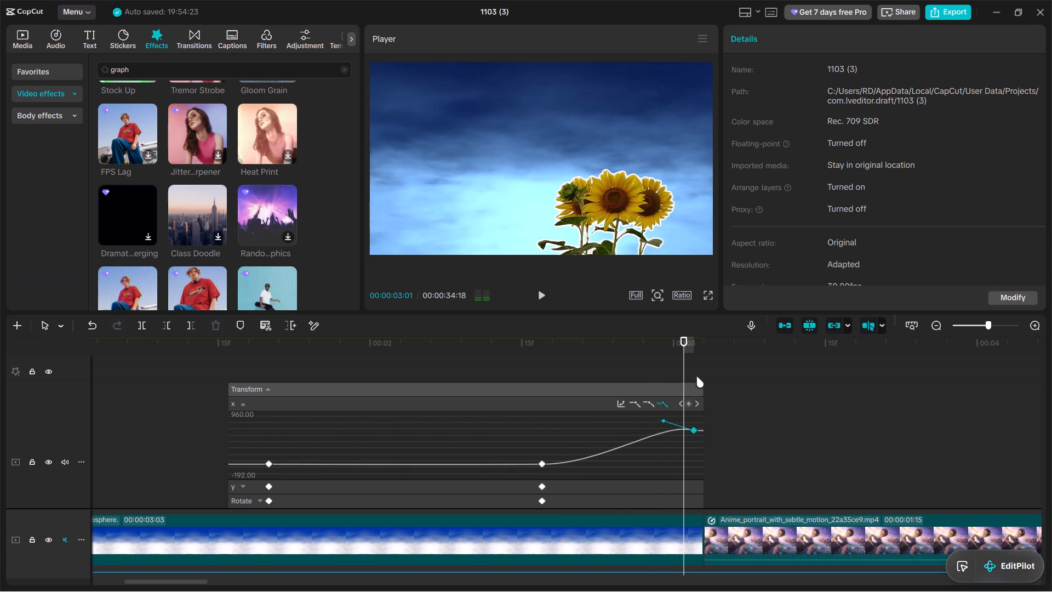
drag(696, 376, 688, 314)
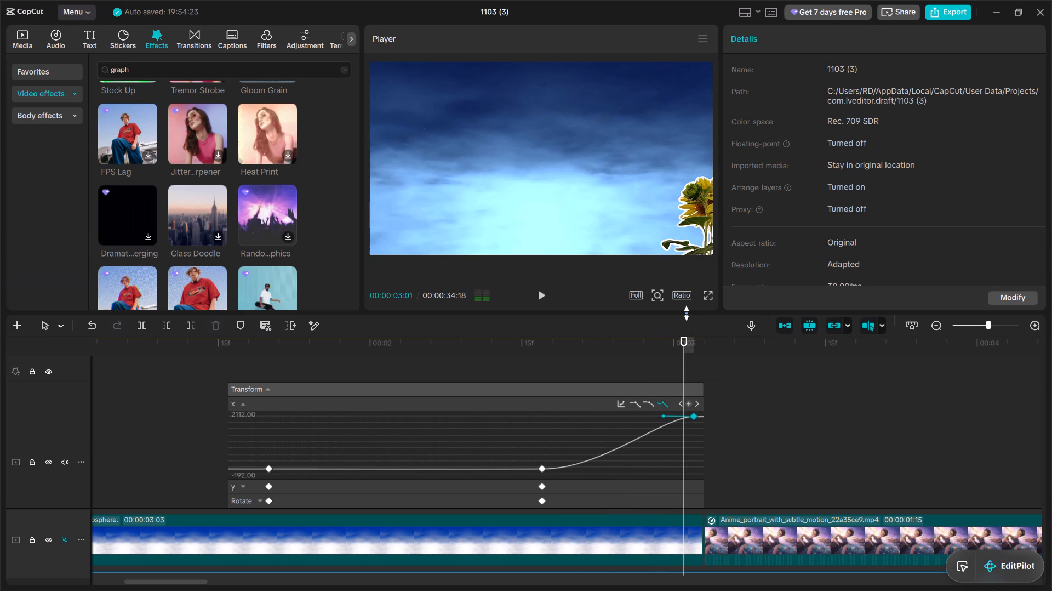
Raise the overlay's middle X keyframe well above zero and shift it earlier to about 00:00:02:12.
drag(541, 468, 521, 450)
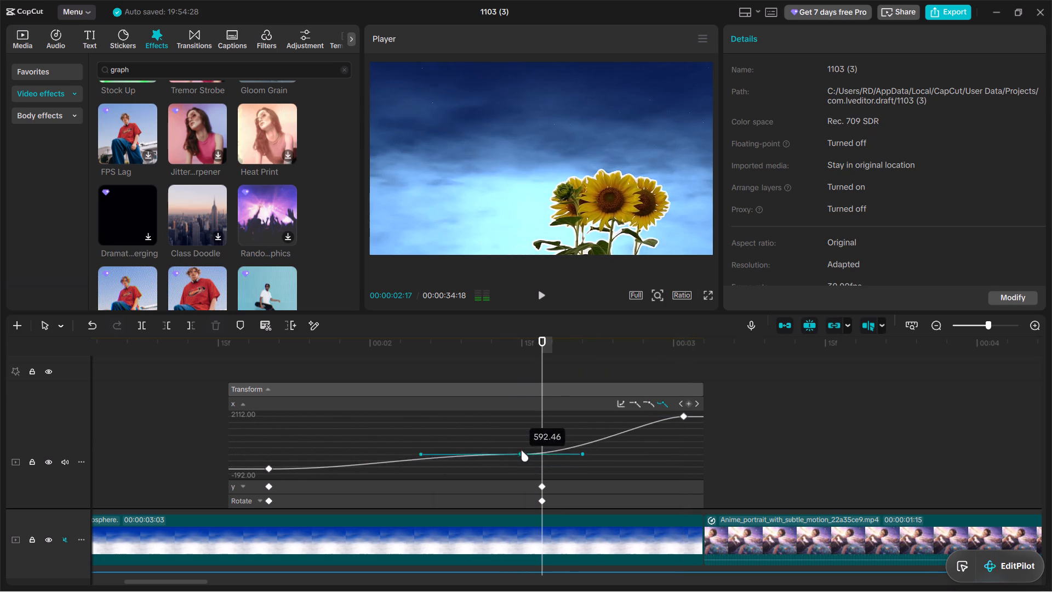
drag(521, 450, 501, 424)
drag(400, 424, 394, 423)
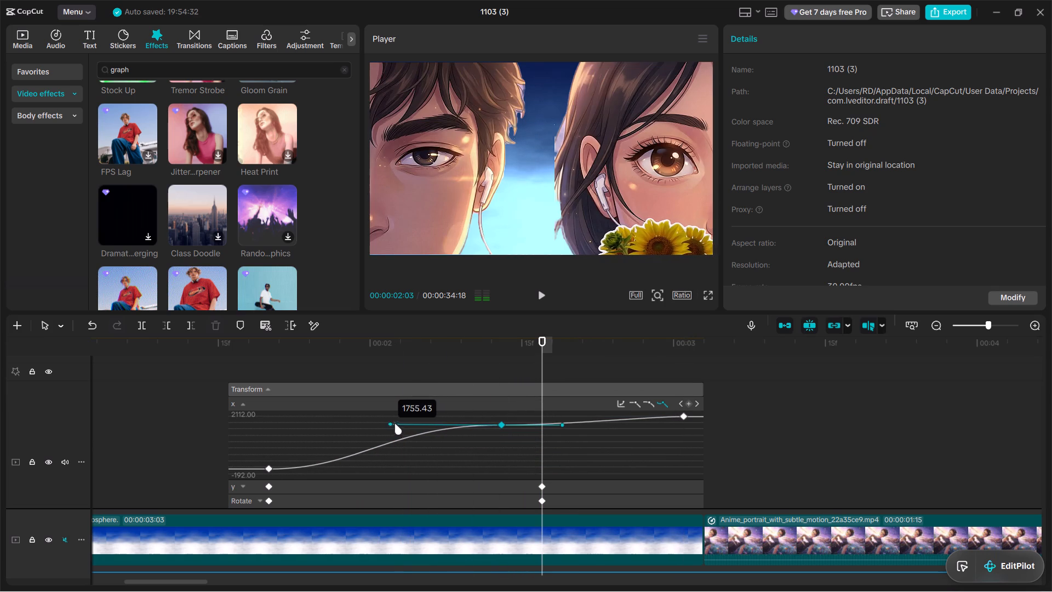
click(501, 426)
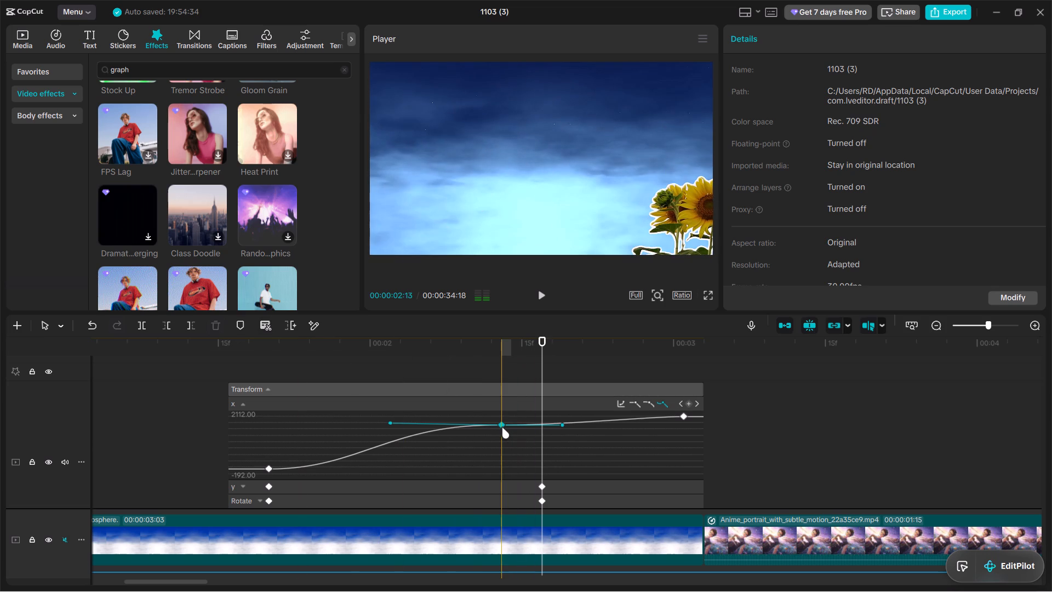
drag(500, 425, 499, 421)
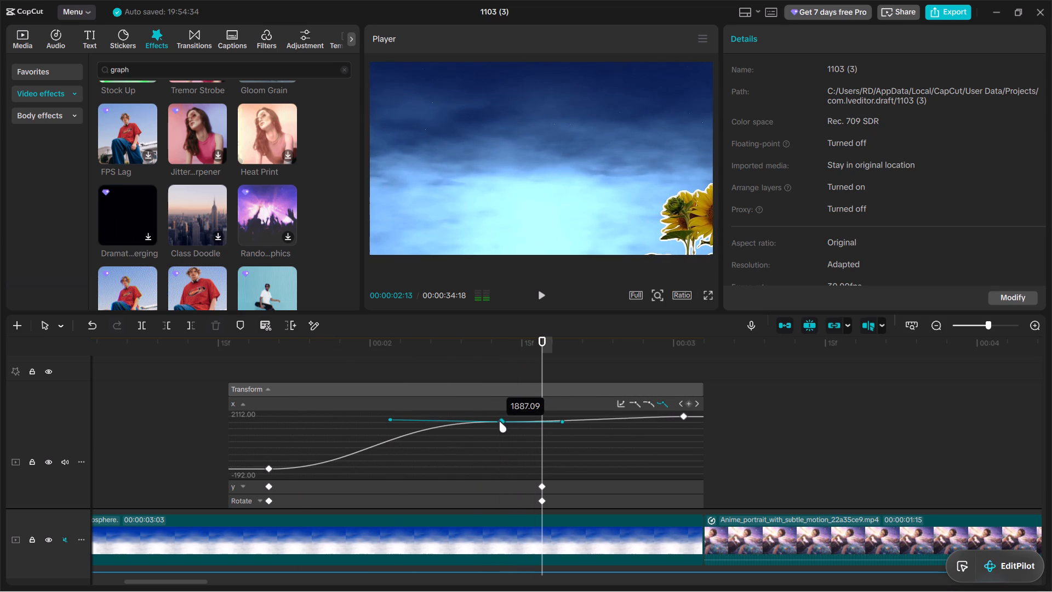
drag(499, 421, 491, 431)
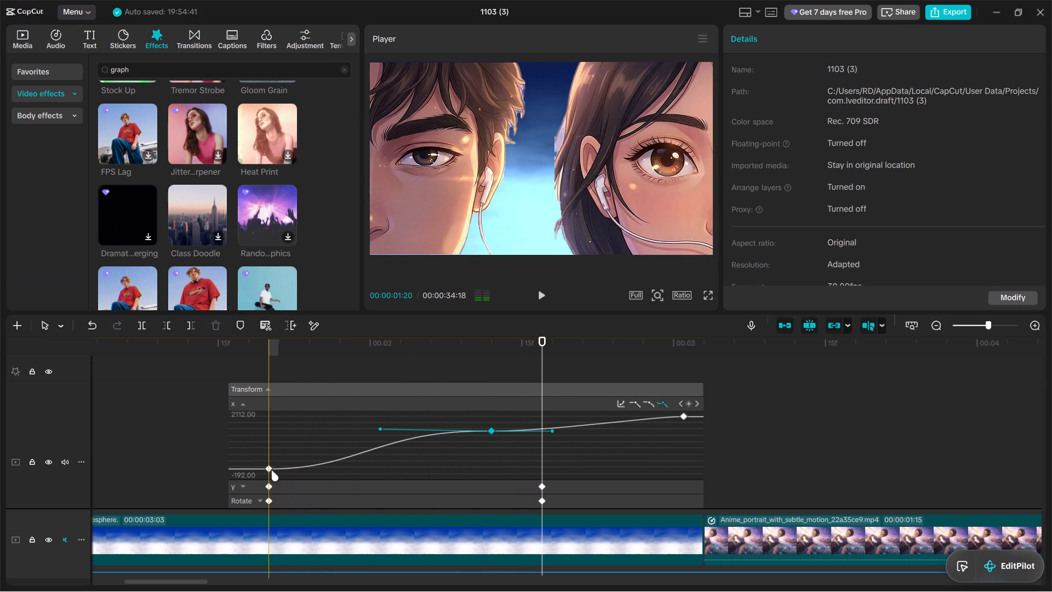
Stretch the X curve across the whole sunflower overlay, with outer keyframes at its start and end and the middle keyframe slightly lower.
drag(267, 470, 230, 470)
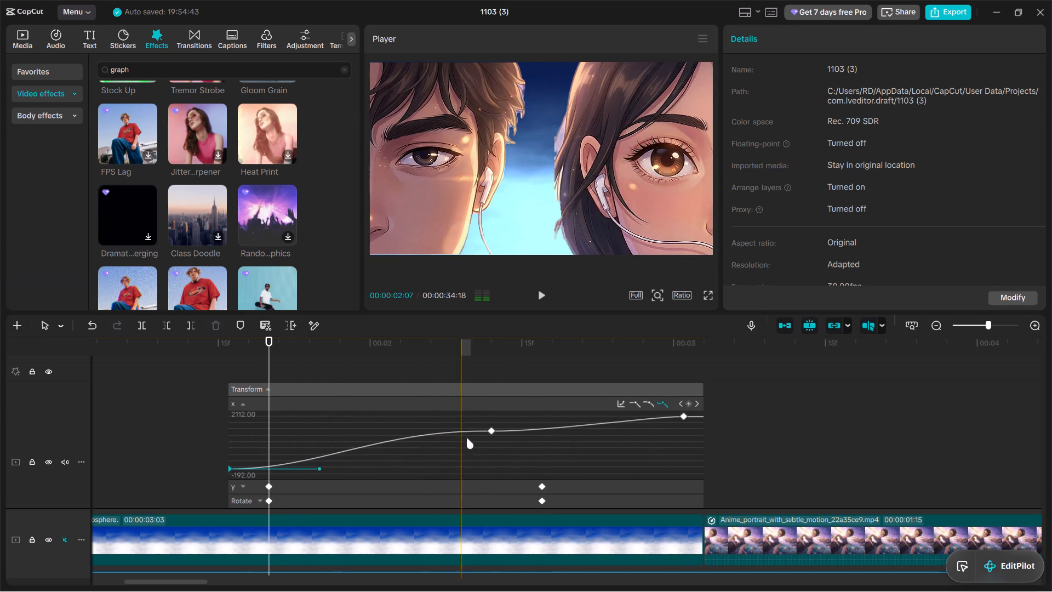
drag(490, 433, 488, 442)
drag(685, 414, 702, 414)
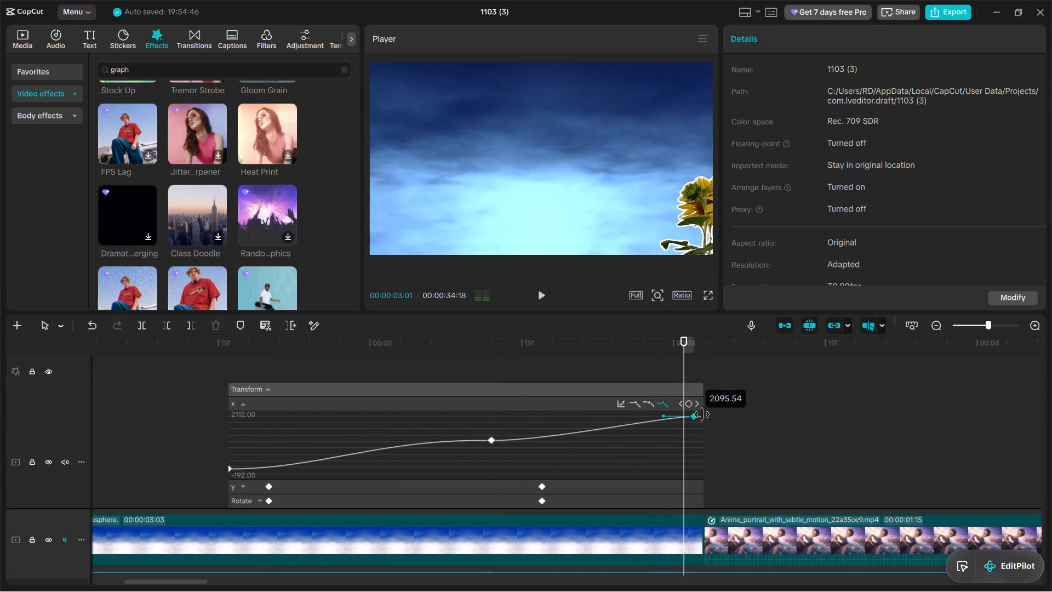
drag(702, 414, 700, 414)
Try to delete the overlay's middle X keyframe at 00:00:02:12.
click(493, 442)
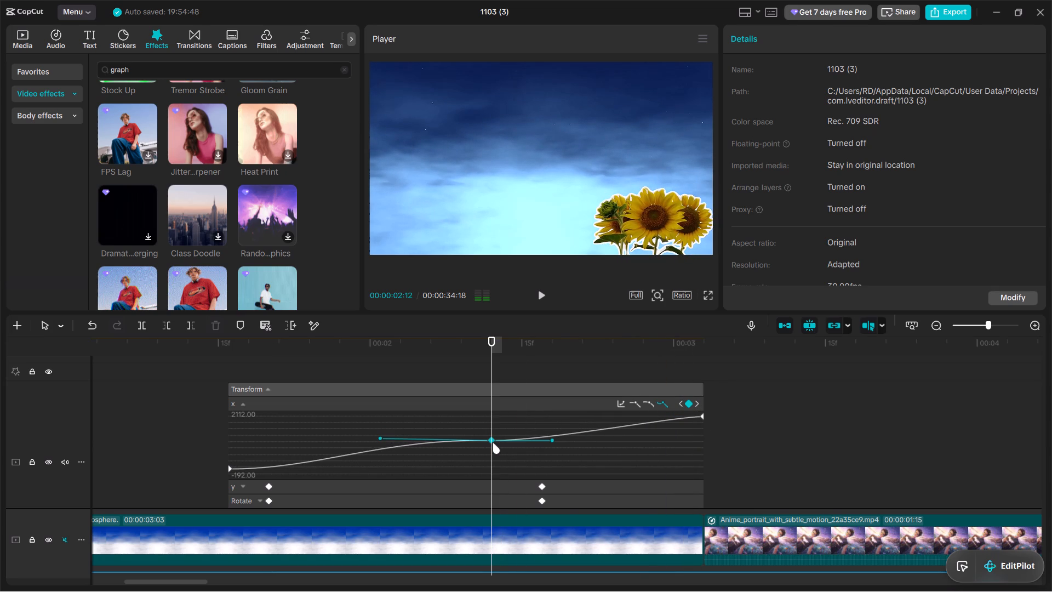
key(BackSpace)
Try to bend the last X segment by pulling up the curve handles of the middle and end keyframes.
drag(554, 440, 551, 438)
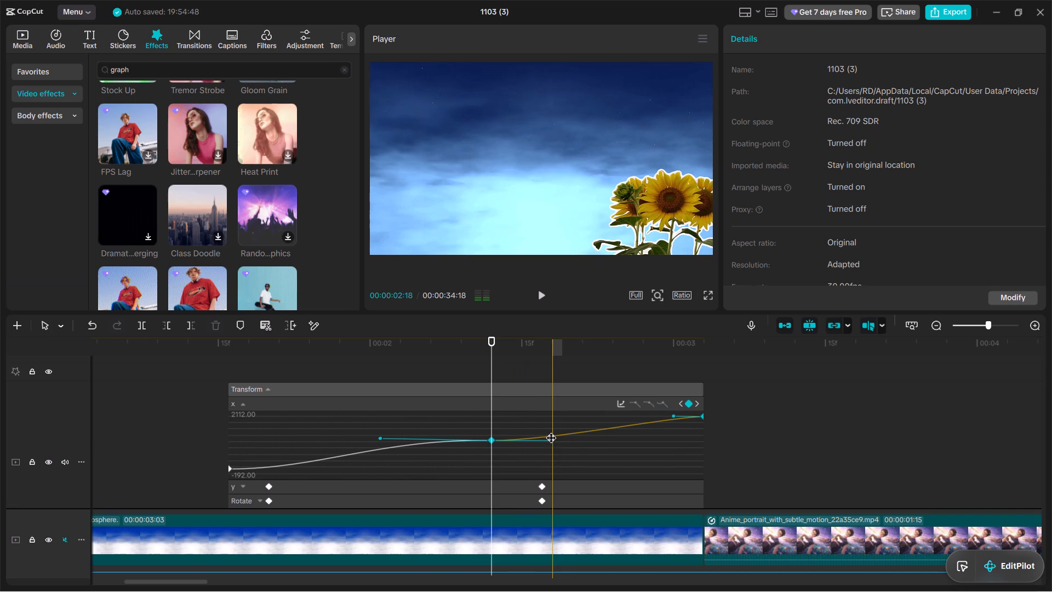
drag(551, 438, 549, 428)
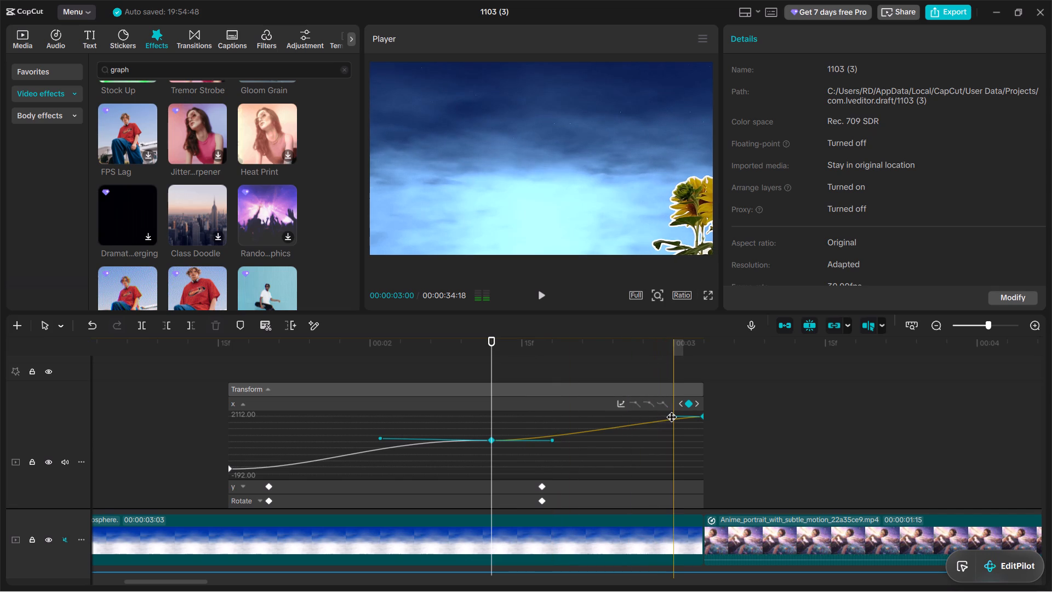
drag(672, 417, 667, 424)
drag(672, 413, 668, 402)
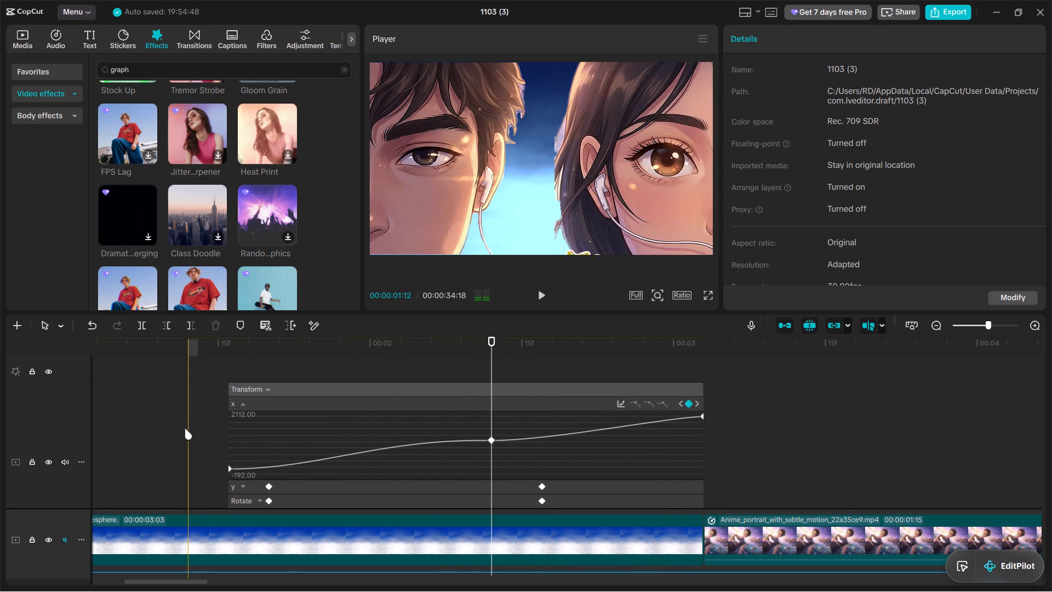
Play back the sunflower overlay's section from 00:00:01:12 to review its sideways motion.
click(185, 428)
click(542, 299)
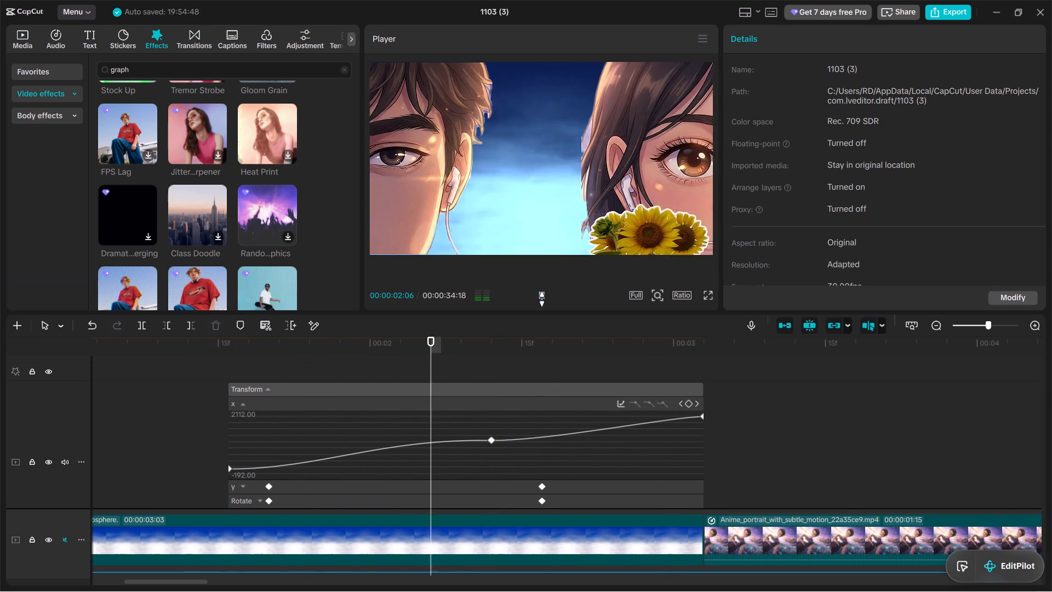
click(542, 299)
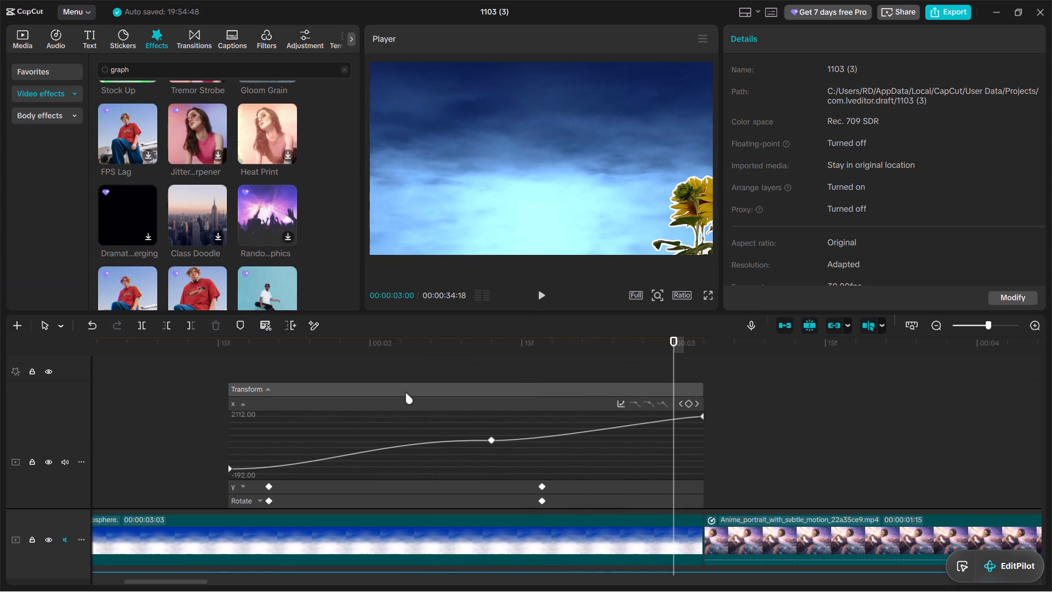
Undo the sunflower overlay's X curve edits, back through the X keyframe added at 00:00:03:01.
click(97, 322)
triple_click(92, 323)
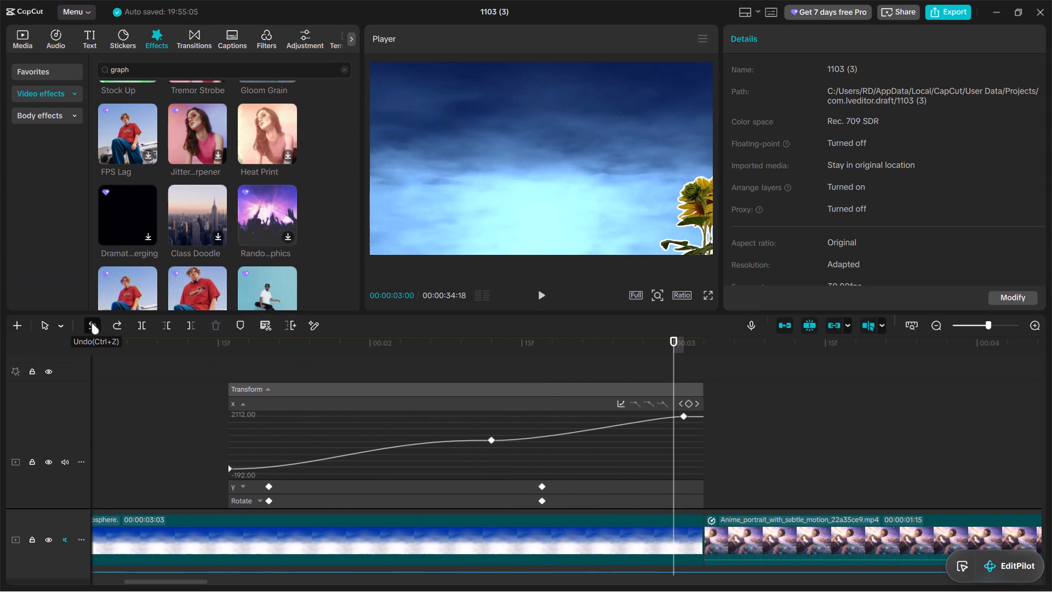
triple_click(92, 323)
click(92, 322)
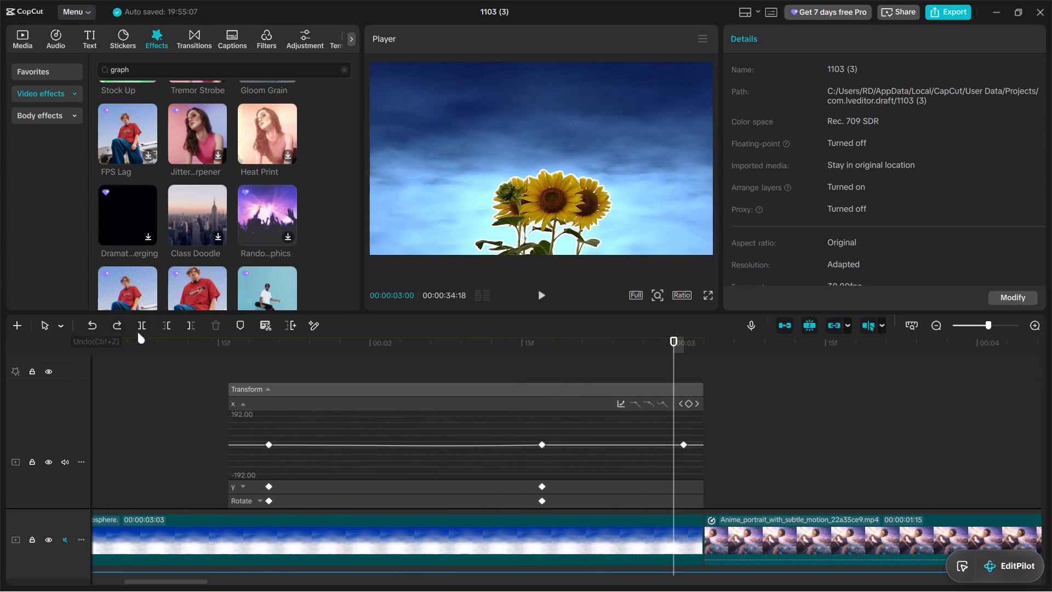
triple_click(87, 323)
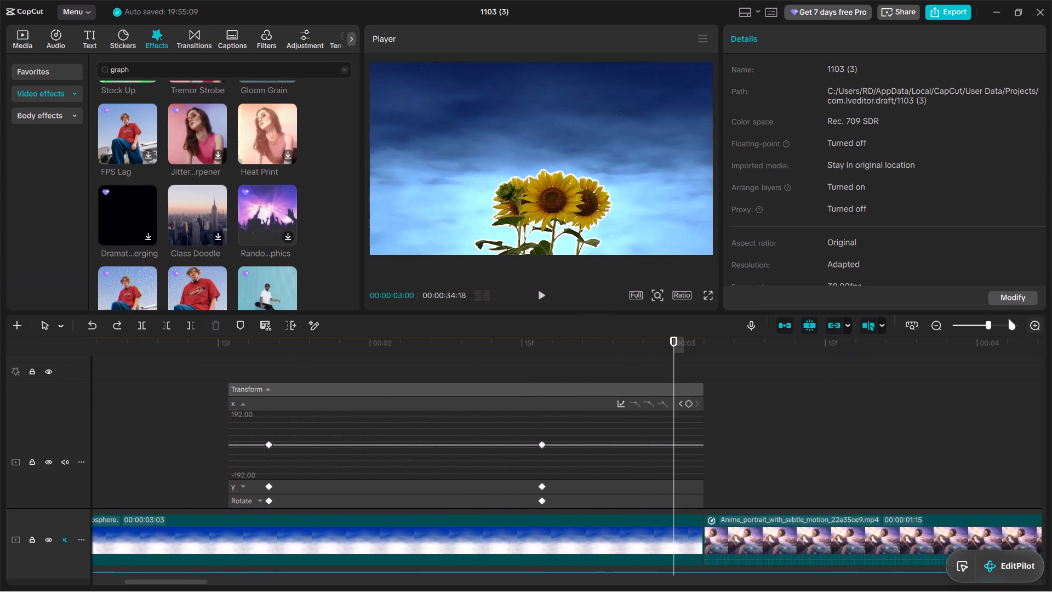
Delete the sunflower freeze overlay's position and rotation keyframes at 00:00:01:20 and 00:00:02:17.
click(967, 327)
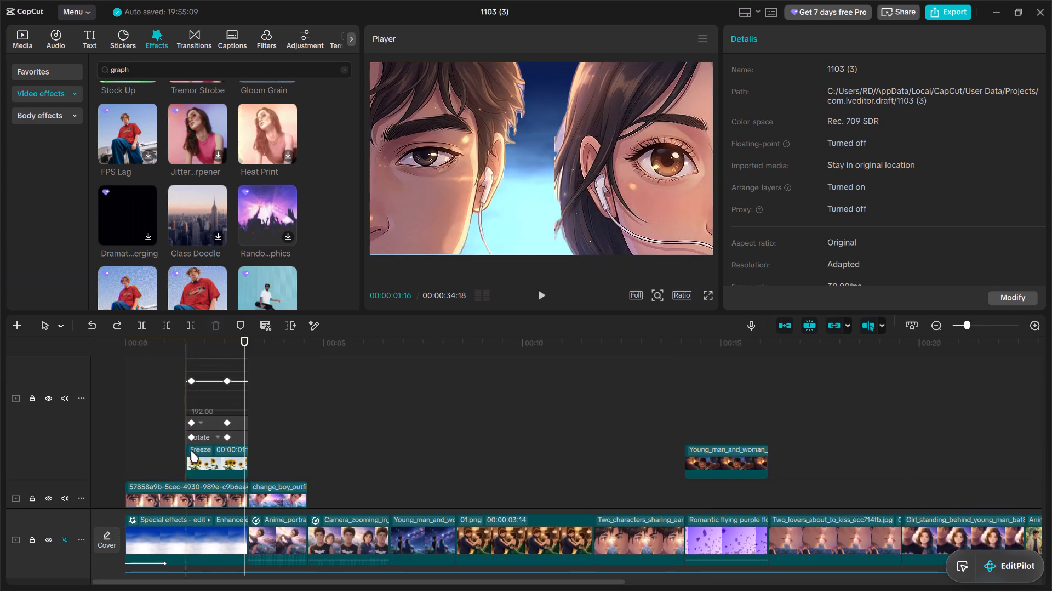
click(209, 433)
click(219, 457)
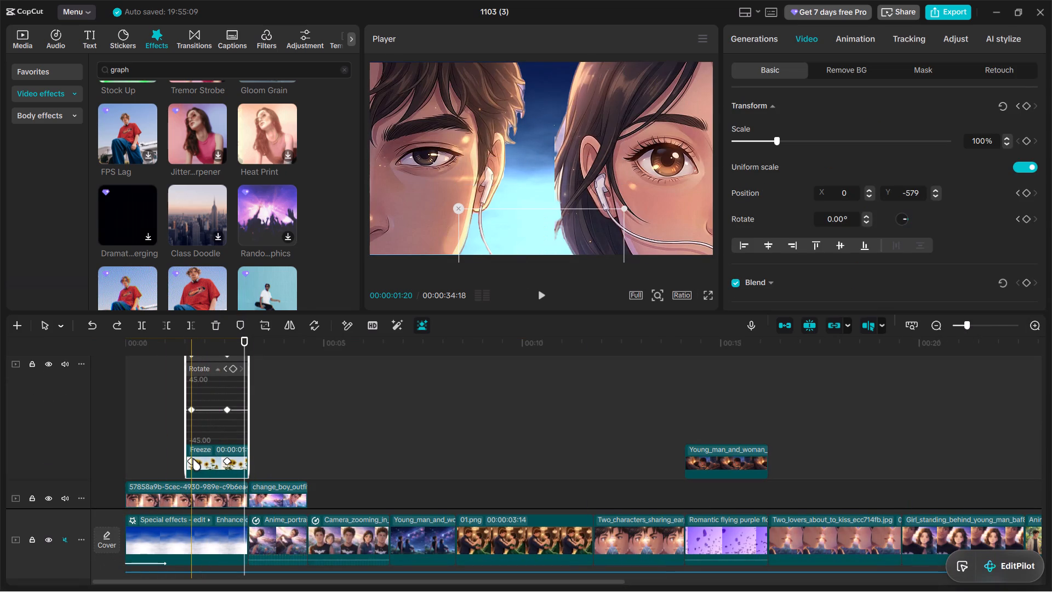
click(192, 460)
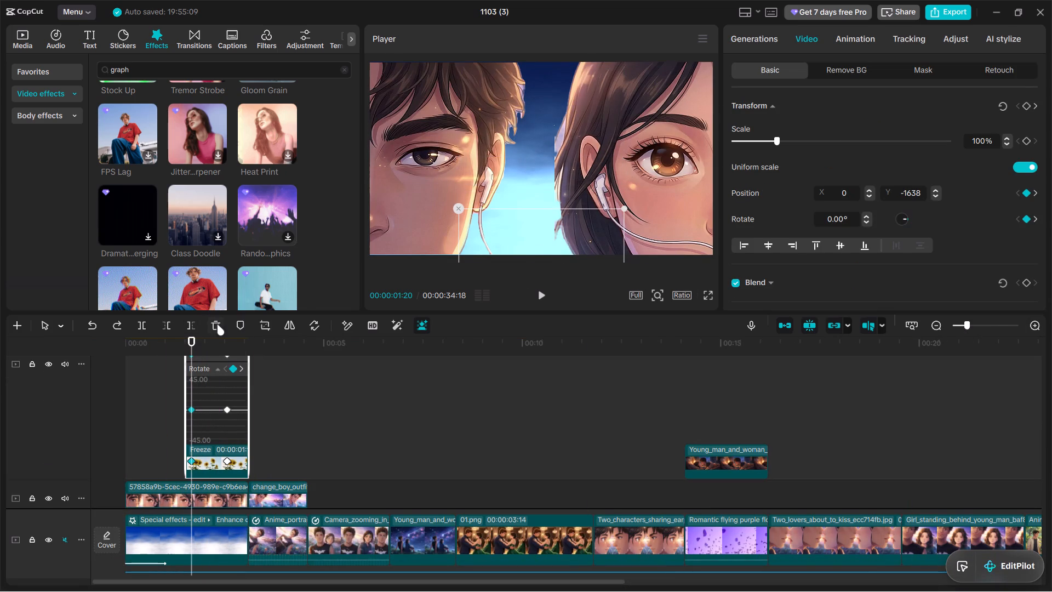
click(217, 324)
click(227, 462)
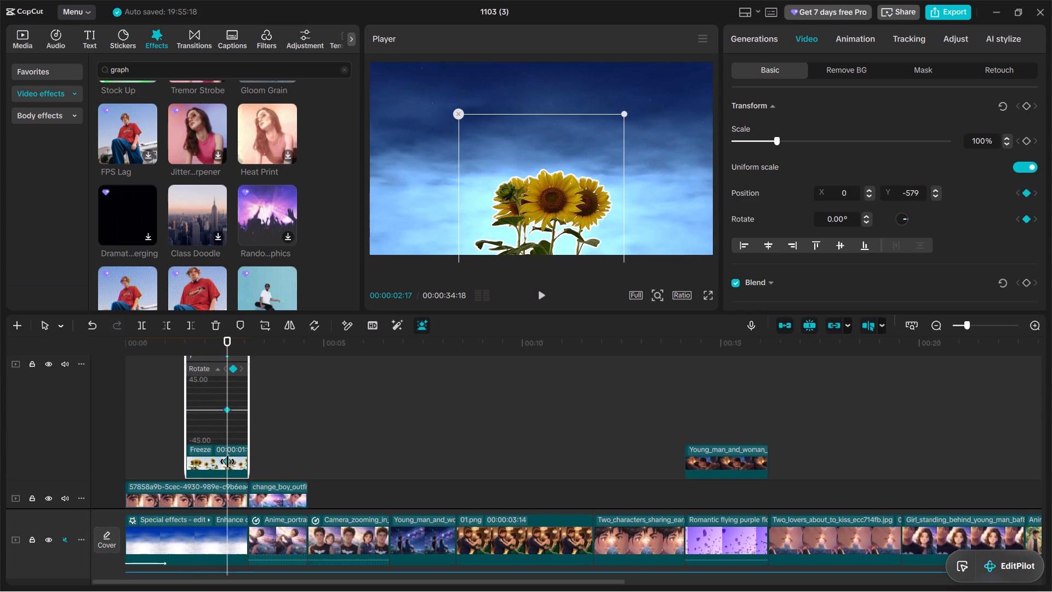
click(216, 324)
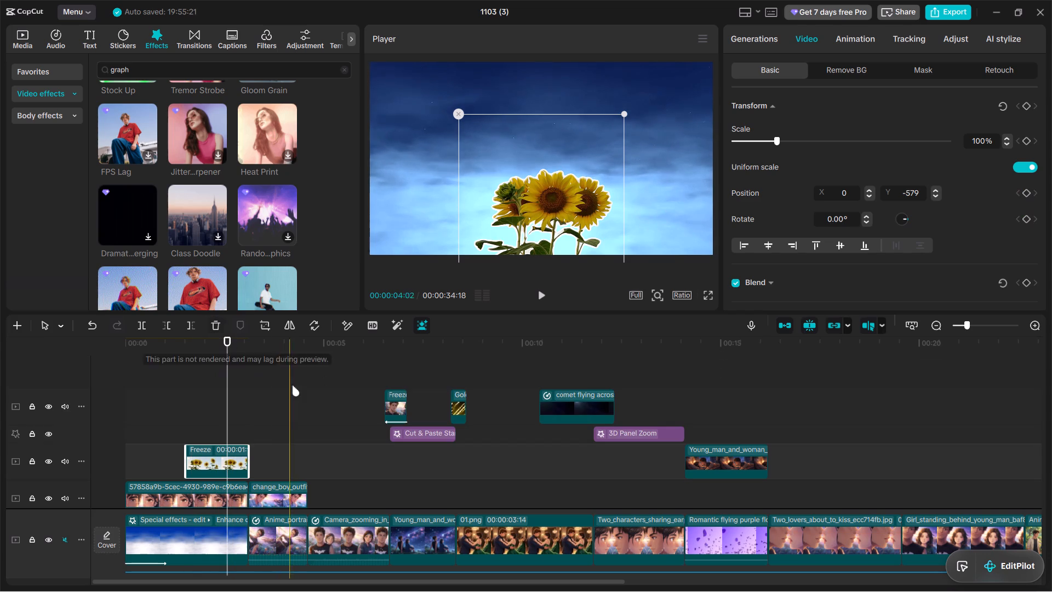
Play back the opening from 00:00:00:26 to review the sunflower overlay without keyframes.
click(159, 428)
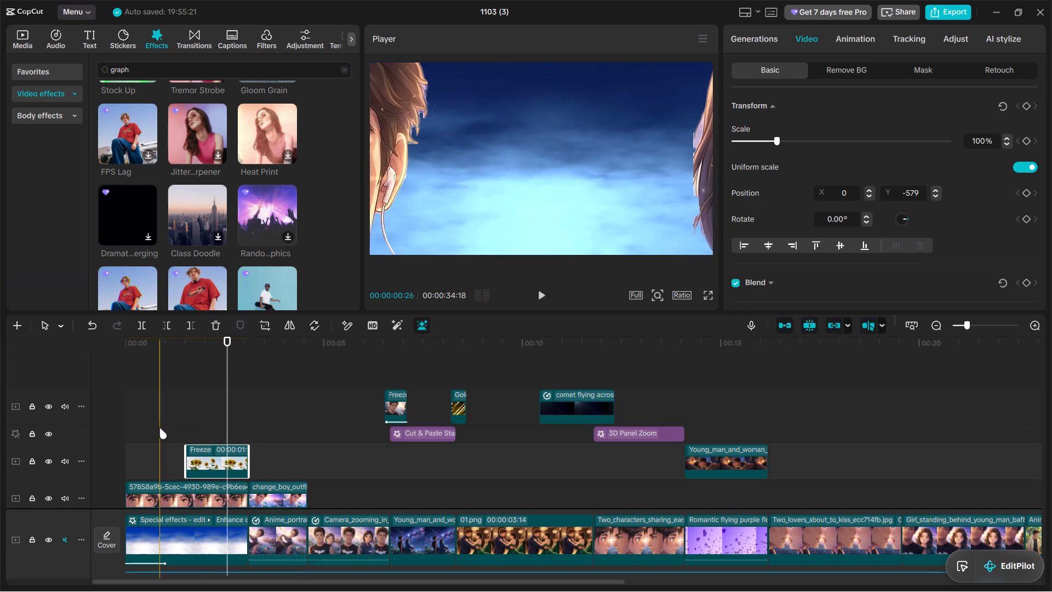
click(539, 294)
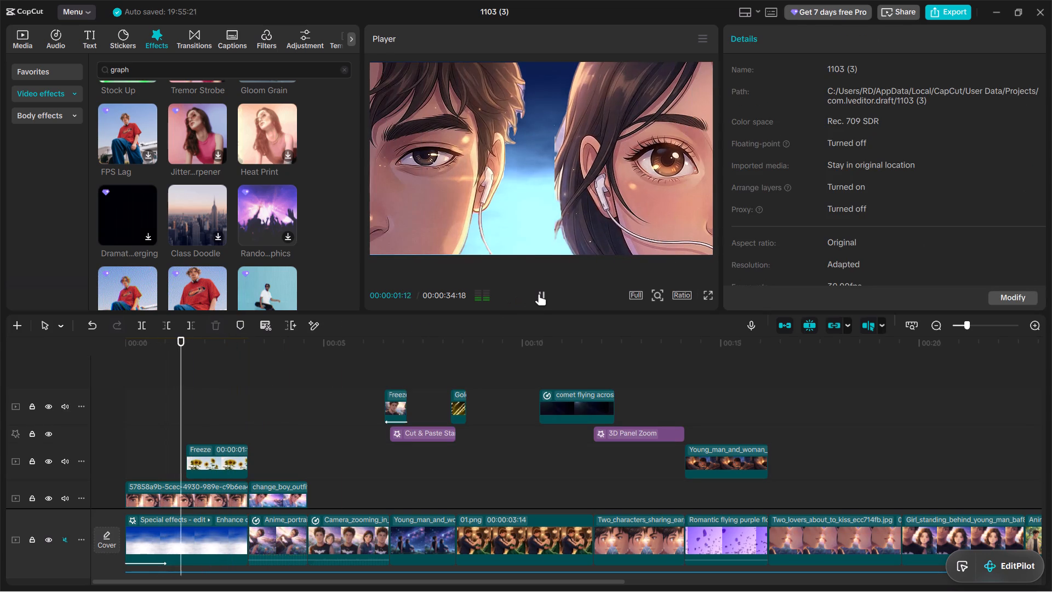
click(539, 294)
Select the sunflower freeze overlay on the timeline for closer editing.
click(222, 460)
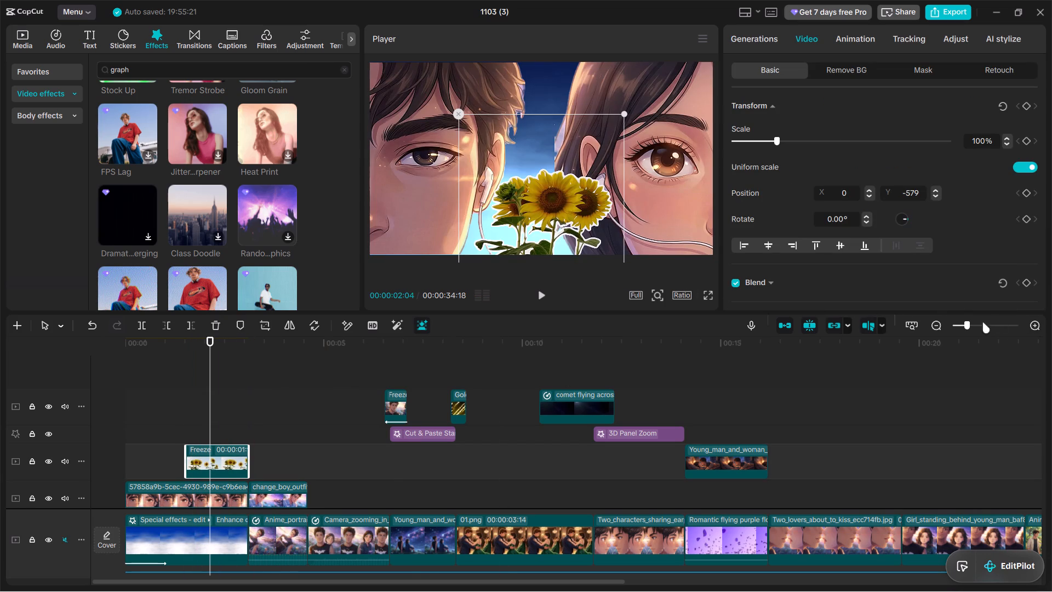
drag(967, 325, 982, 323)
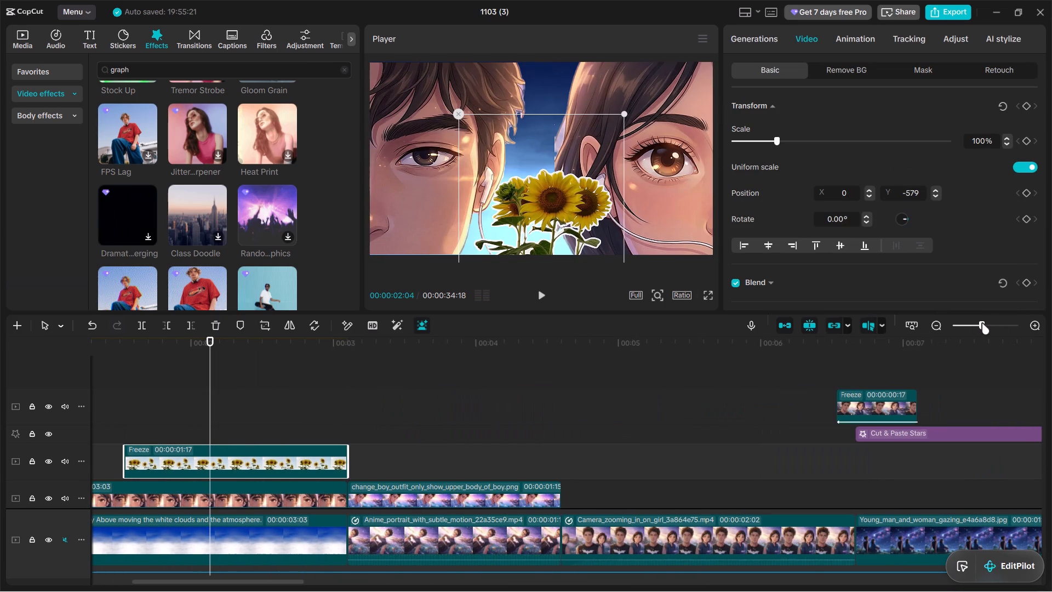
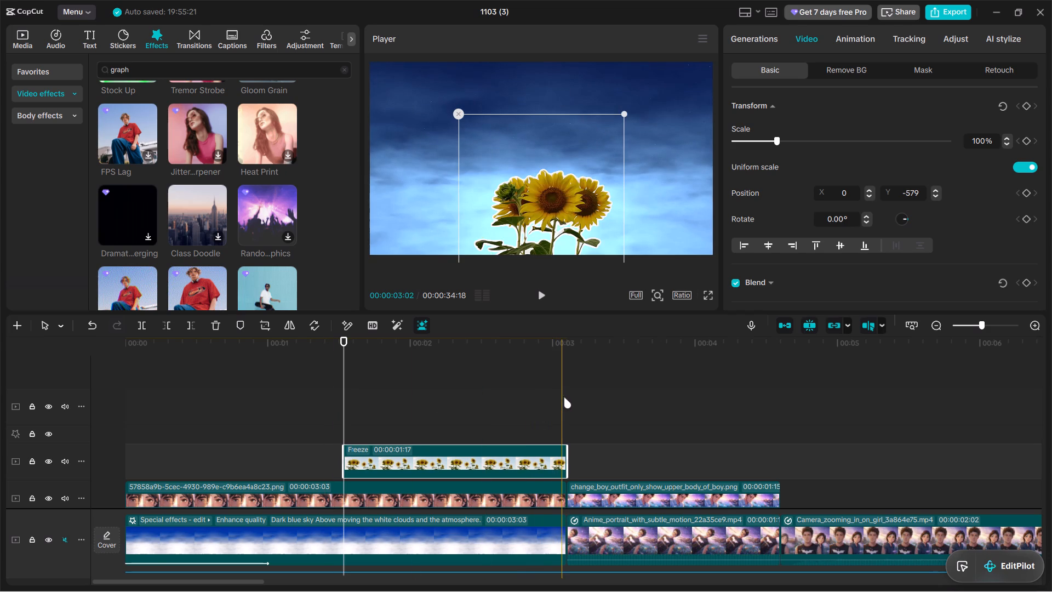
Add a Transform keyframe to the sunflower freeze overlay near its end, at 00:00:03:02.
click(561, 396)
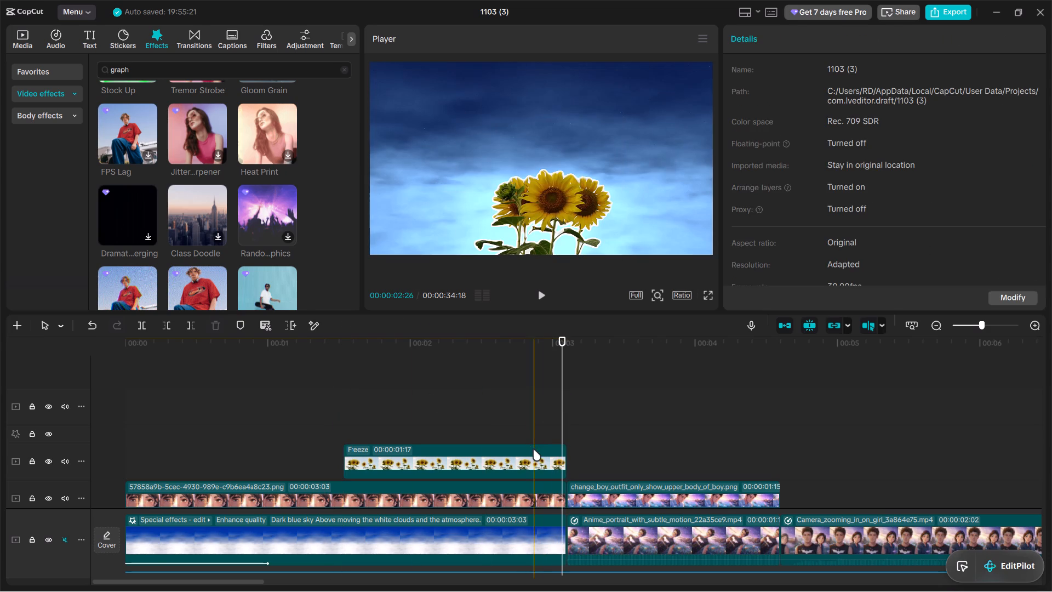
click(533, 449)
click(1024, 104)
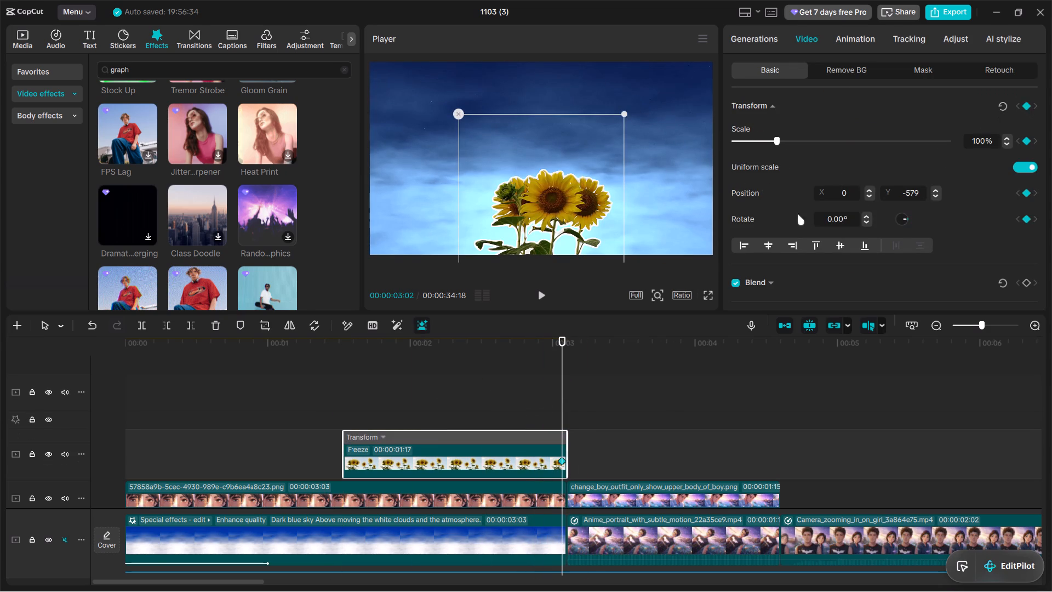
Add a Transform keyframe near the start of the sunflower freeze overlay, at 00:00:01:17.
click(346, 419)
click(378, 443)
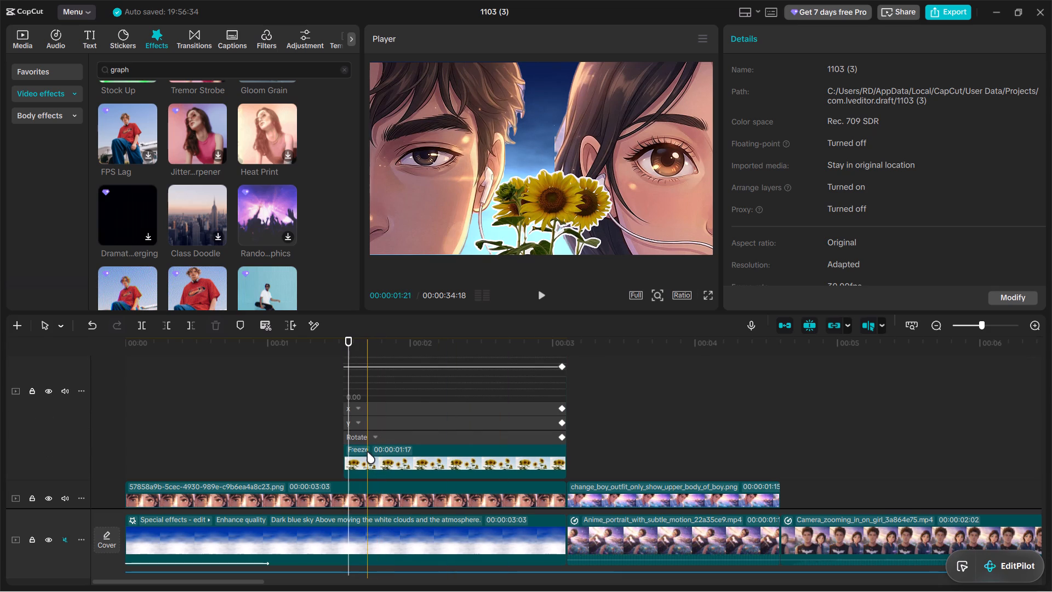
click(366, 437)
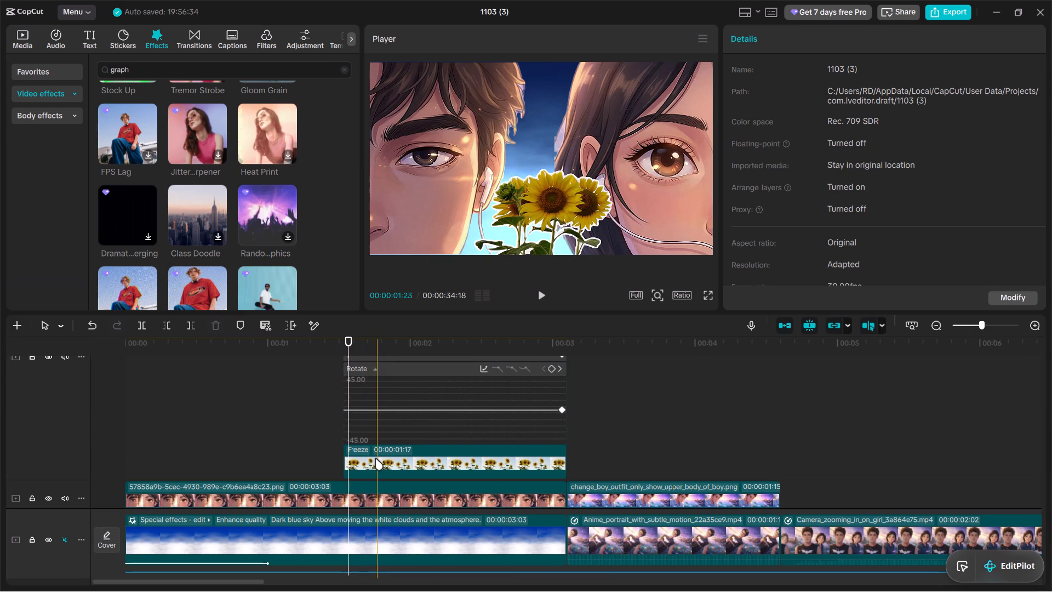
click(375, 458)
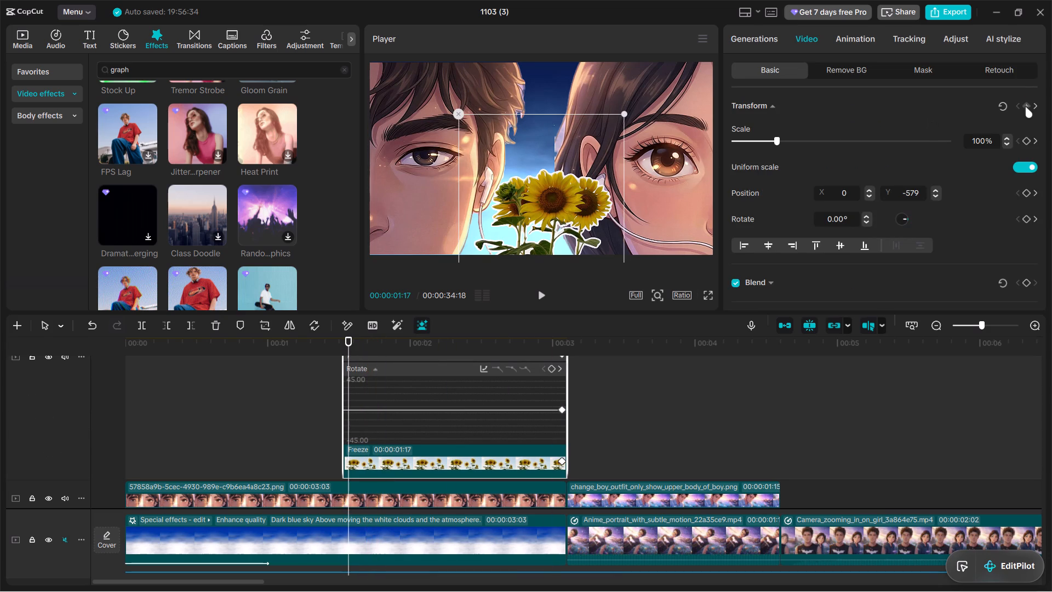
click(1025, 106)
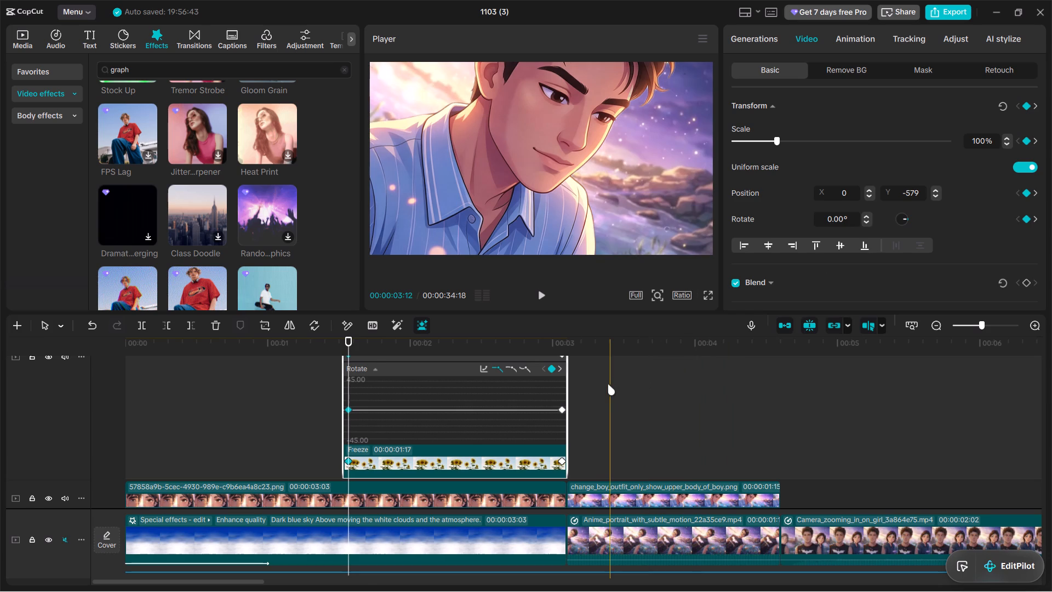
Examine the sunflower overlay's Transform curves between its two keyframes, collapsing the Rotate graph and keeping the Scale graph expanded.
scroll(507, 454, up, 2)
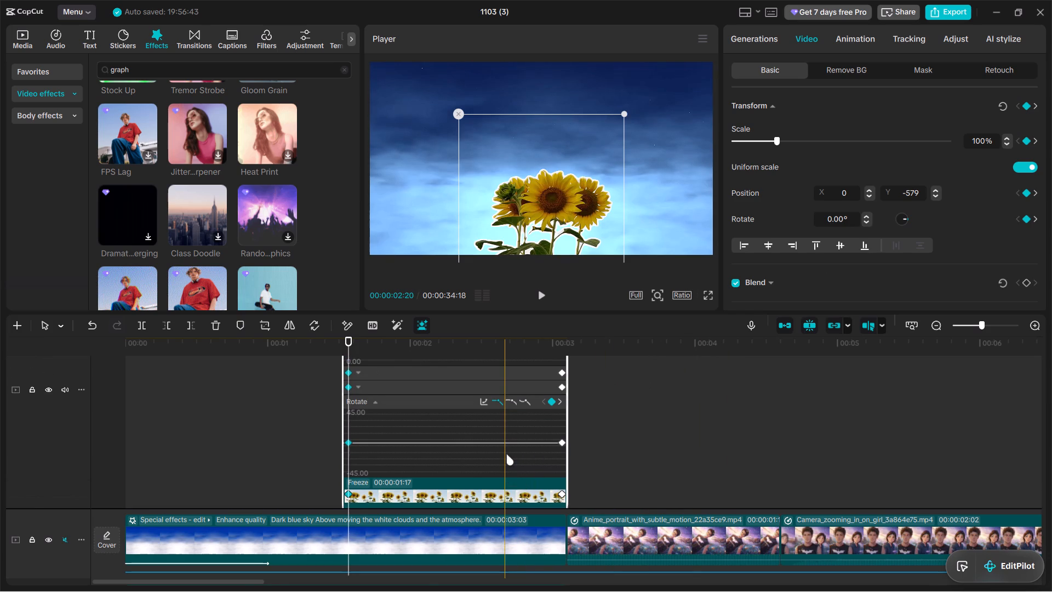
scroll(506, 454, up, 1)
drag(982, 327, 991, 325)
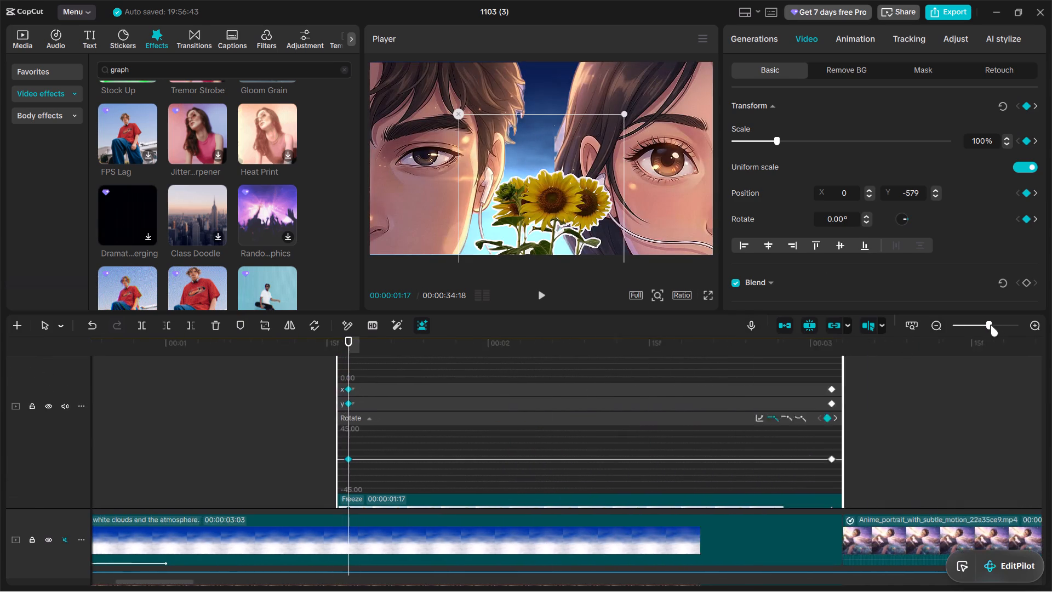
drag(991, 325, 987, 326)
scroll(724, 415, up, 3)
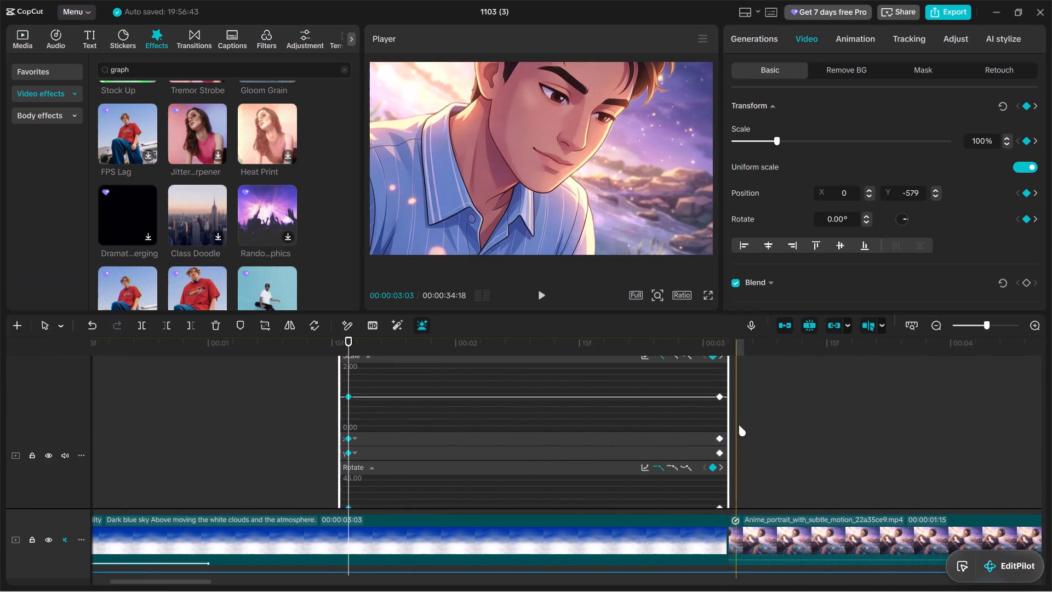
scroll(758, 432, up, 3)
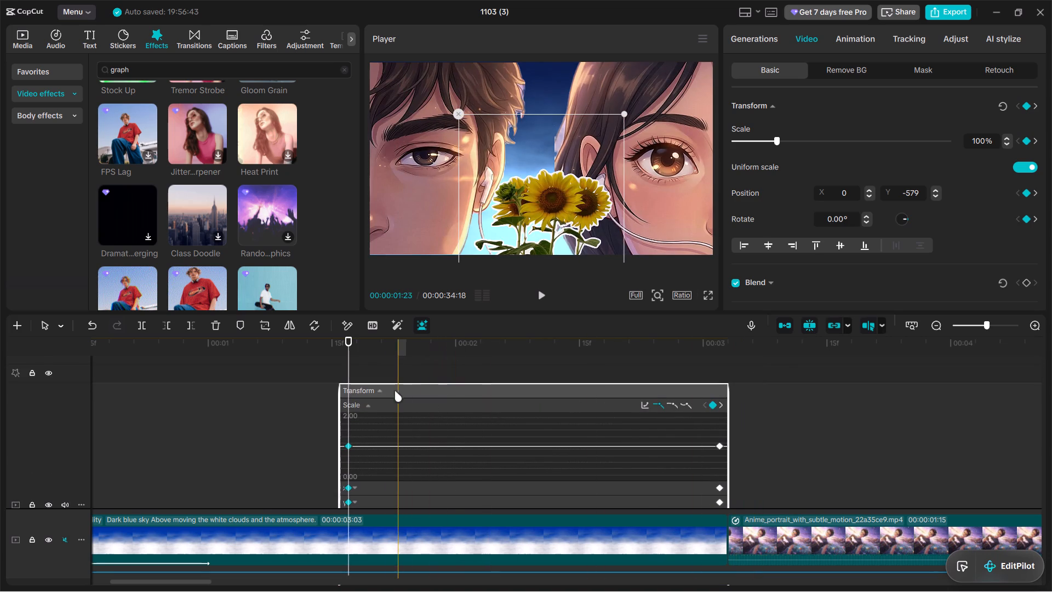
scroll(423, 411, down, 3)
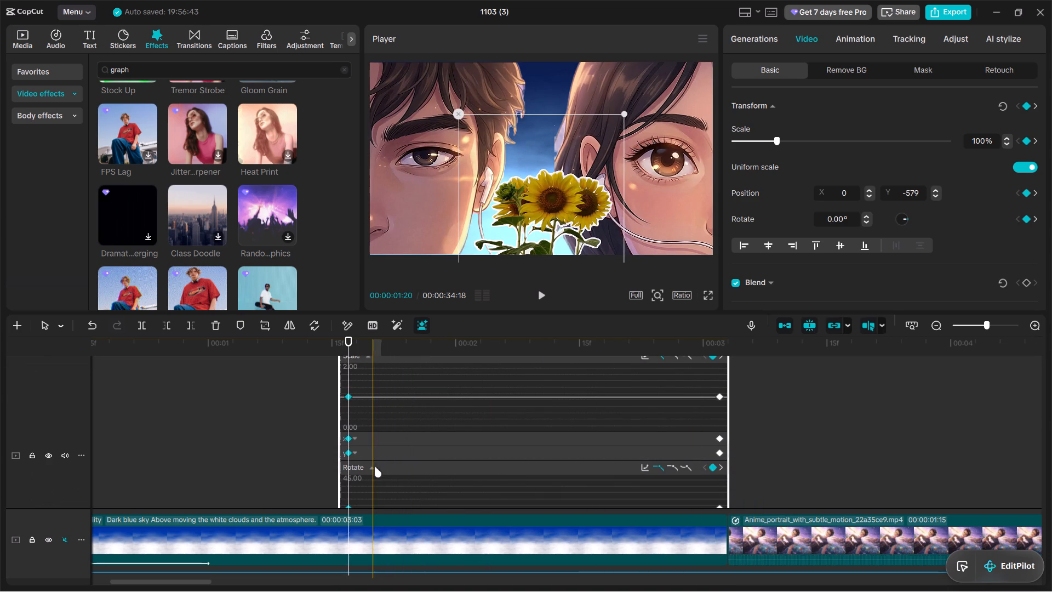
click(374, 466)
click(379, 409)
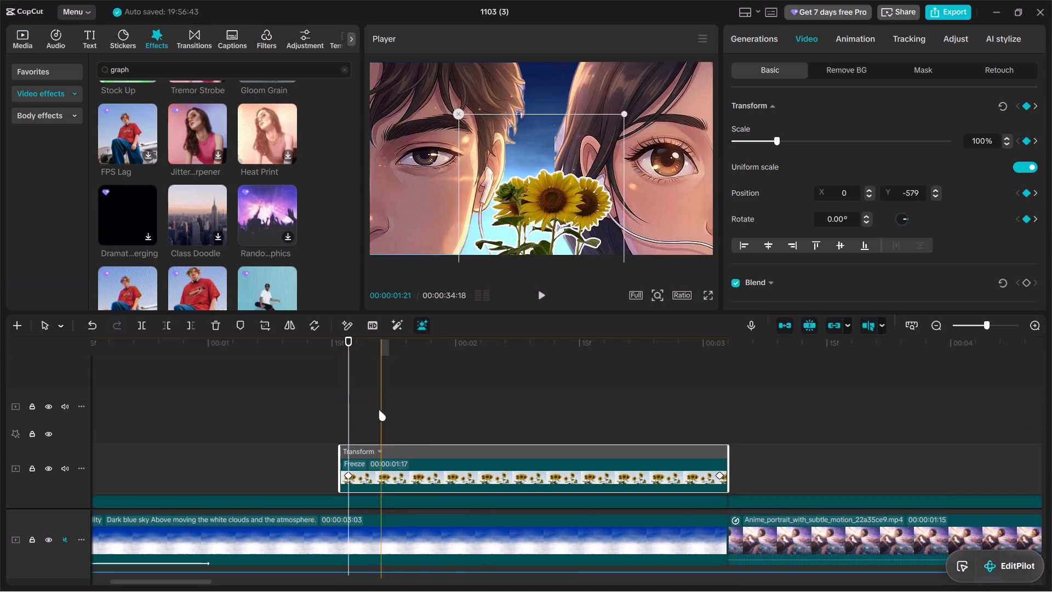
click(379, 450)
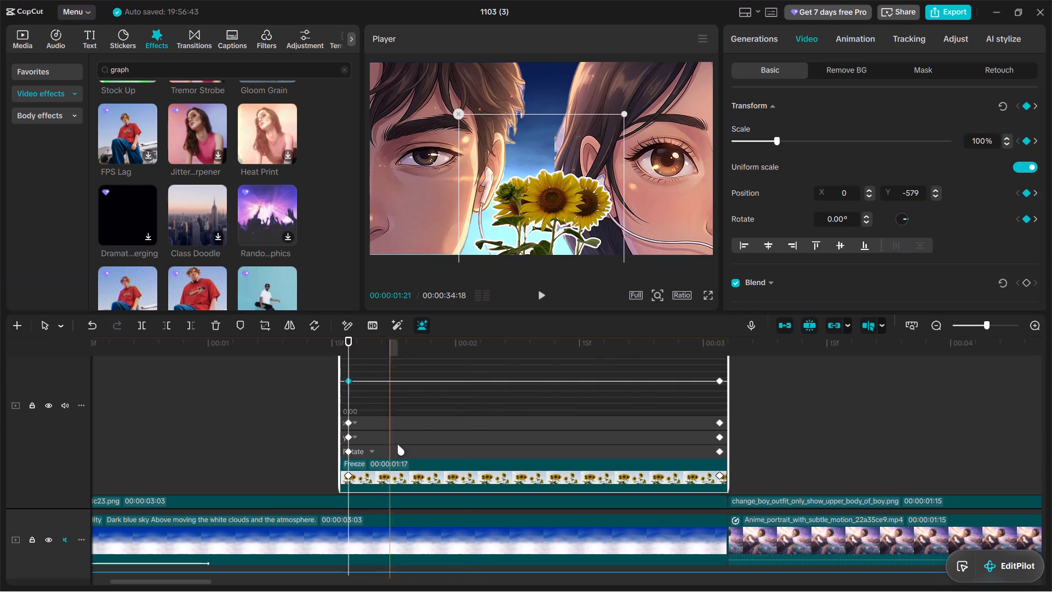
scroll(473, 427, up, 3)
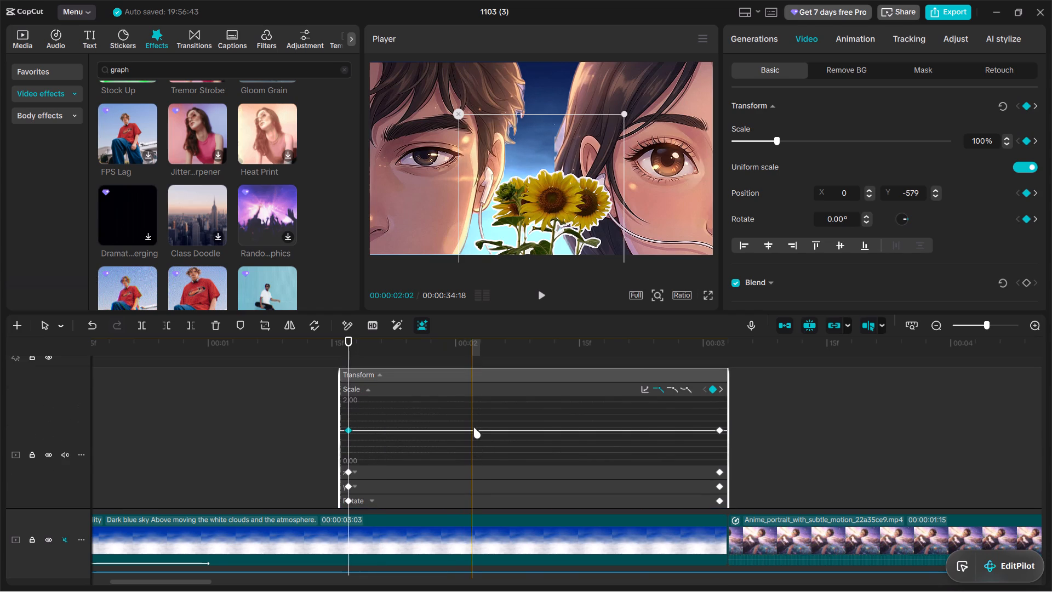
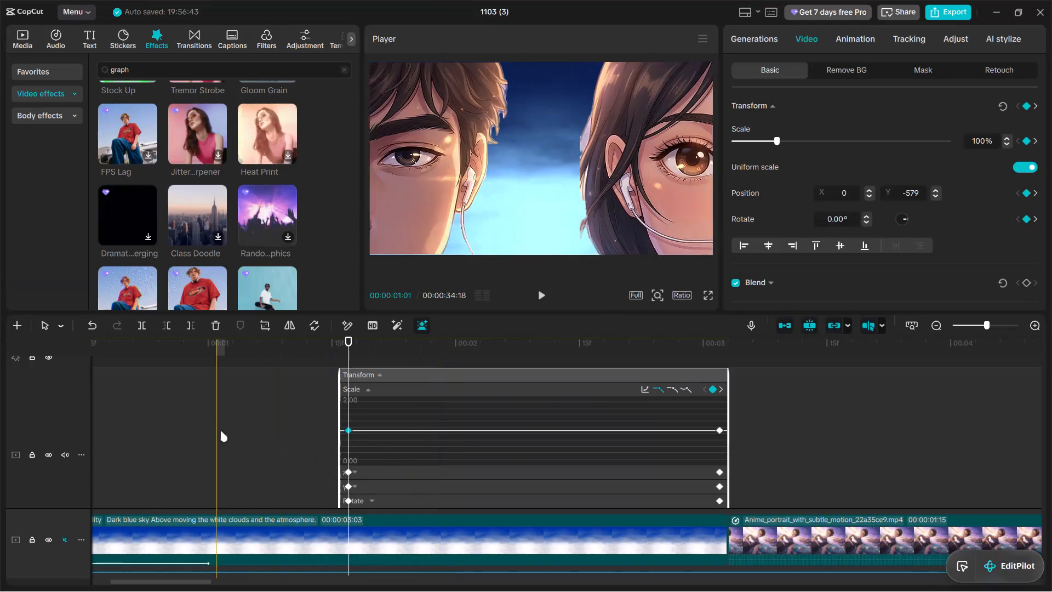
Collapse the sunflower freeze overlay's Transform curves and hide its variable speed animation.
click(255, 423)
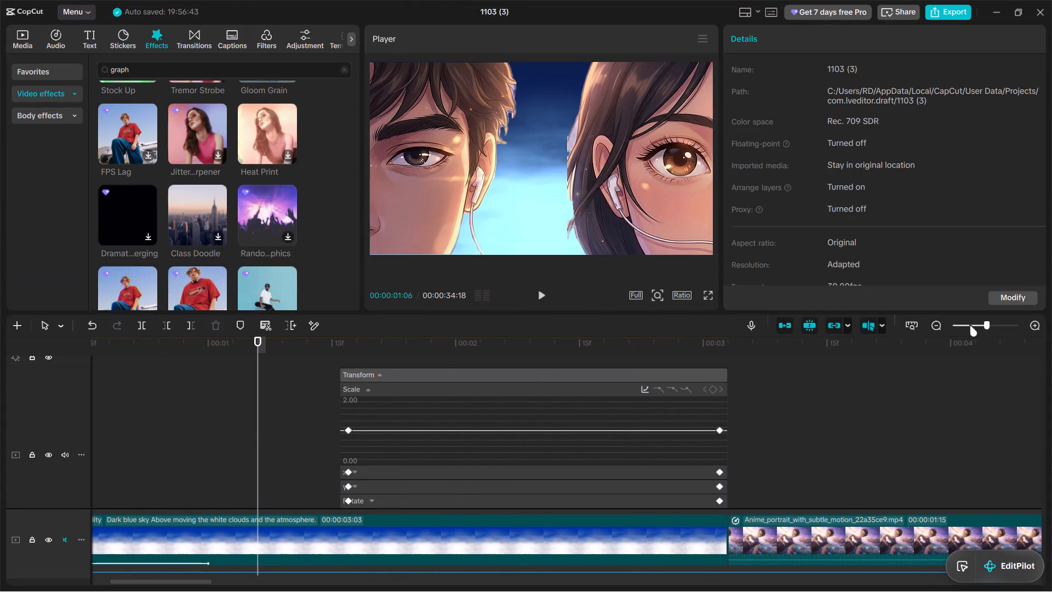
click(379, 374)
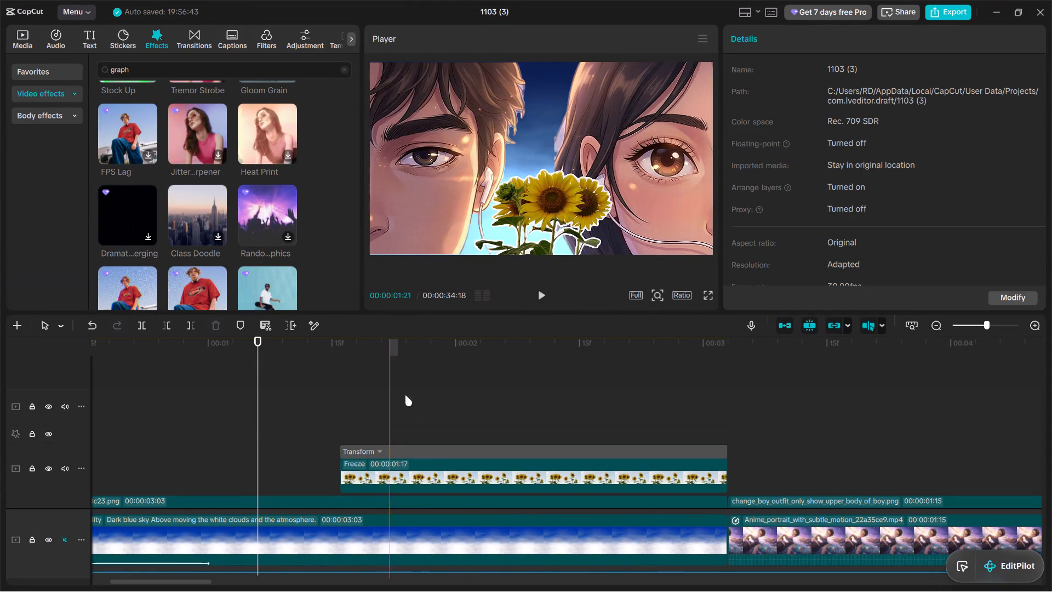
click(974, 323)
click(329, 445)
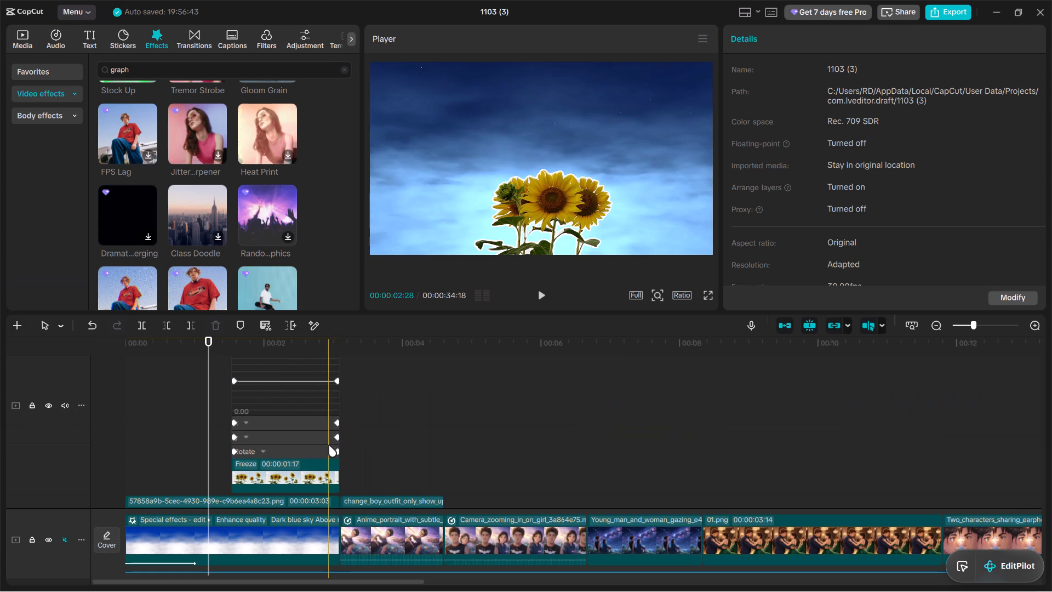
click(274, 448)
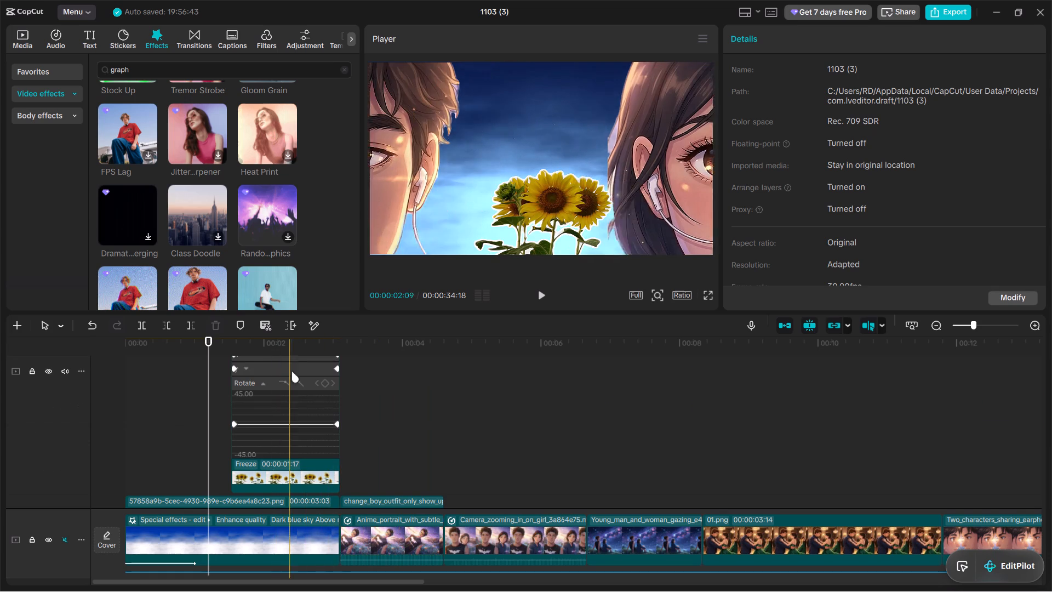
click(258, 381)
scroll(257, 416, up, 3)
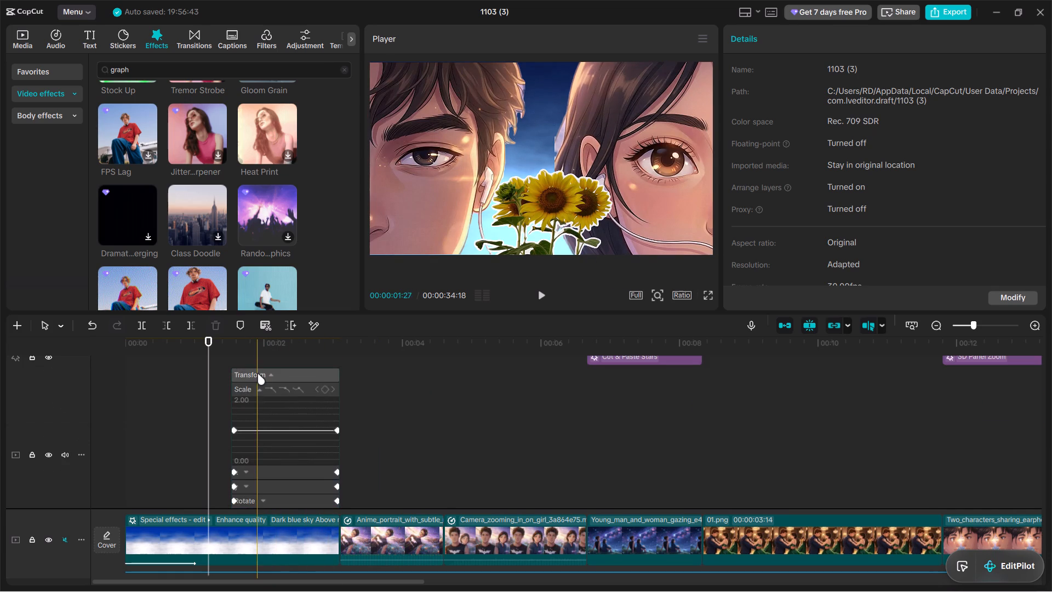
click(258, 373)
scroll(305, 448, down, 1)
right_click(297, 440)
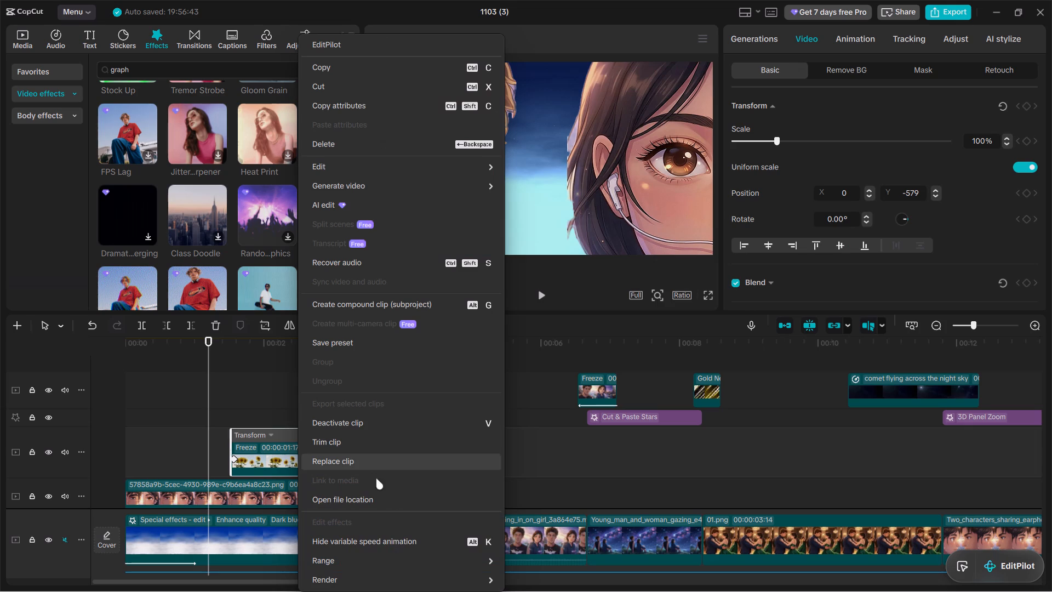
click(390, 538)
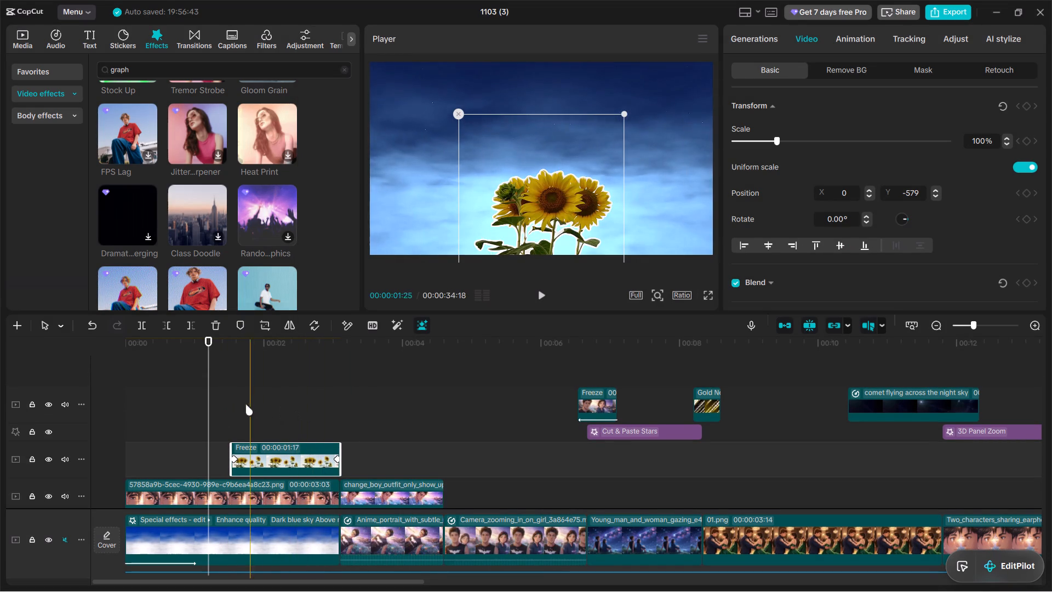
Check the girl's upper portrait clip's keyframe at 00:00:01:07, and go to its opening keyframe at 00:00:00:00.
click(299, 491)
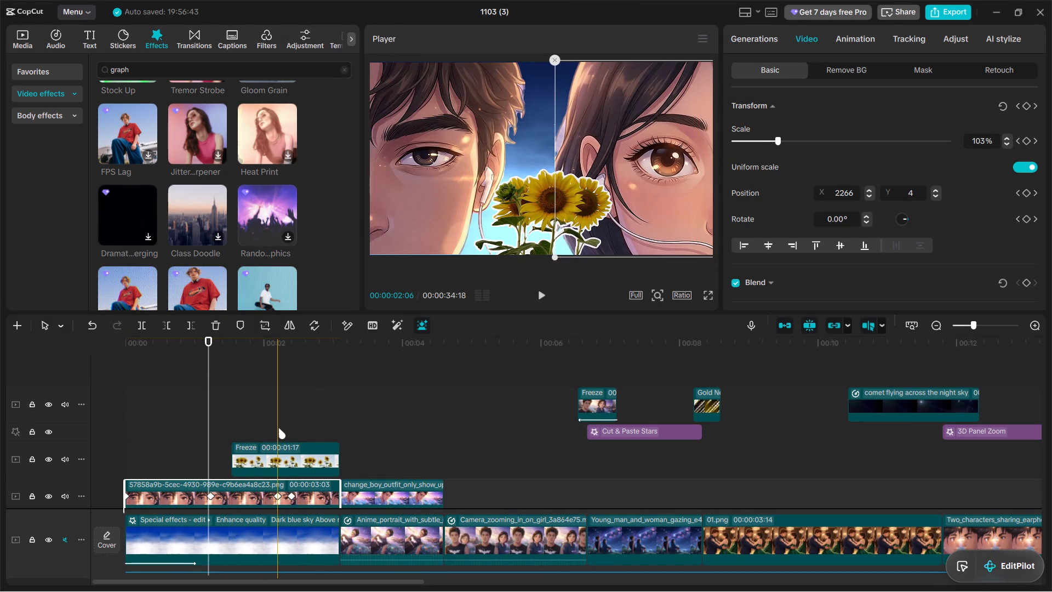
click(278, 428)
click(195, 426)
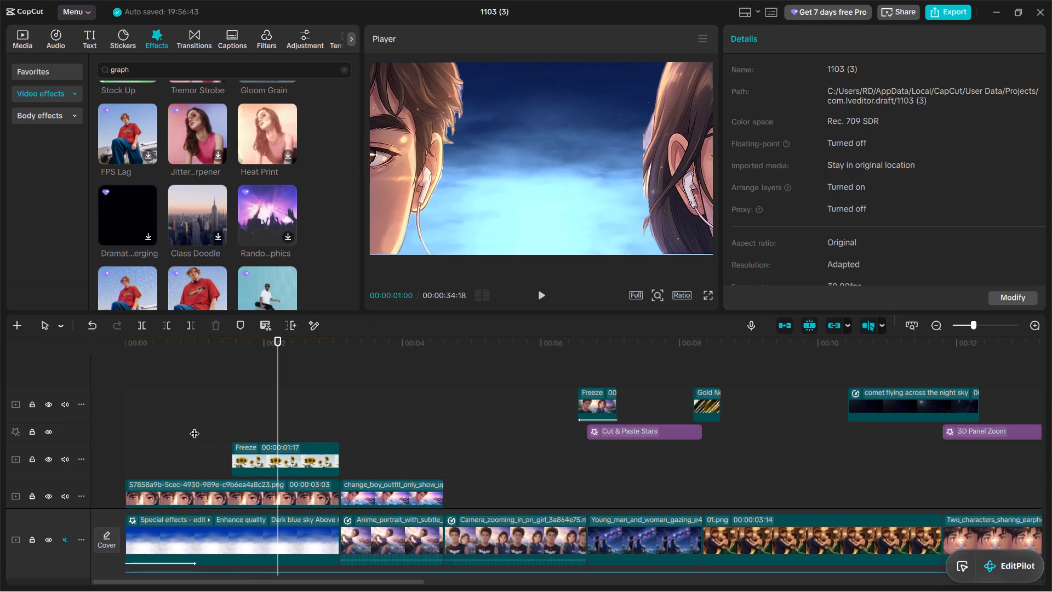
drag(195, 426, 270, 434)
click(251, 491)
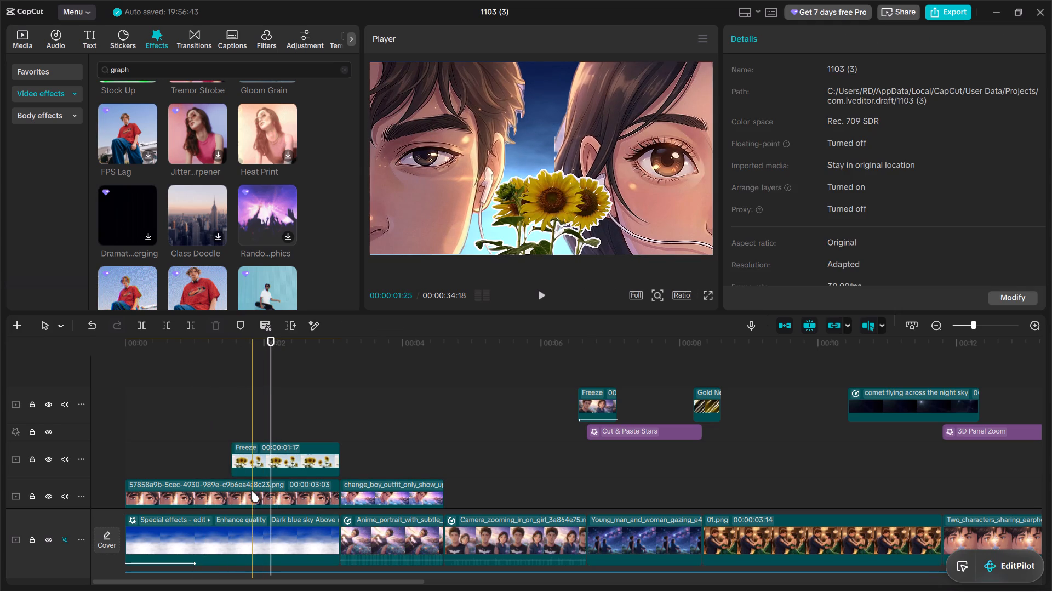
click(210, 497)
scroll(268, 455, down, 2)
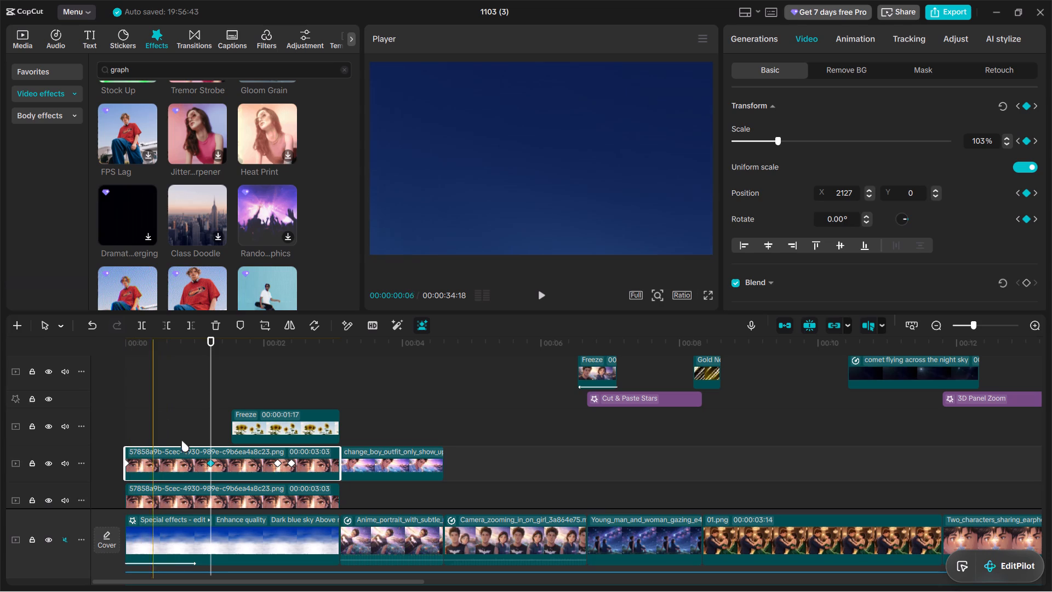
click(1016, 106)
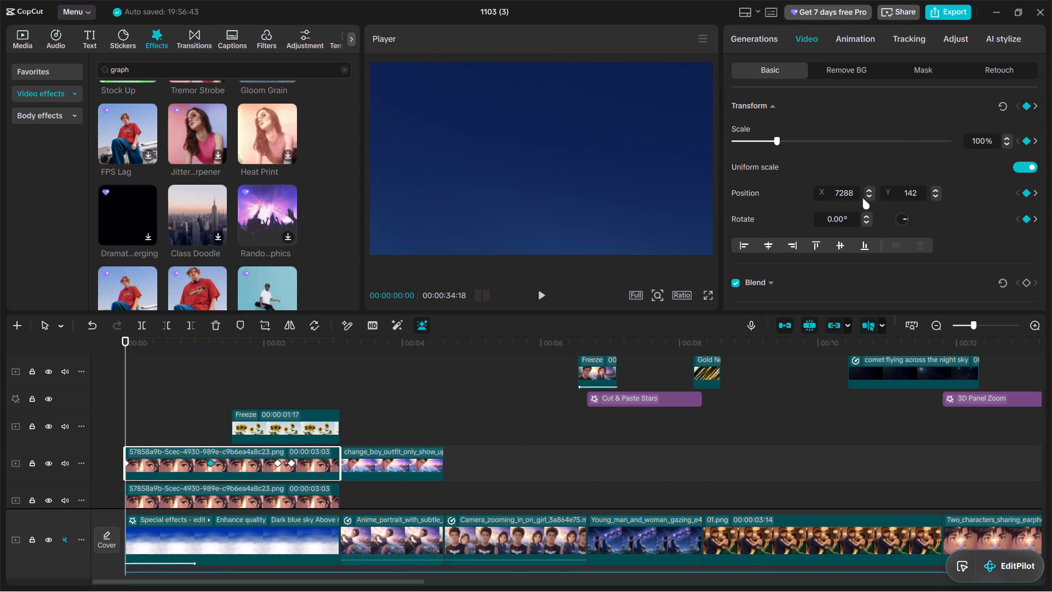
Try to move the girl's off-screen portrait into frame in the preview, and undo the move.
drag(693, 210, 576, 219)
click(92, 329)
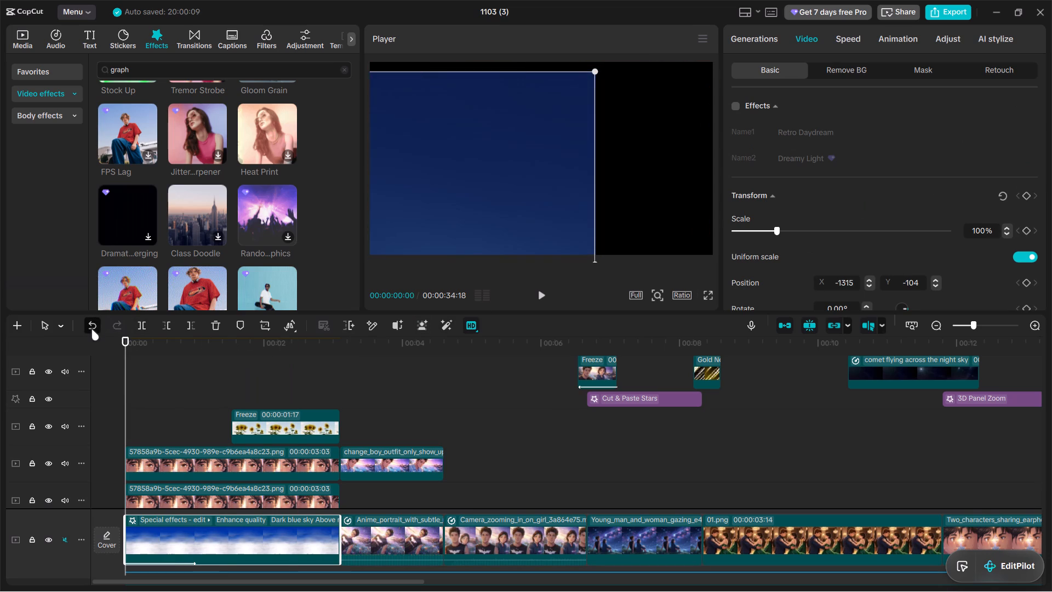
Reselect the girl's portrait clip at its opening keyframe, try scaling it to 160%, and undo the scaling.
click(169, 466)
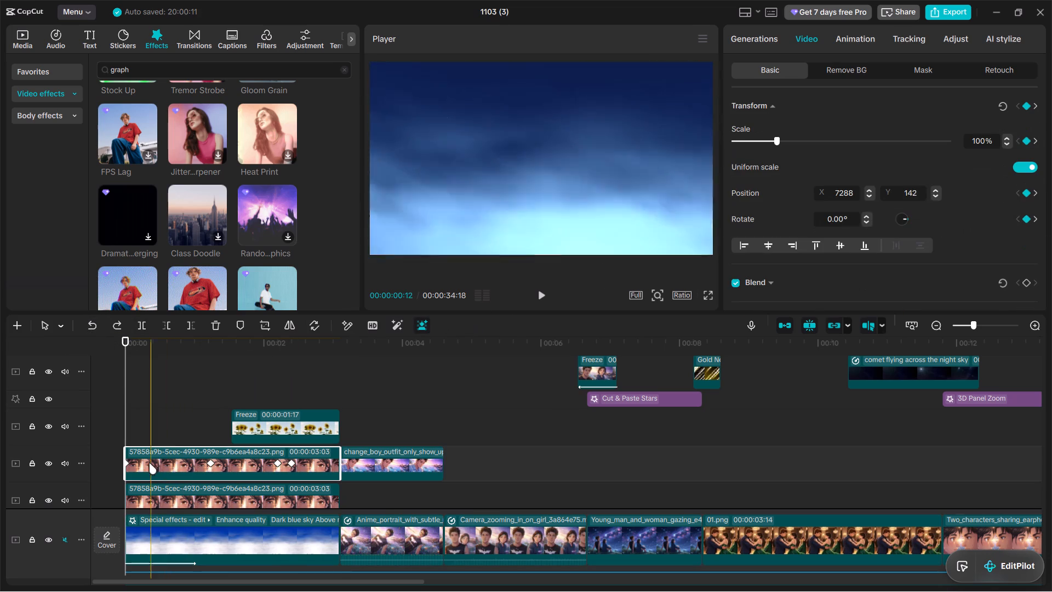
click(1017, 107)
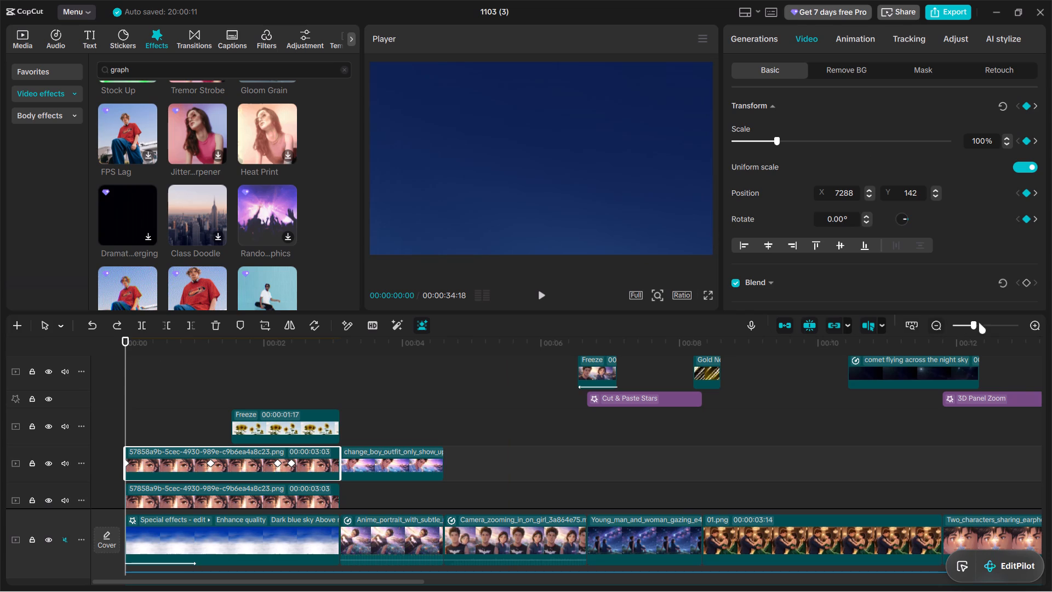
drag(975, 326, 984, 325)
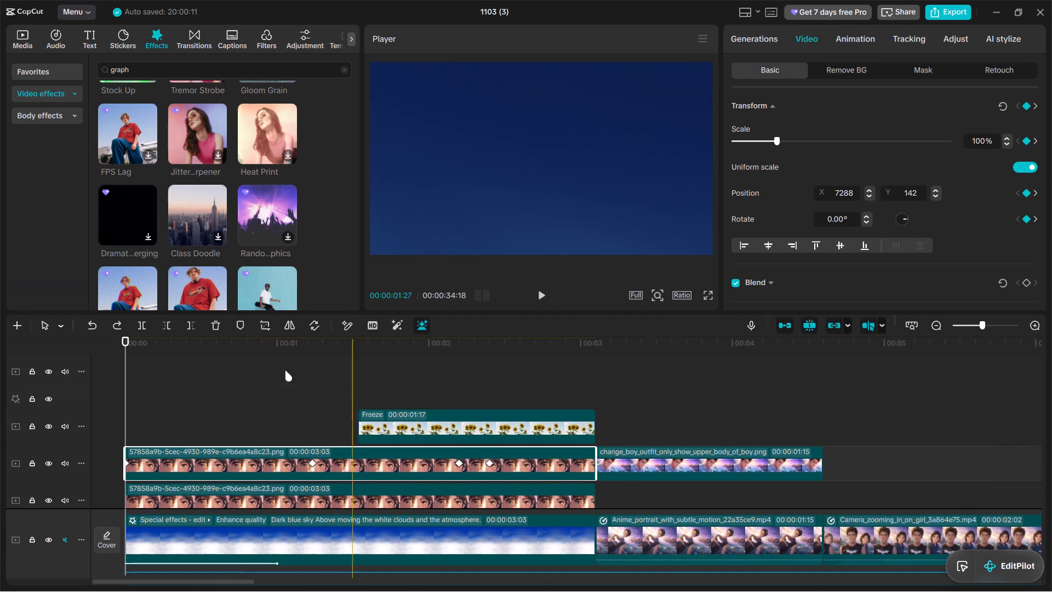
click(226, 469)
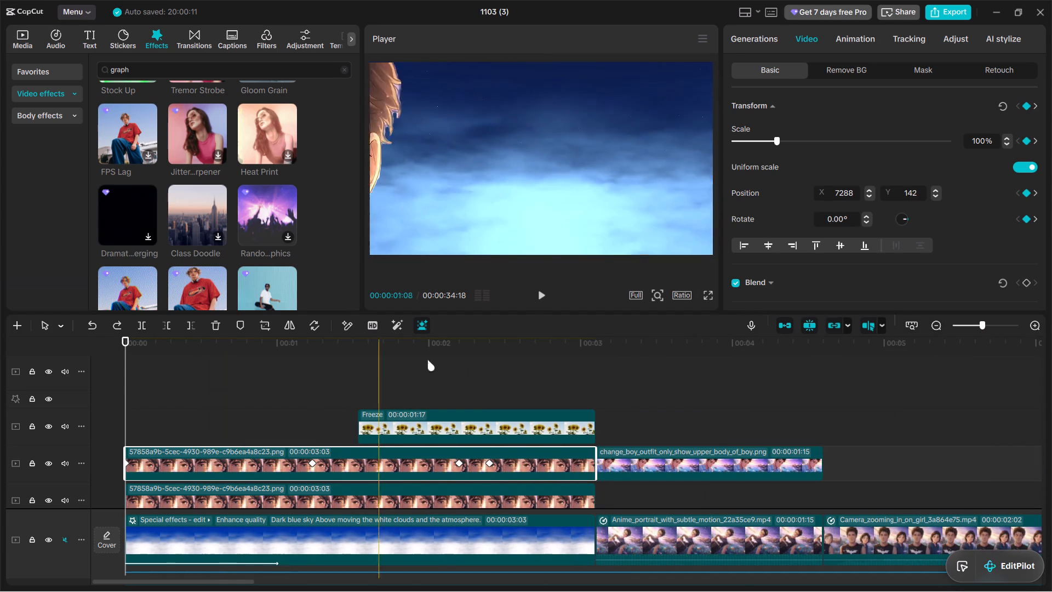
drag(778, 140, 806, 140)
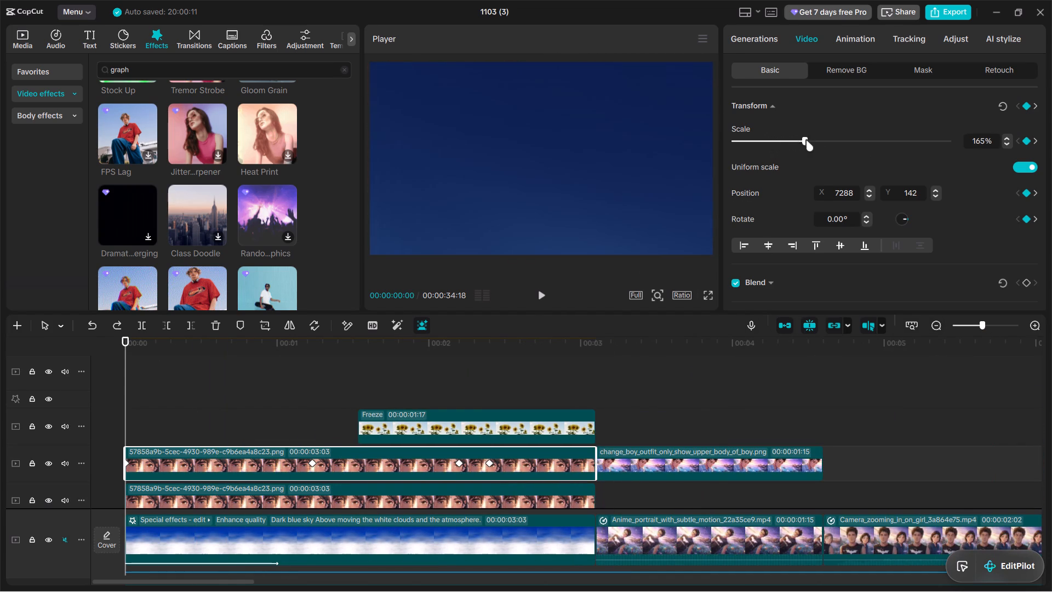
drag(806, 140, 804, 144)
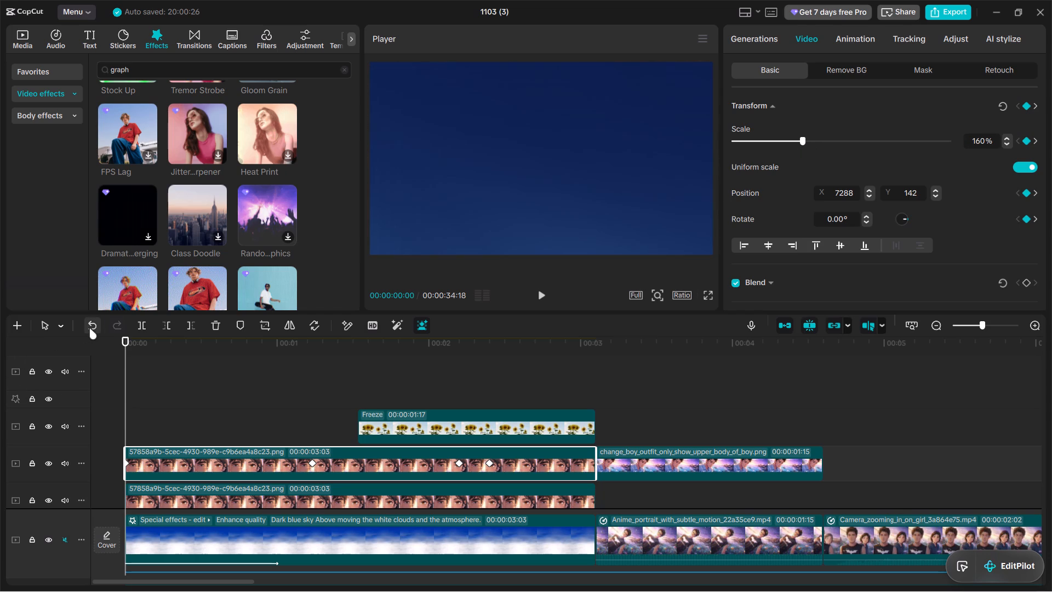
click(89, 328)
Enlarge the girl's portrait at its opening keyframe to bring it into view, move it to X 2913, Y 0, and set its scale to 100%.
drag(775, 141, 883, 138)
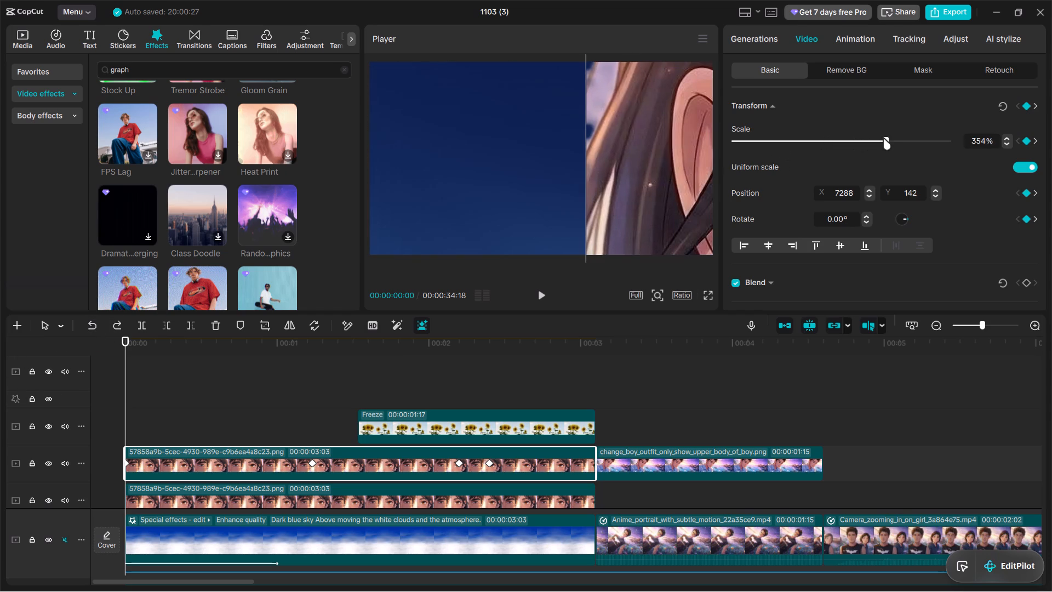
drag(883, 138, 883, 138)
drag(673, 195, 557, 195)
drag(662, 191, 656, 192)
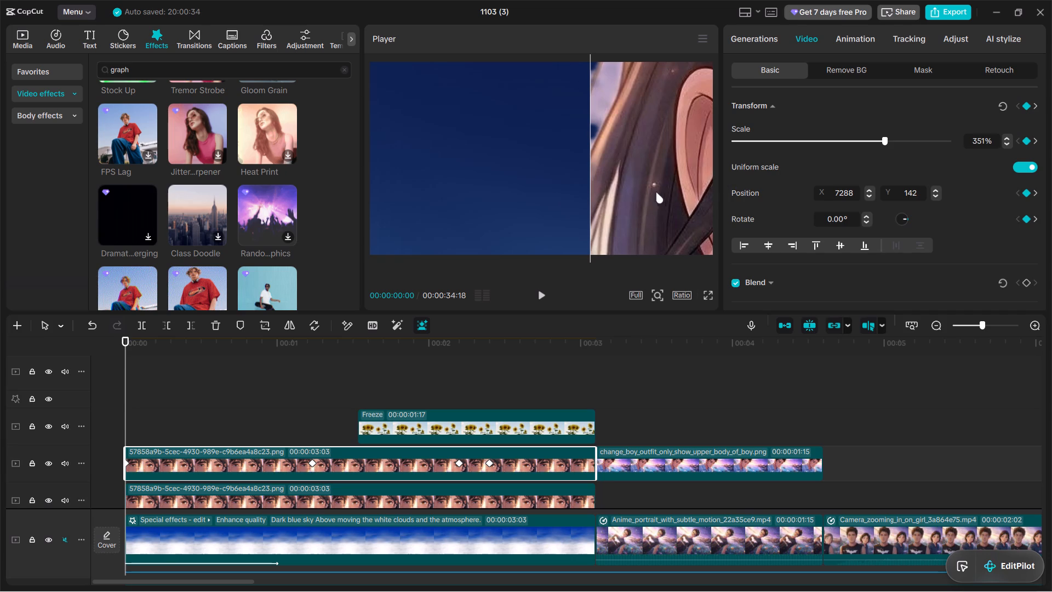
drag(656, 192, 392, 193)
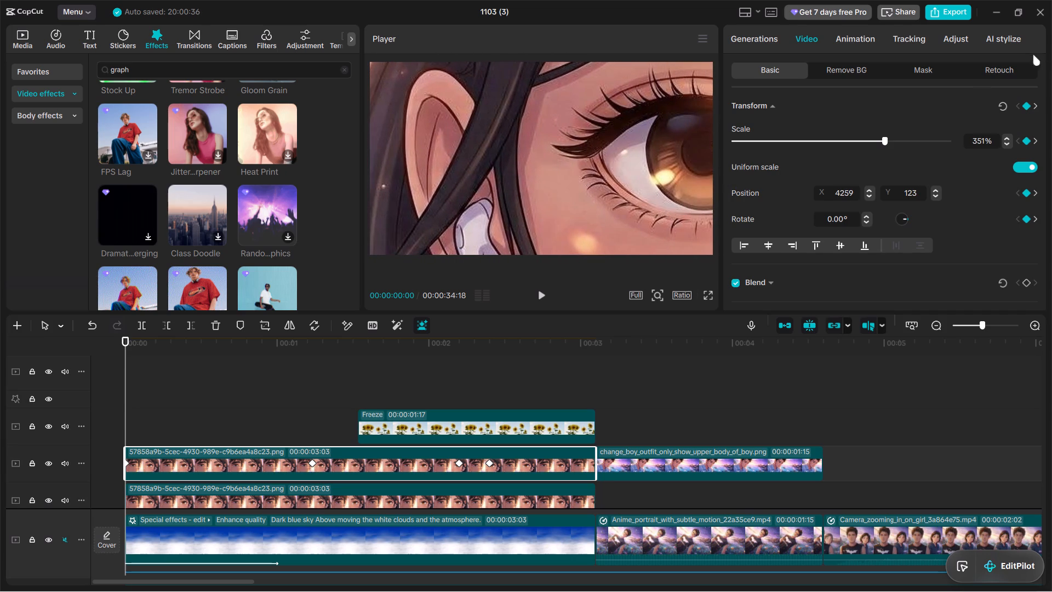
drag(884, 141, 855, 141)
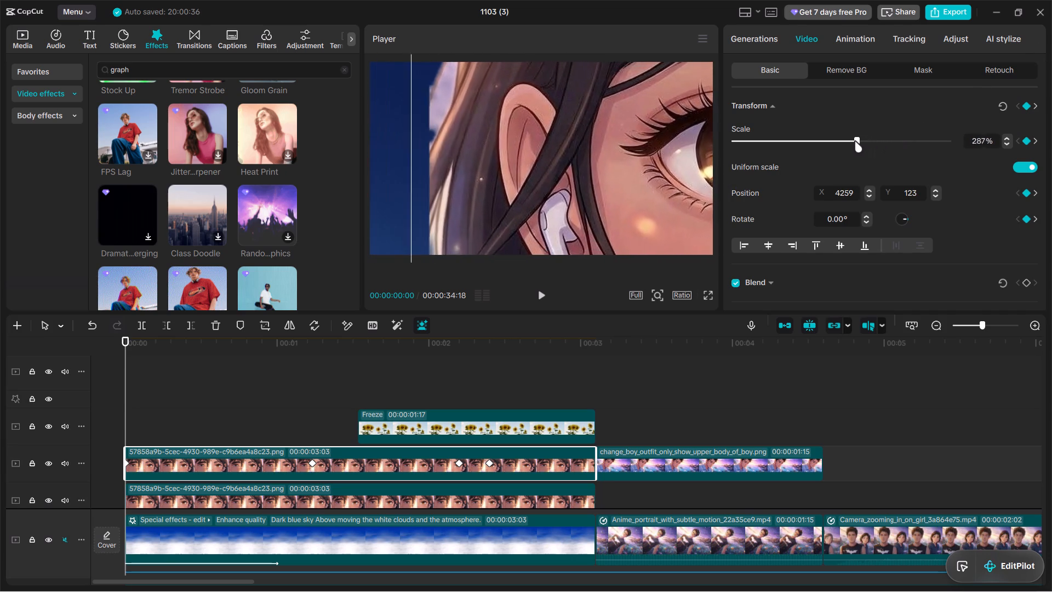
drag(855, 141, 828, 141)
drag(661, 200, 601, 201)
drag(827, 139, 791, 145)
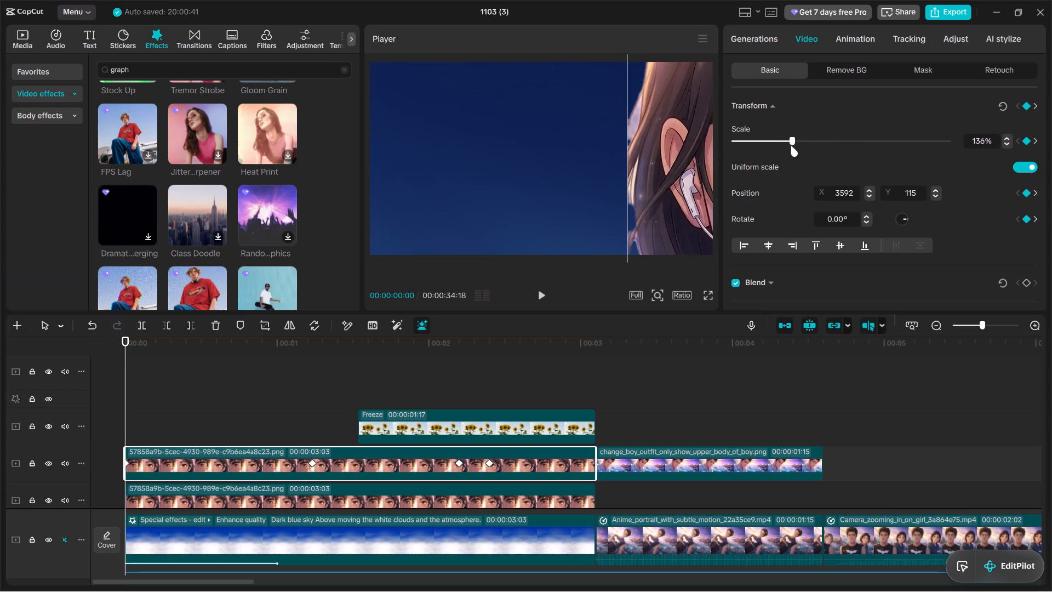
drag(791, 145, 778, 149)
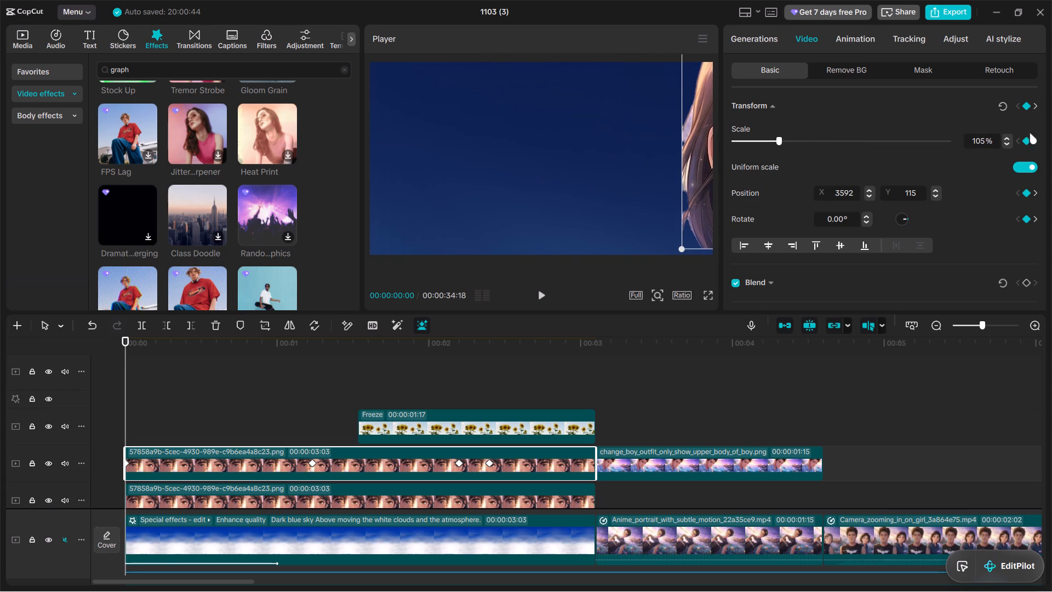
drag(697, 204, 637, 217)
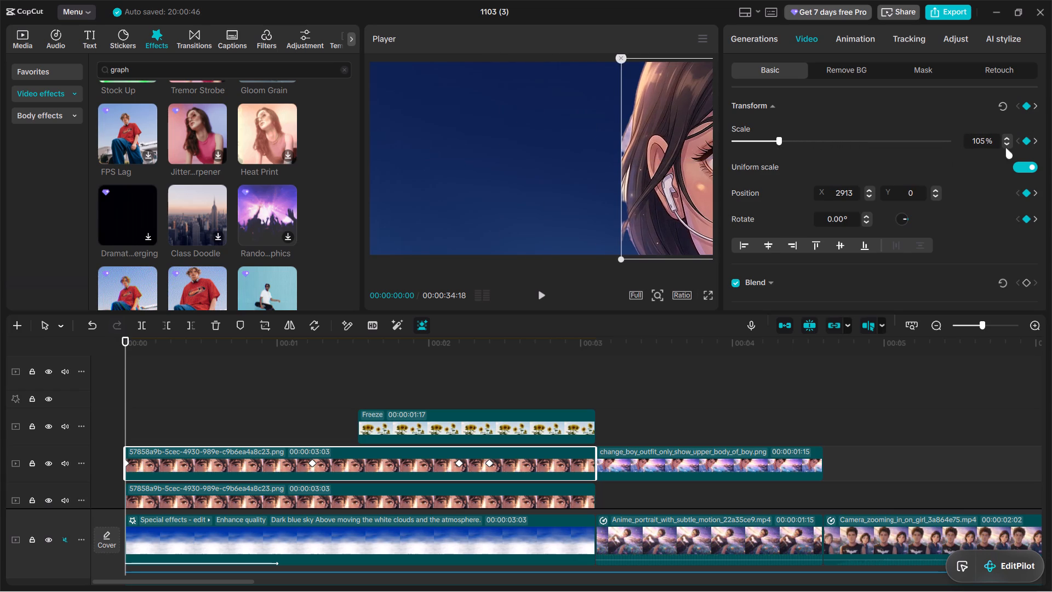
double_click(1003, 144)
double_click(1003, 144)
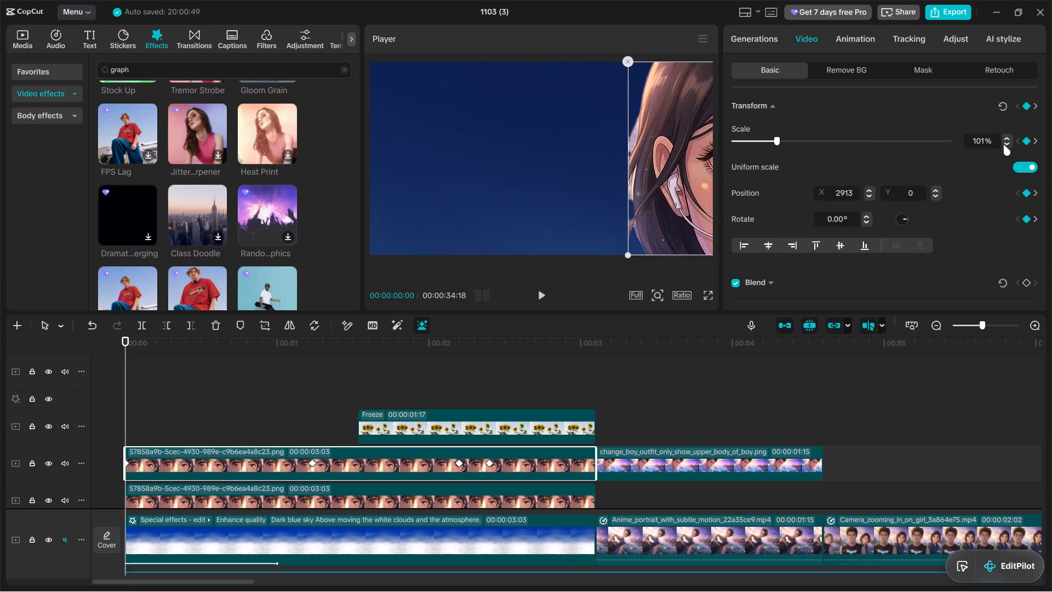
click(1003, 144)
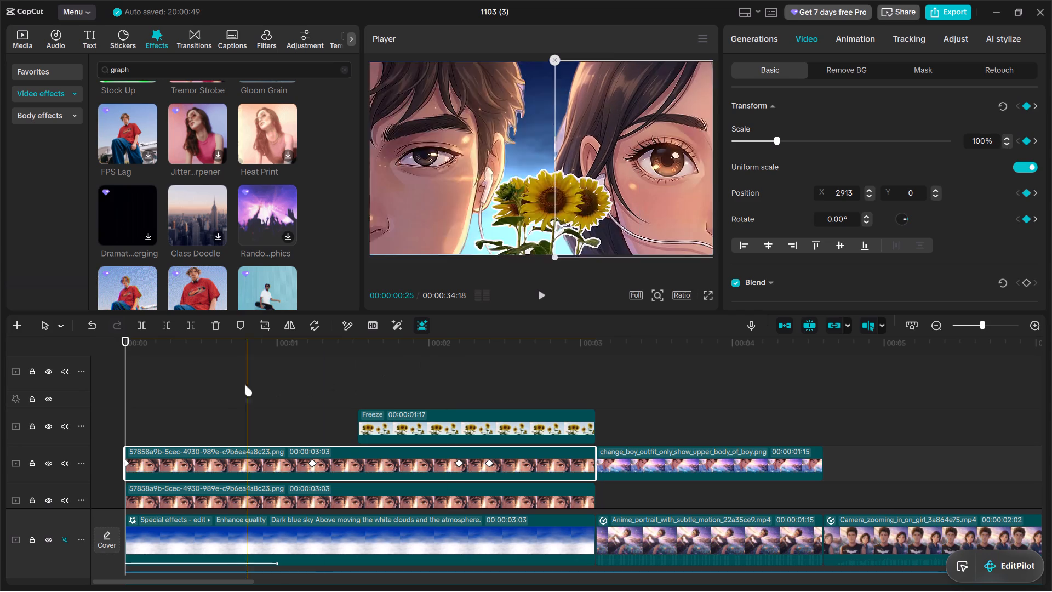
Play and scrub the opening from the start to review the girl's portrait sliding in.
click(101, 384)
click(112, 382)
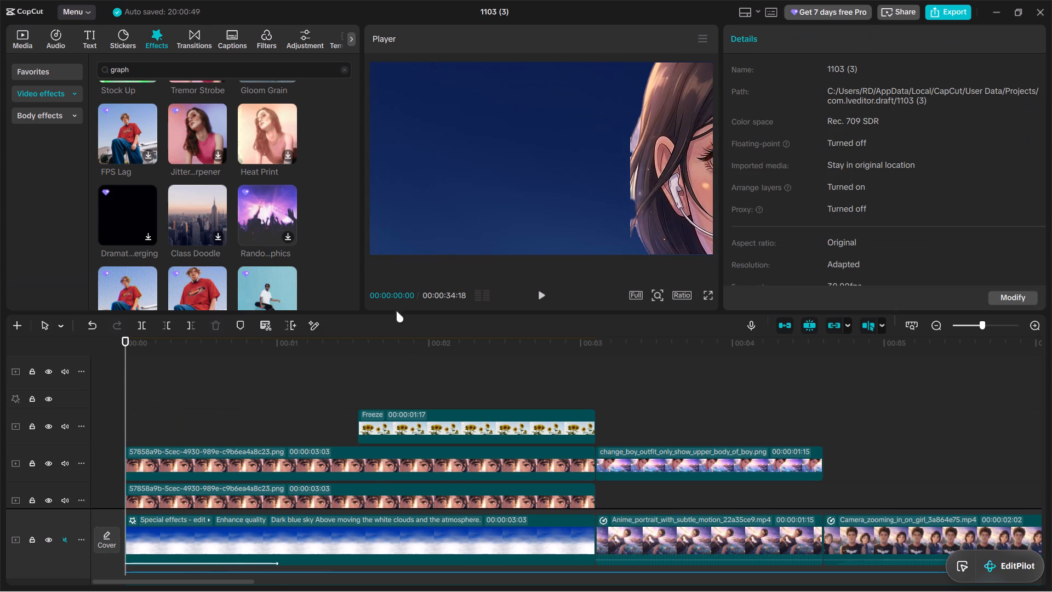
click(539, 293)
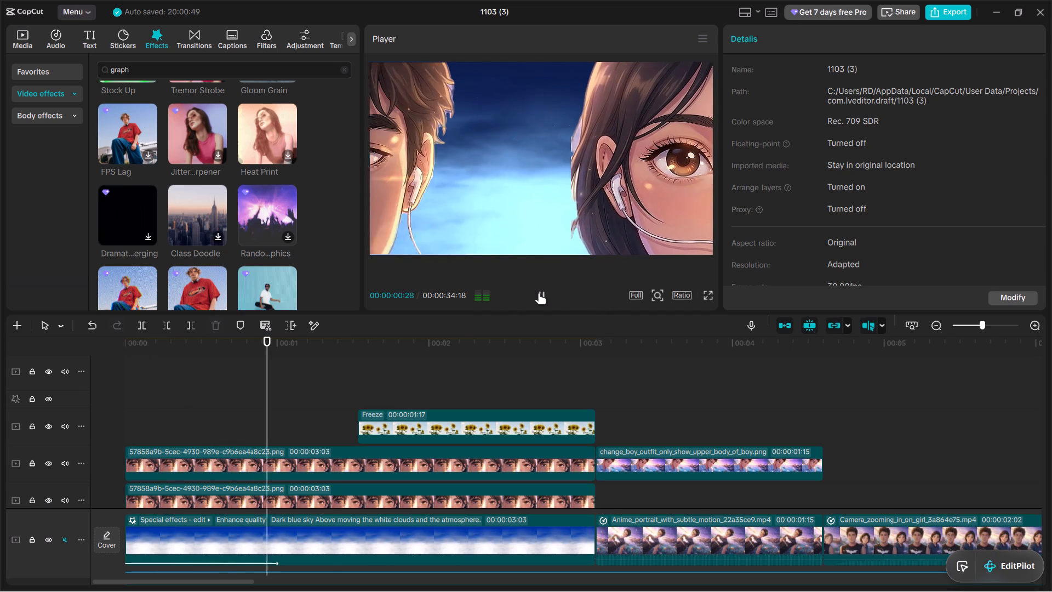
click(539, 293)
click(269, 460)
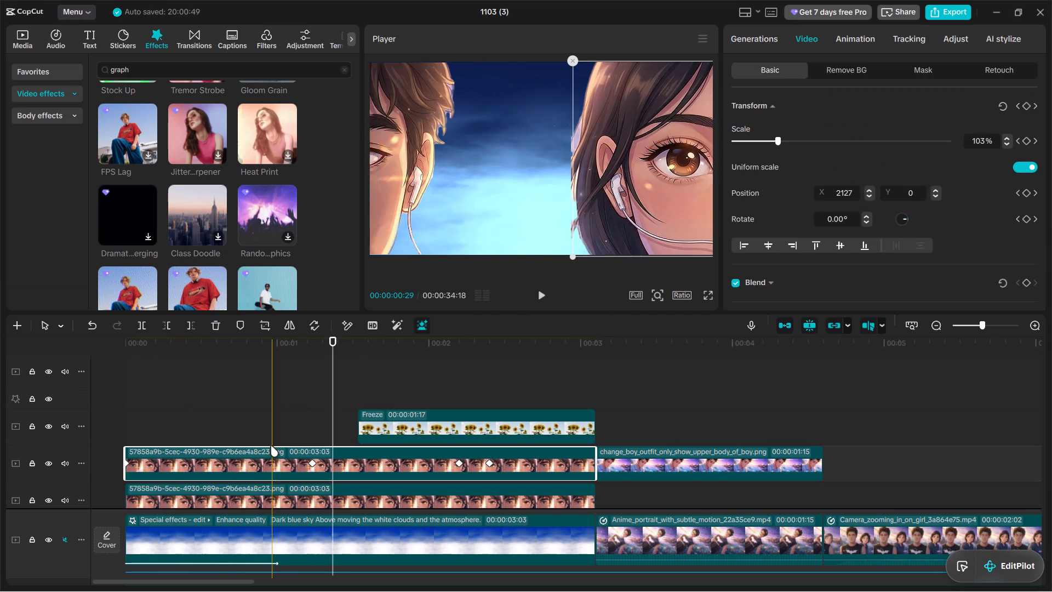
click(144, 415)
drag(144, 415, 131, 417)
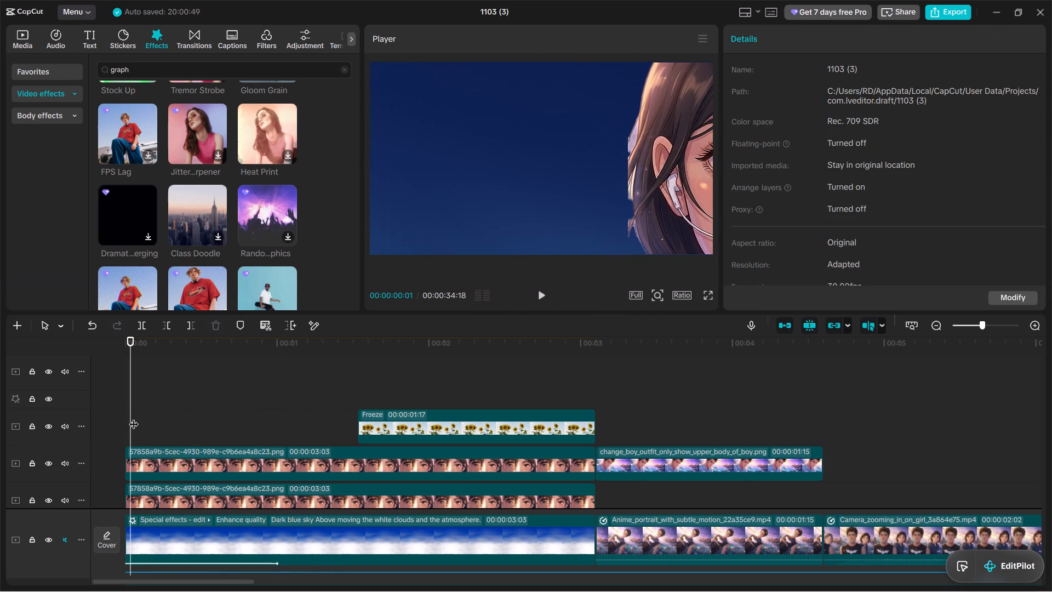
Move the girl's portrait at its opening keyframe to X 2568, Y 0, and play the opening to check the slide-in.
click(192, 460)
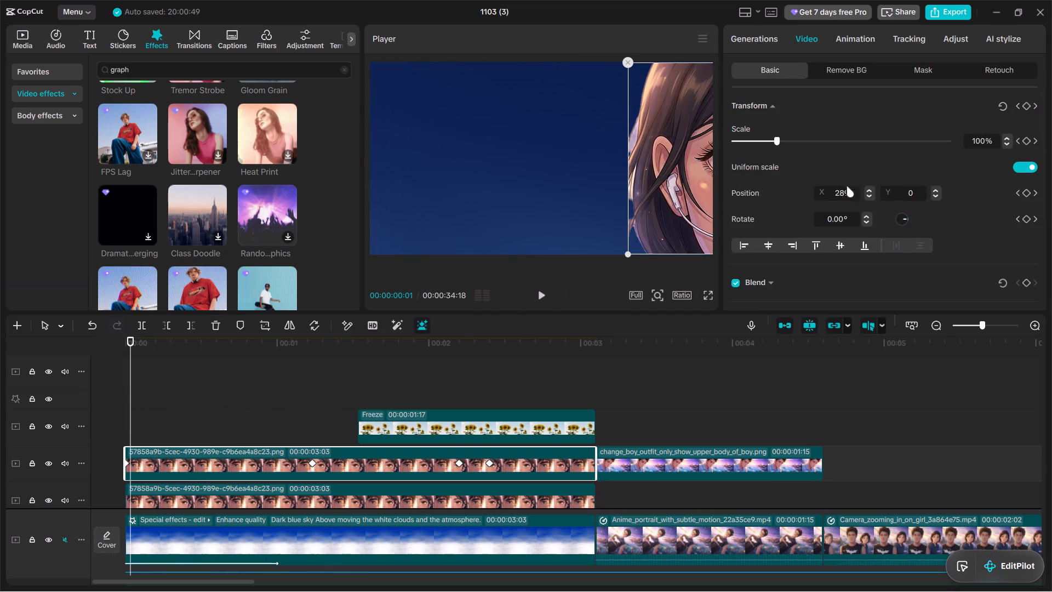
click(312, 463)
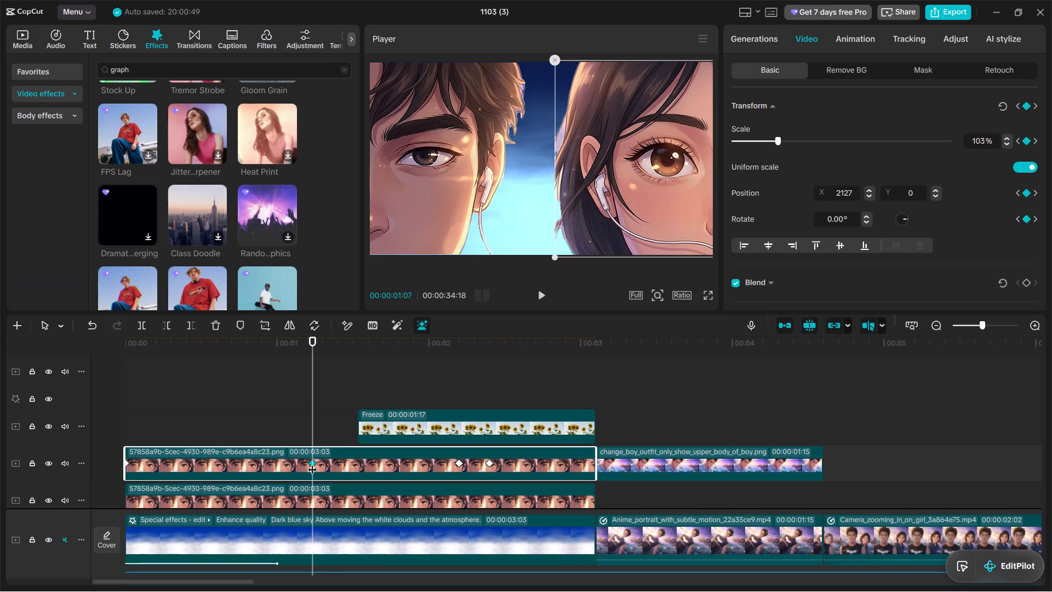
click(1019, 107)
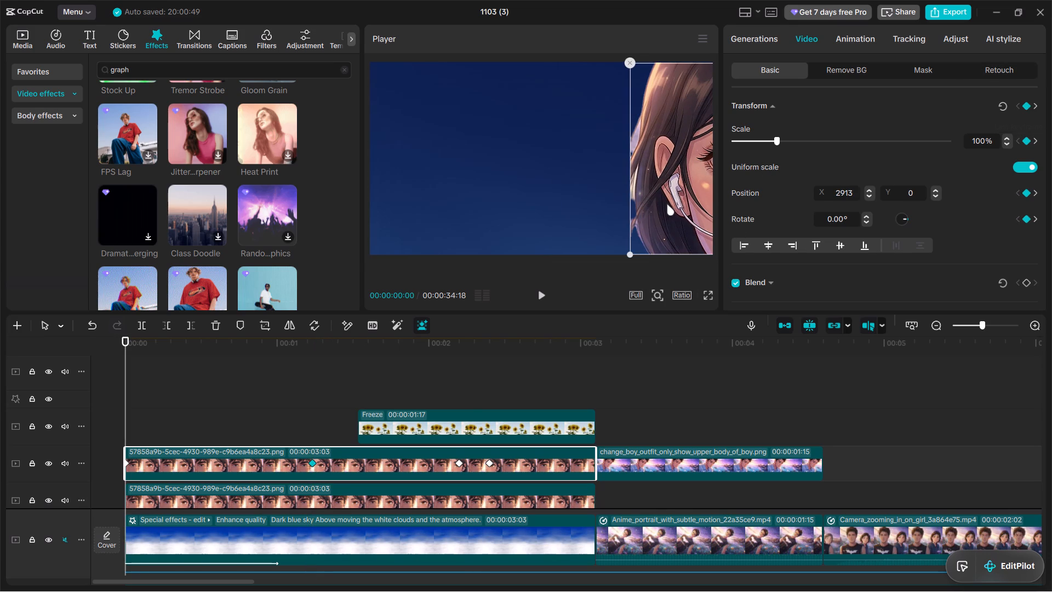
drag(667, 204, 636, 205)
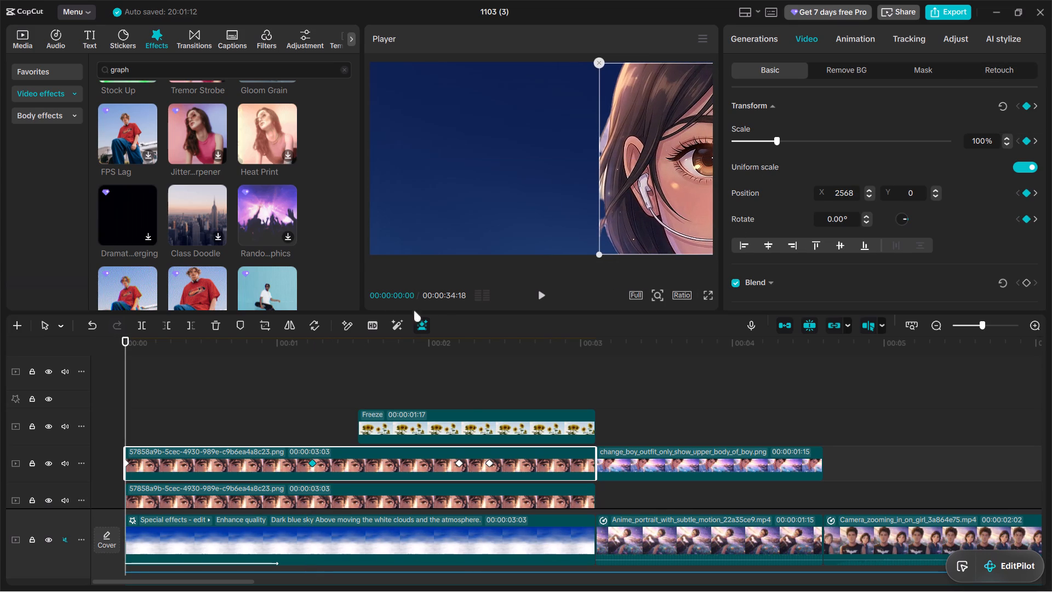
click(538, 291)
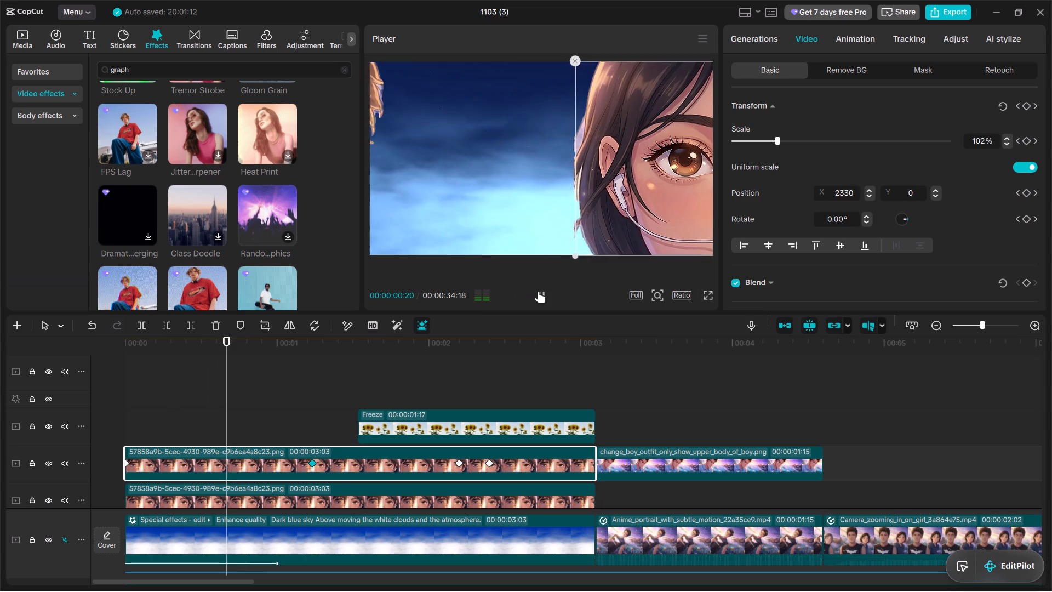
click(538, 291)
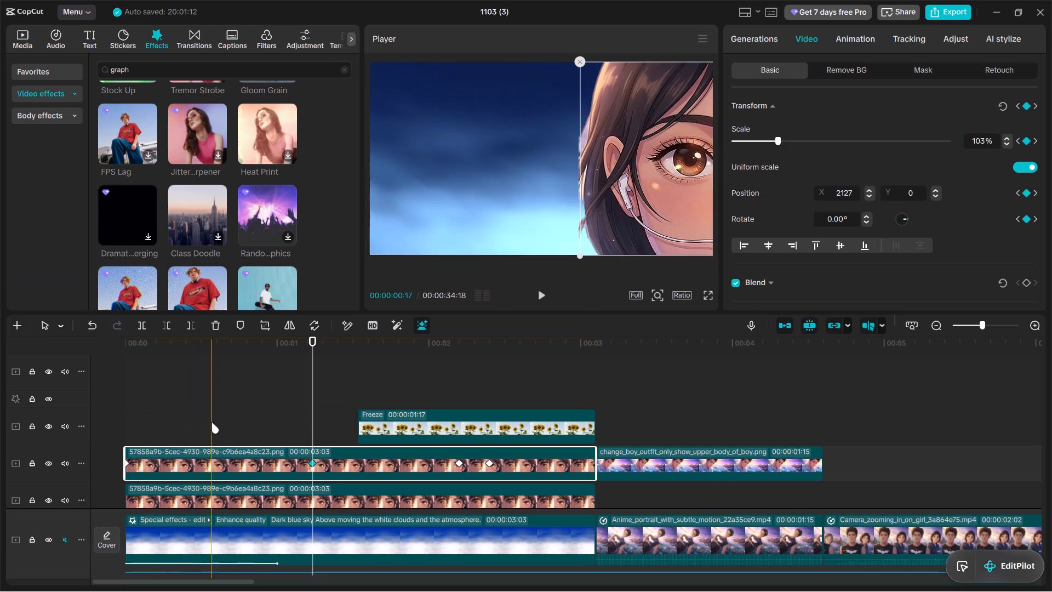
Remove the In animation from the dark blue sky background clip by setting it to None, and preview the opening from the start.
click(254, 531)
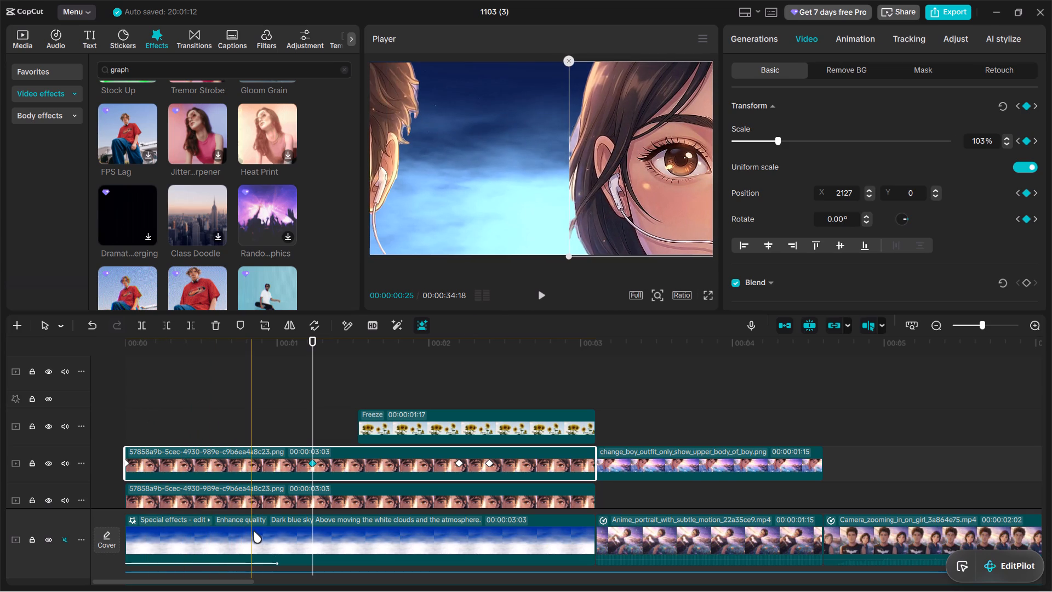
click(897, 39)
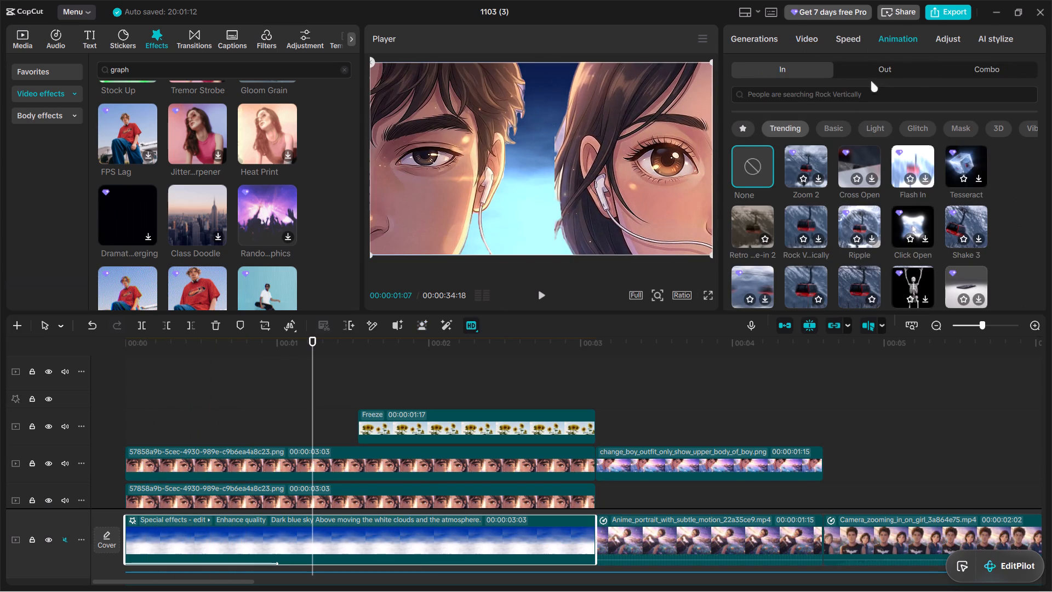
click(744, 173)
double_click(751, 172)
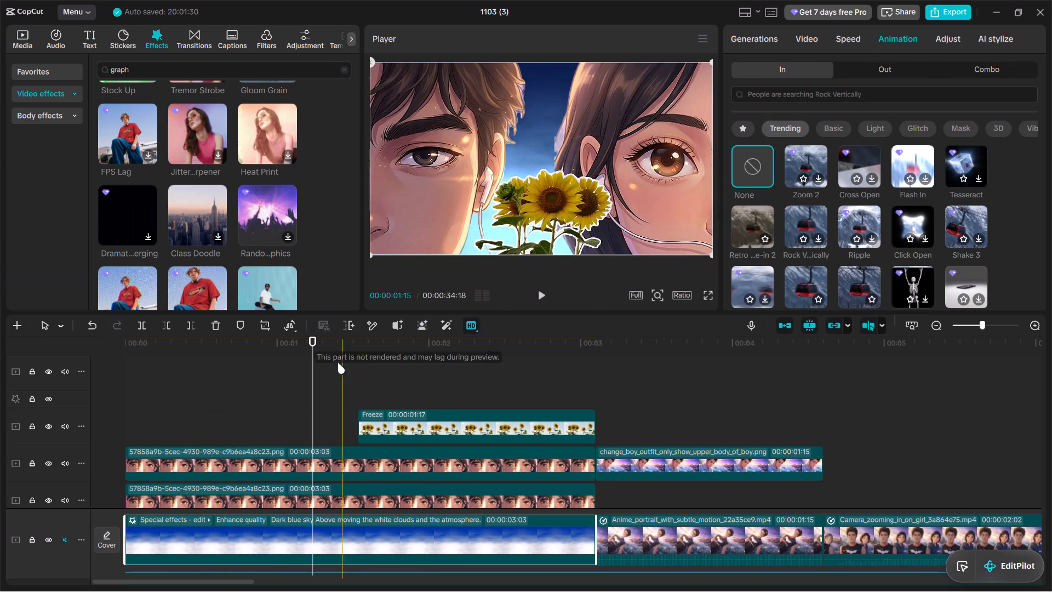
click(298, 367)
drag(298, 367, 15, 400)
click(544, 293)
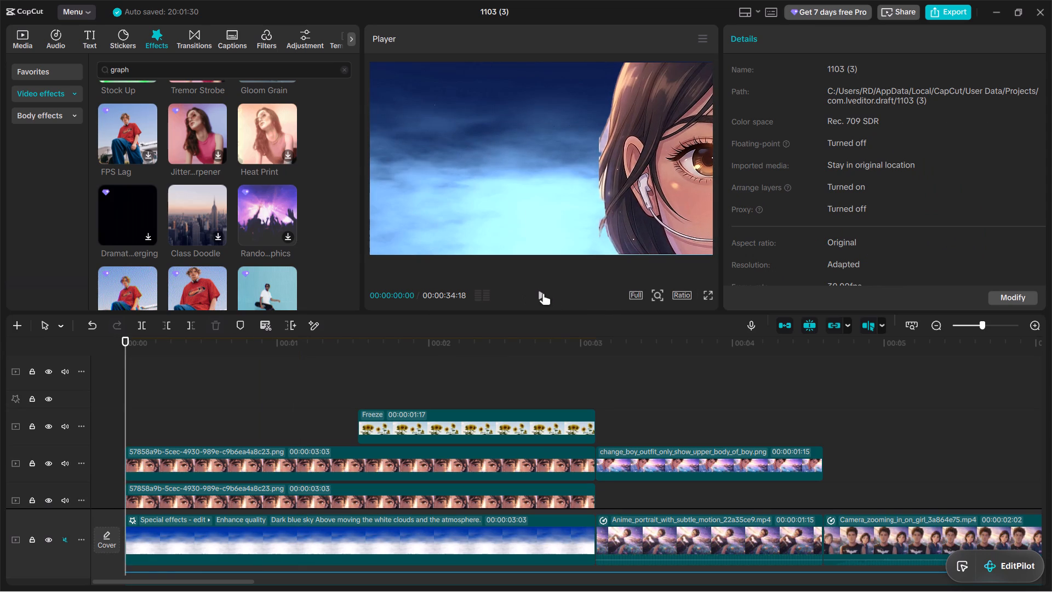
click(541, 293)
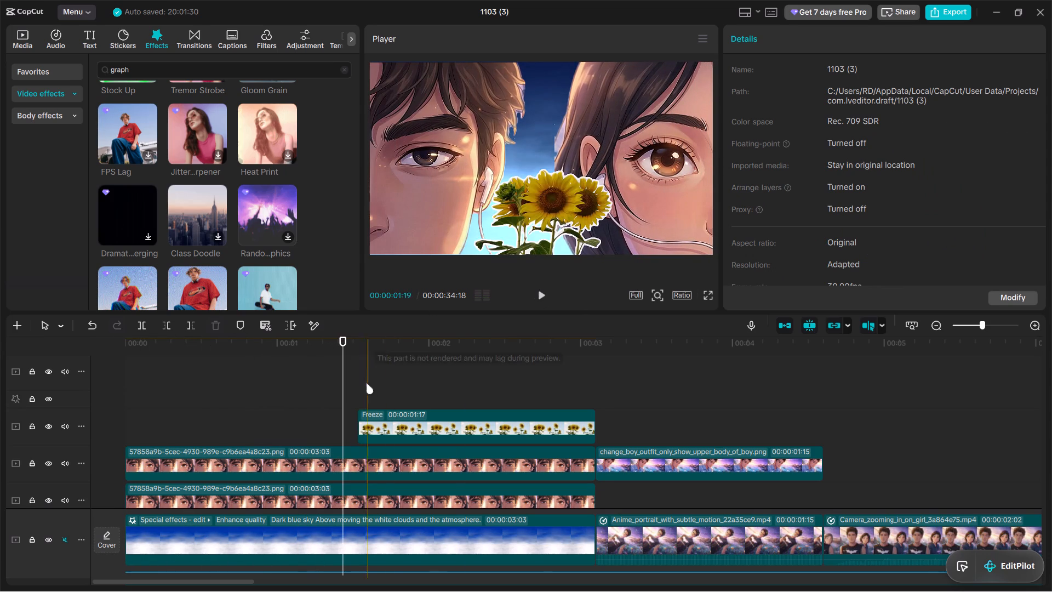
drag(345, 381, 101, 366)
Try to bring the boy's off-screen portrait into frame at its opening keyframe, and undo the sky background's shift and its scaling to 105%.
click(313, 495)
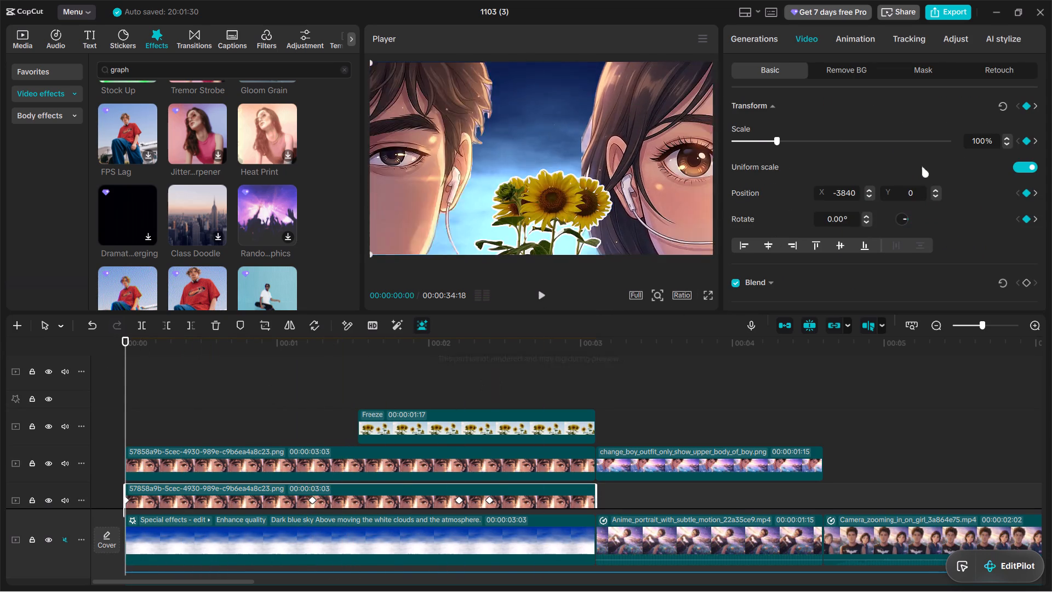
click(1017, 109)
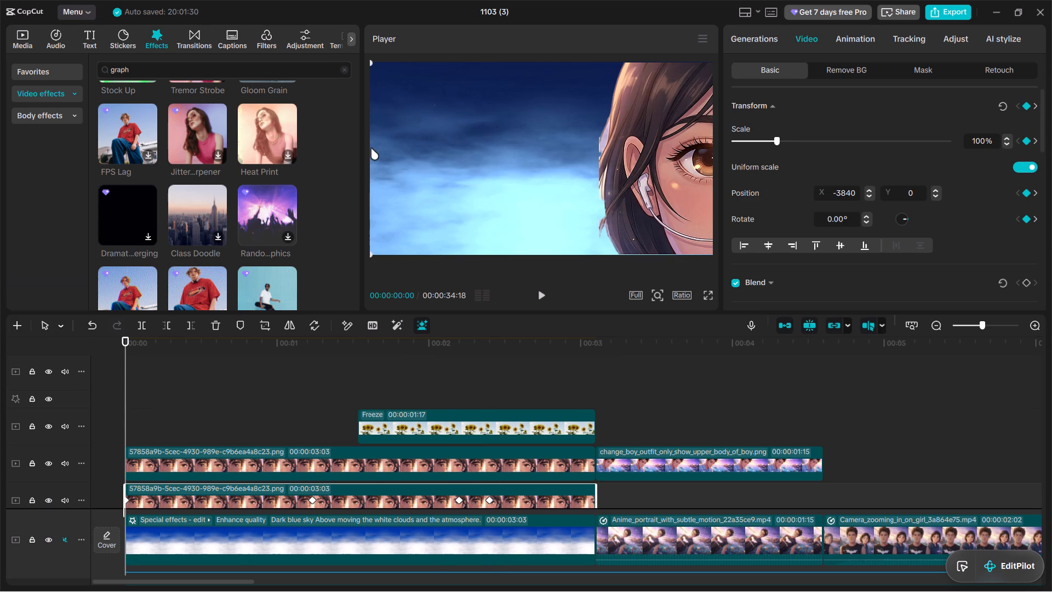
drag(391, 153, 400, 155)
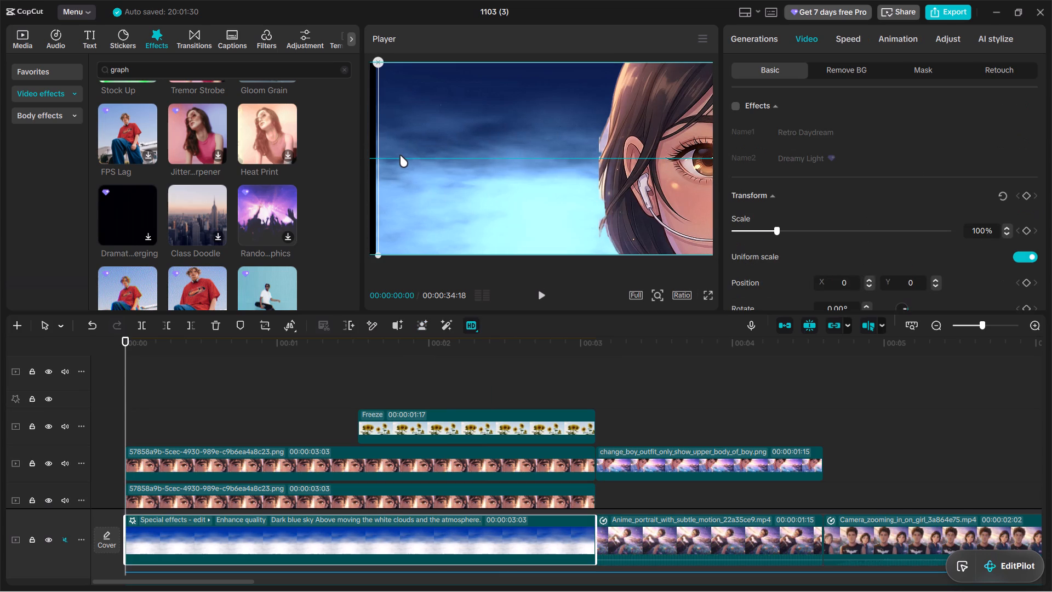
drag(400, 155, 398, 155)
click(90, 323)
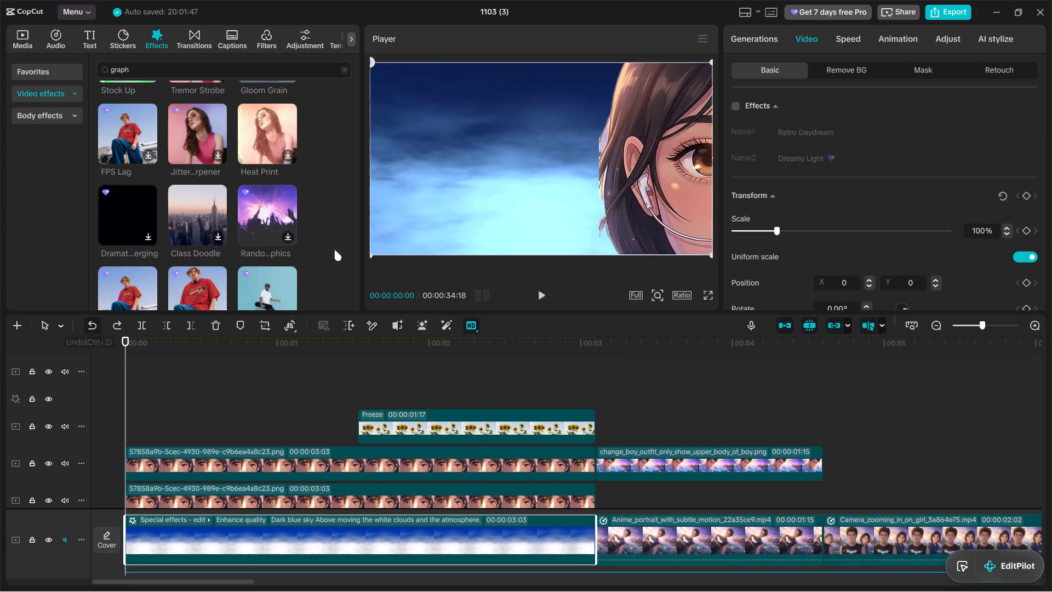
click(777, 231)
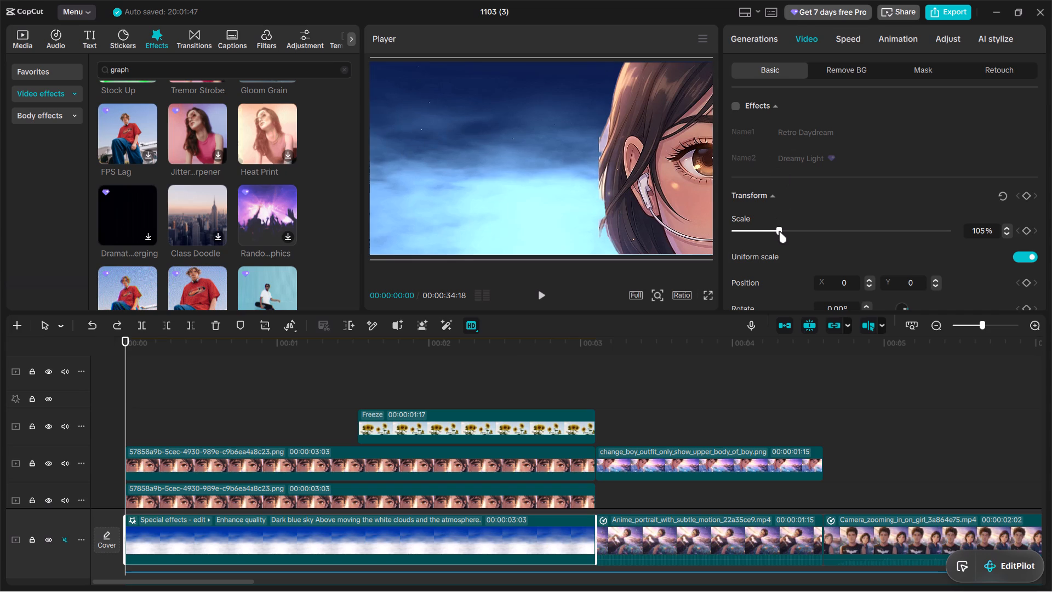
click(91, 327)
Enlarge the boy's portrait at its opening keyframe to reach it, place it at X -470, Y 0 with 100% scale, and preview the slide-in.
click(319, 496)
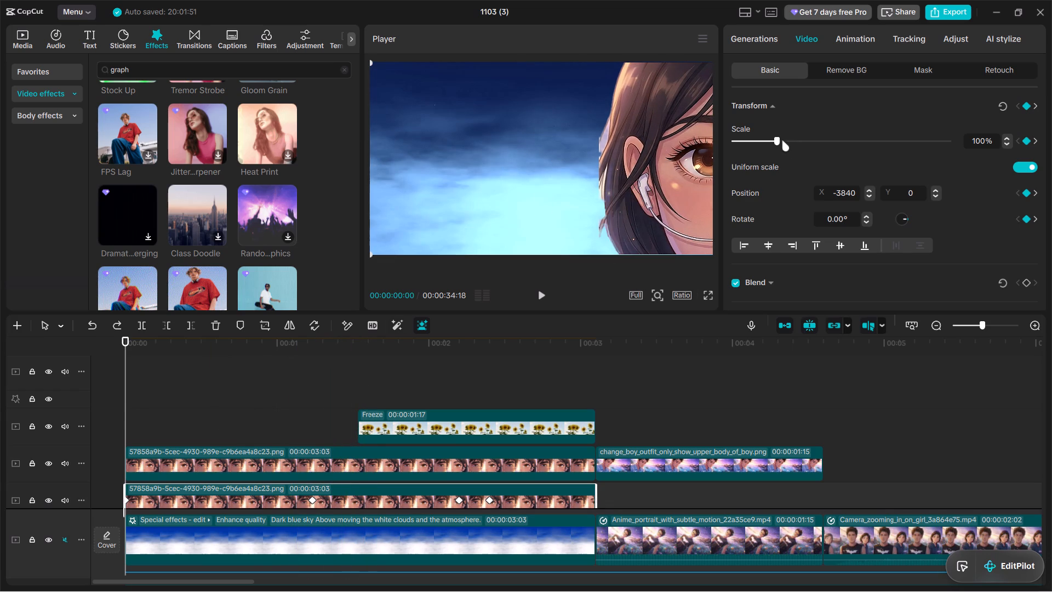
drag(777, 140, 838, 139)
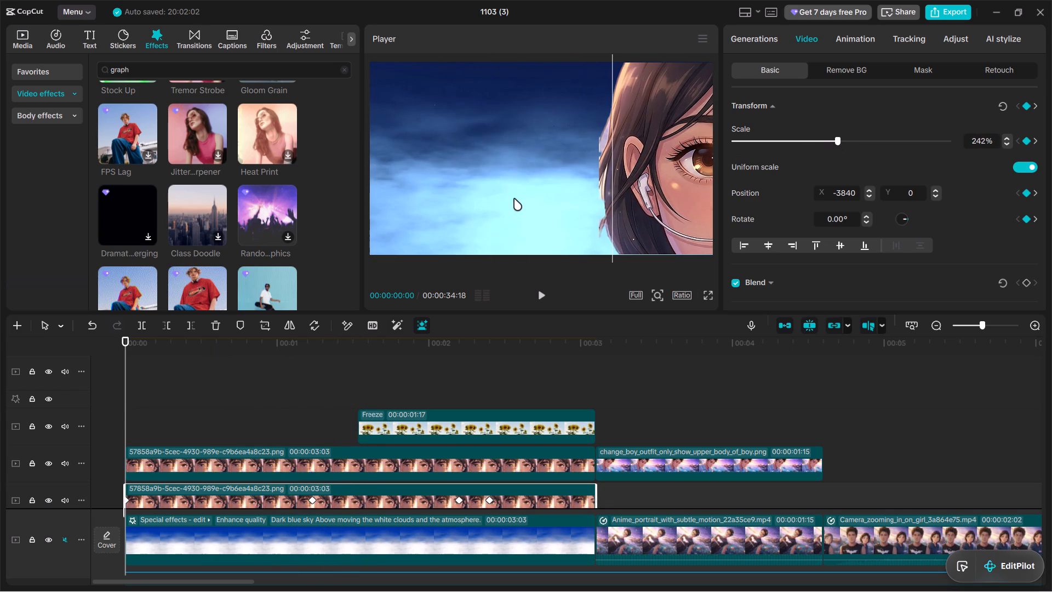
drag(514, 198, 670, 196)
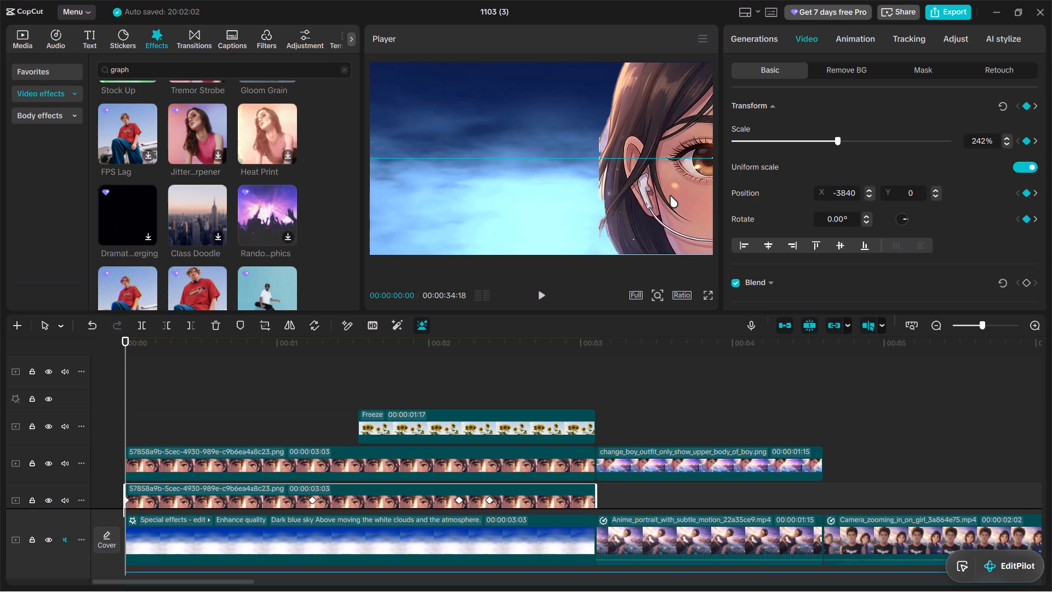
drag(670, 196, 1051, 190)
drag(836, 141, 783, 150)
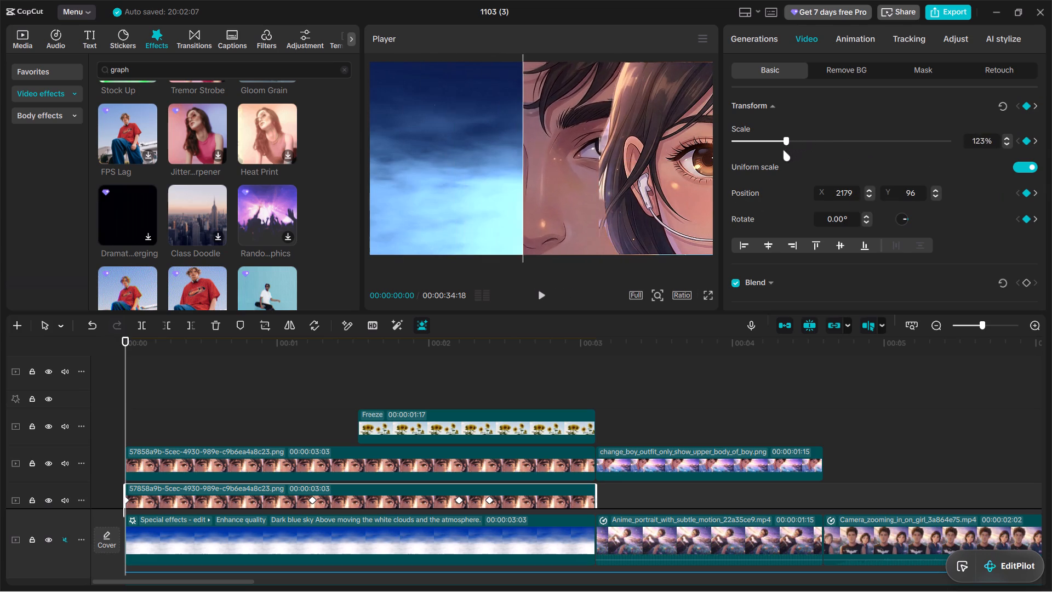
drag(783, 150, 775, 150)
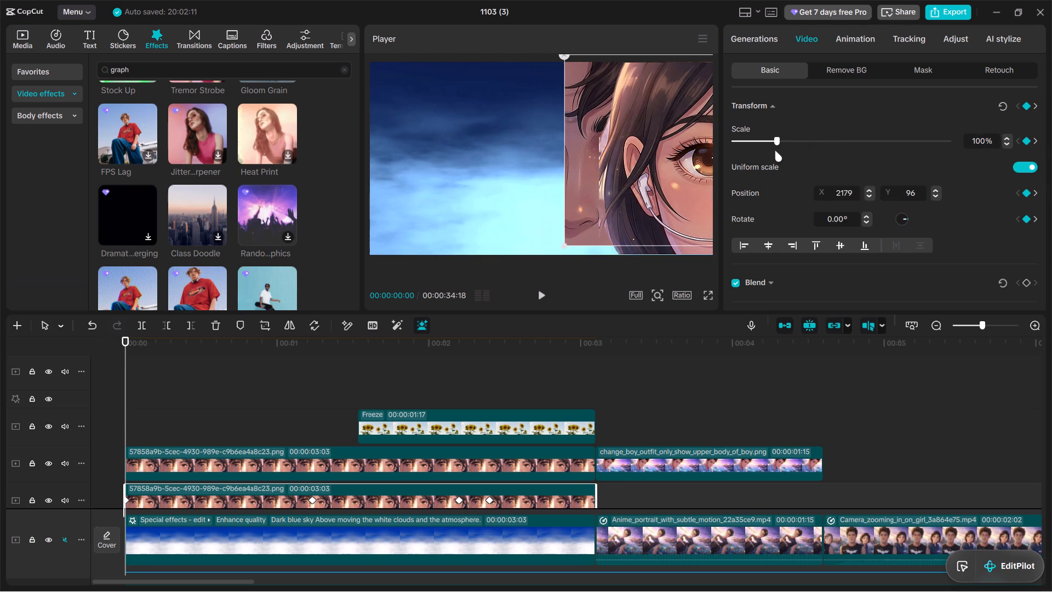
drag(579, 209, 372, 218)
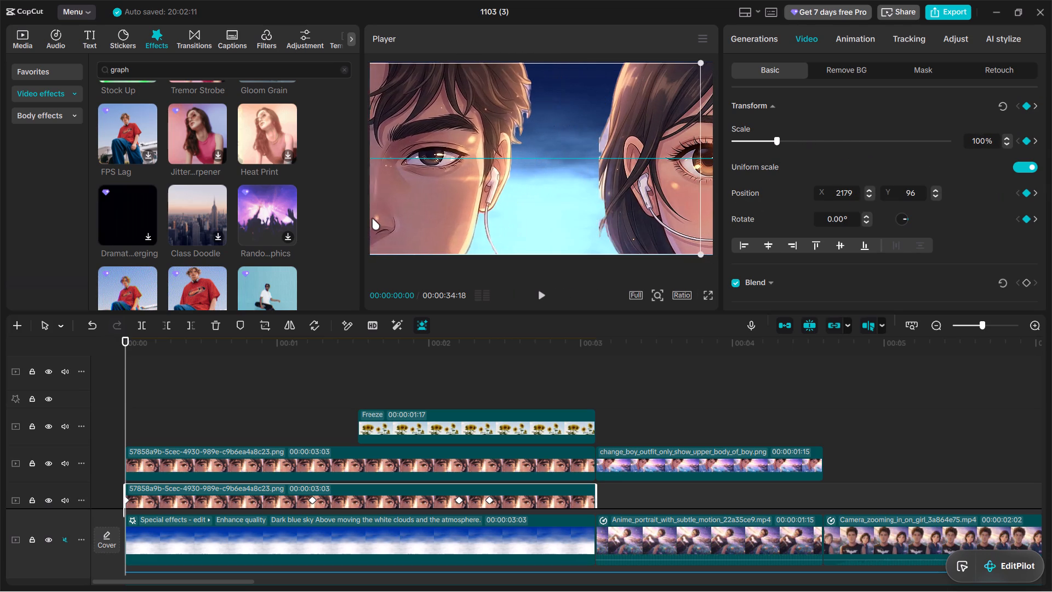
drag(372, 218, 342, 219)
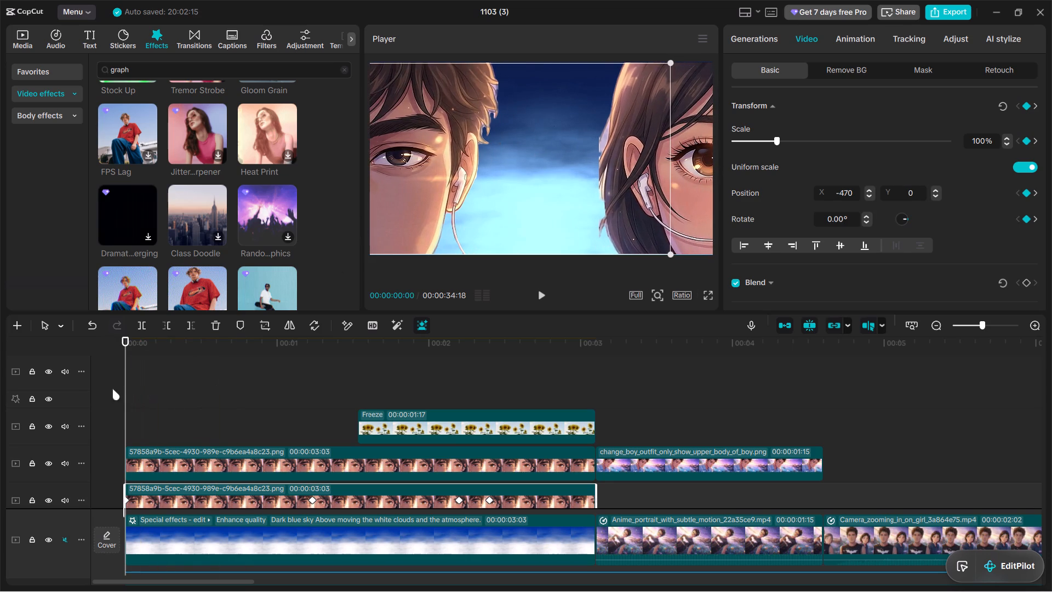
click(112, 389)
click(538, 291)
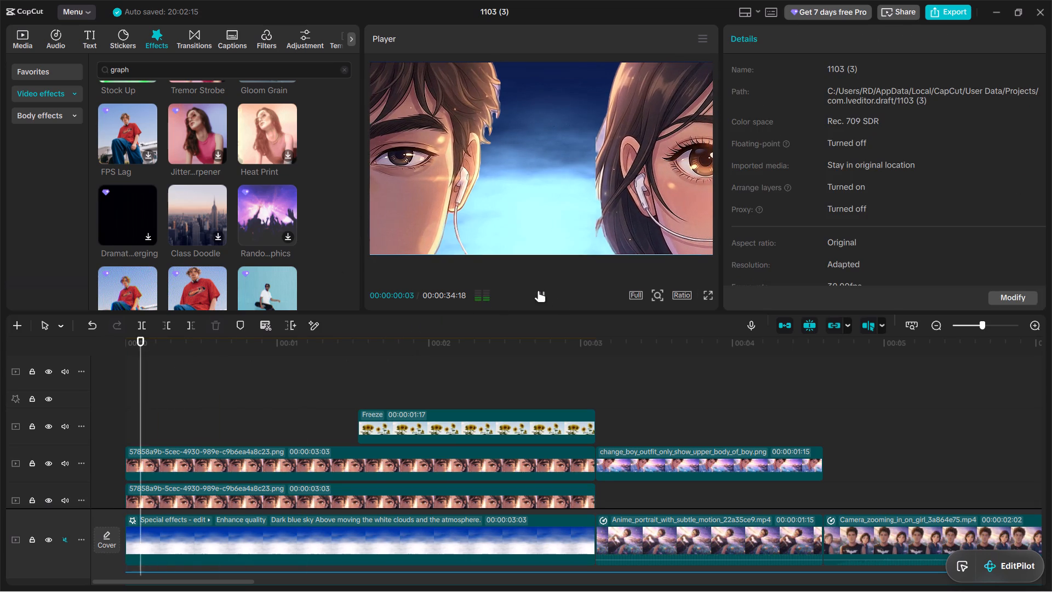
click(538, 291)
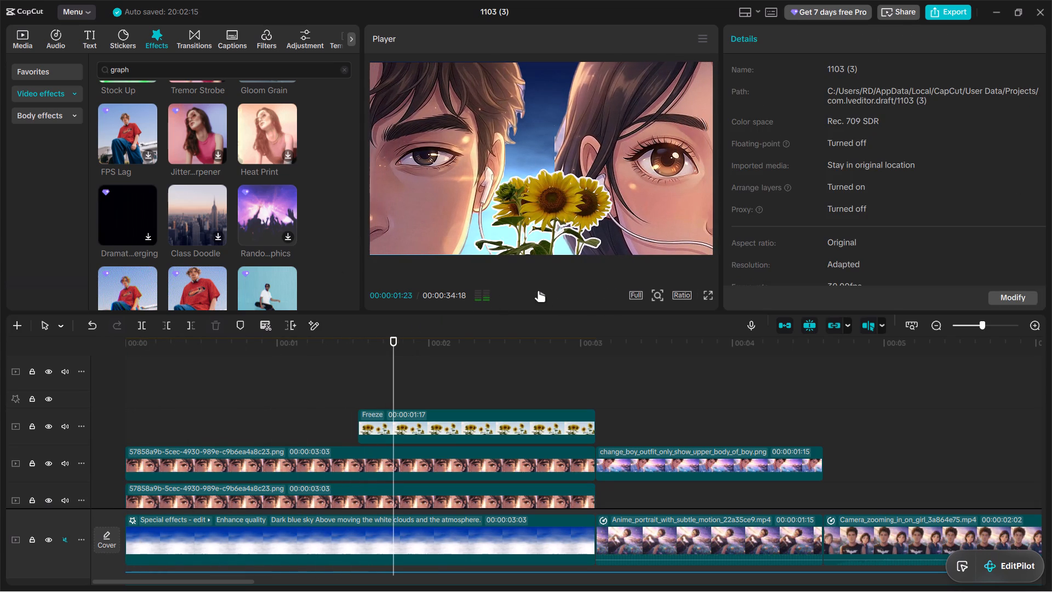
At the sunflower freeze clip's first keyframe, move the sunflowers straight down out of the frame to X 0, Y -1680.
click(425, 434)
click(365, 425)
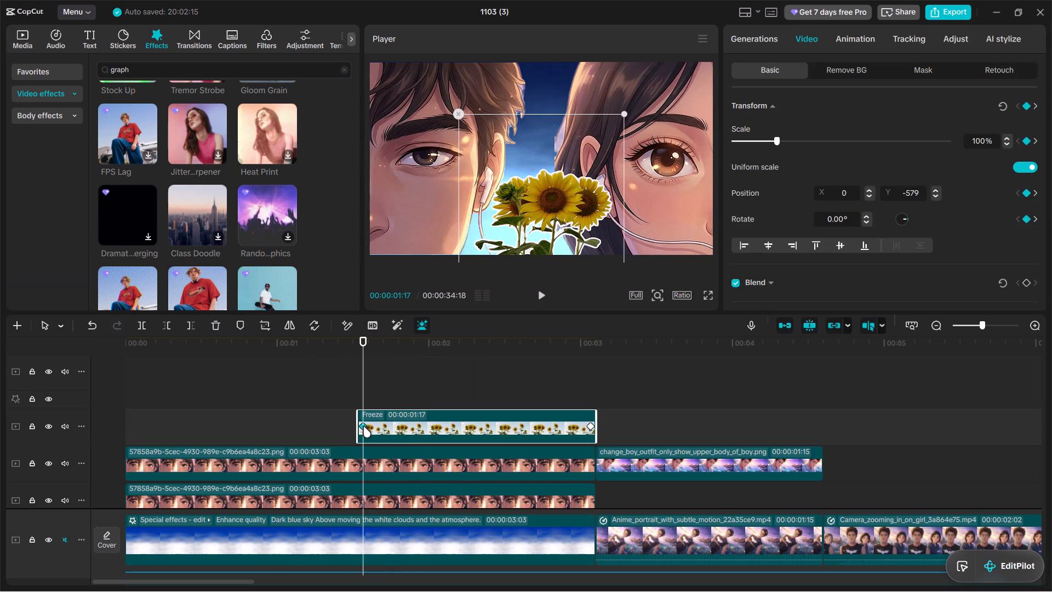
drag(533, 232, 522, 260)
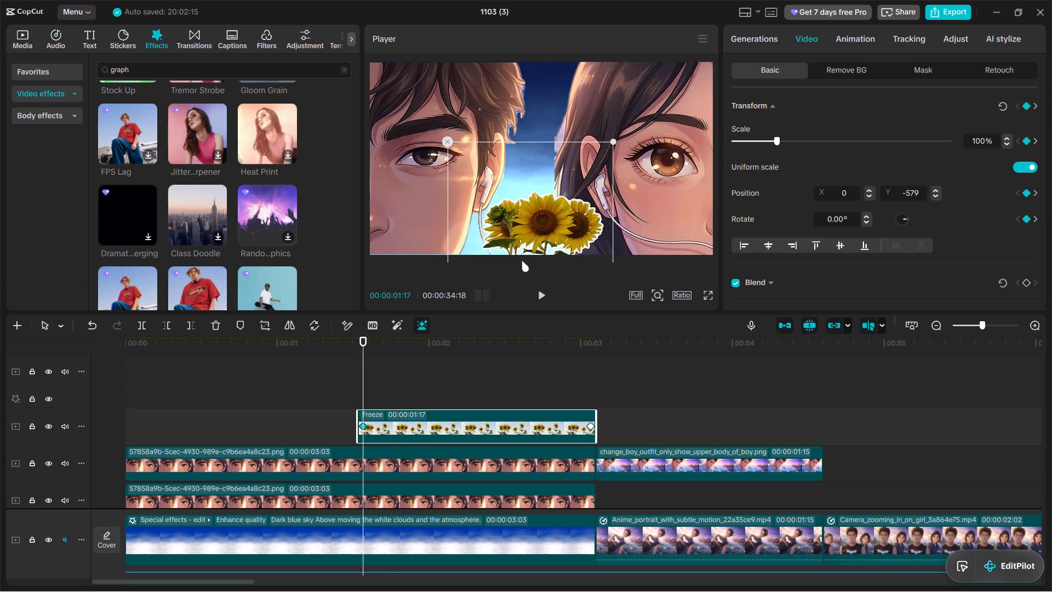
drag(522, 260, 532, 276)
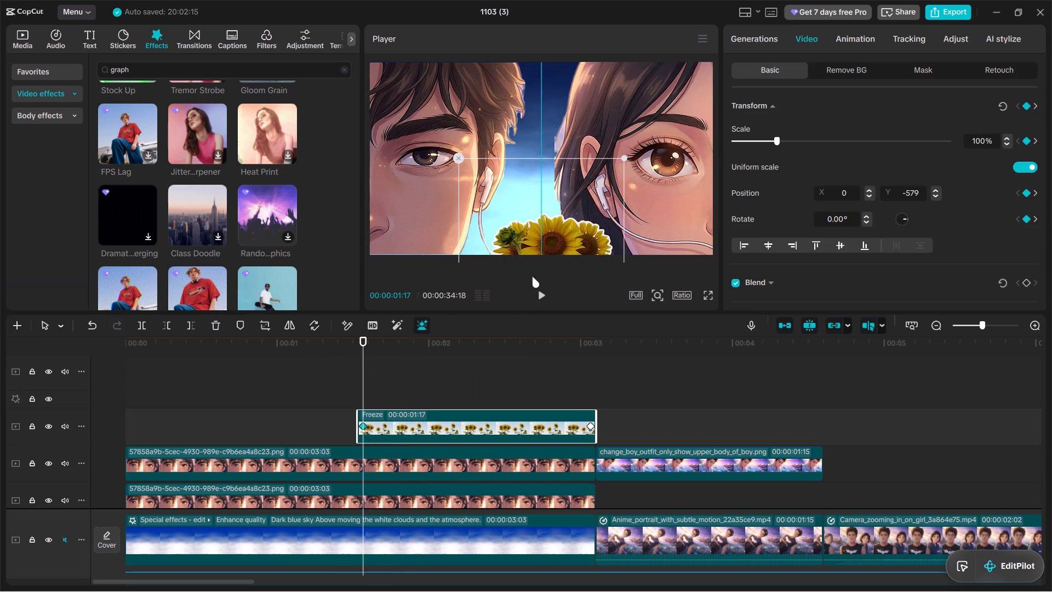
drag(532, 276, 527, 264)
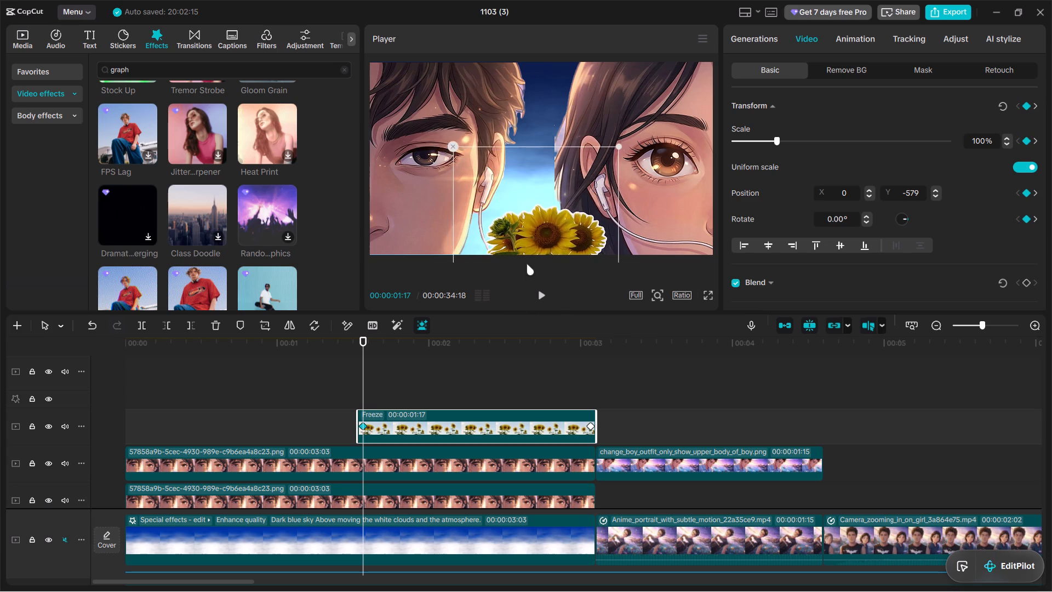
drag(527, 264, 527, 255)
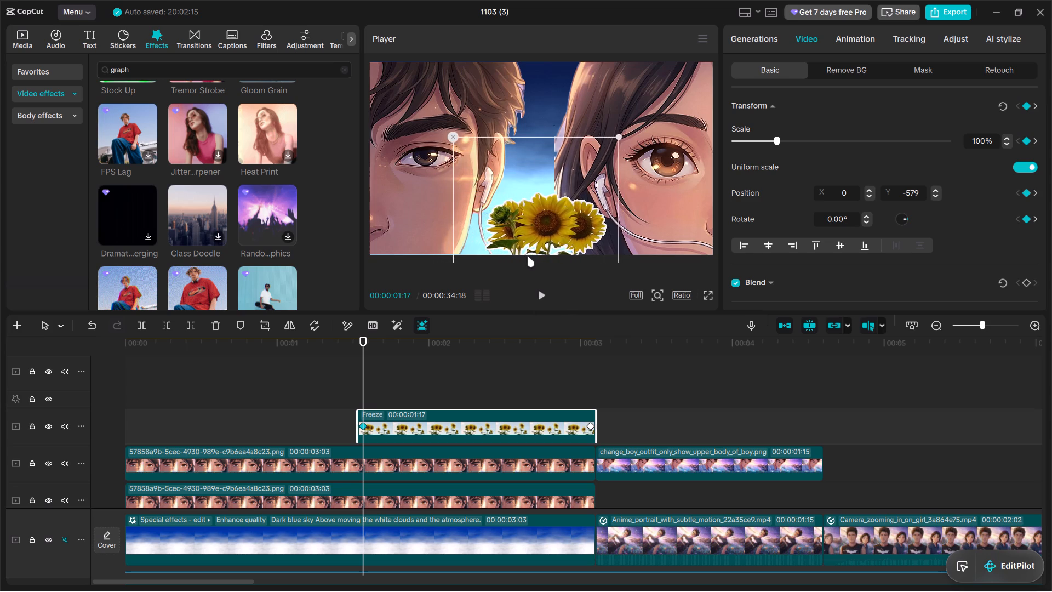
drag(527, 255, 541, 203)
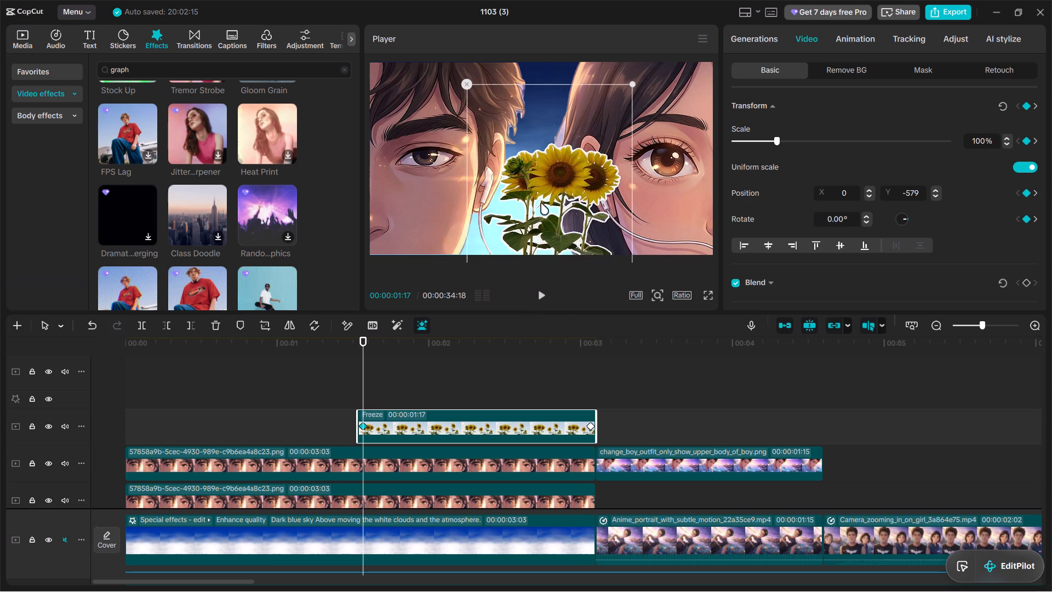
drag(541, 203, 530, 238)
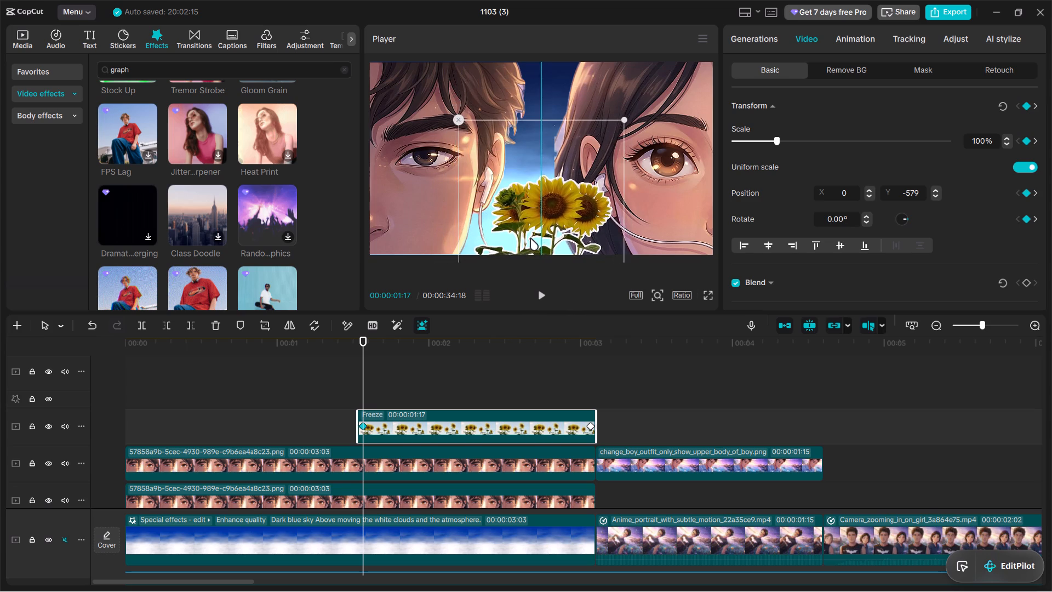
drag(530, 238, 532, 280)
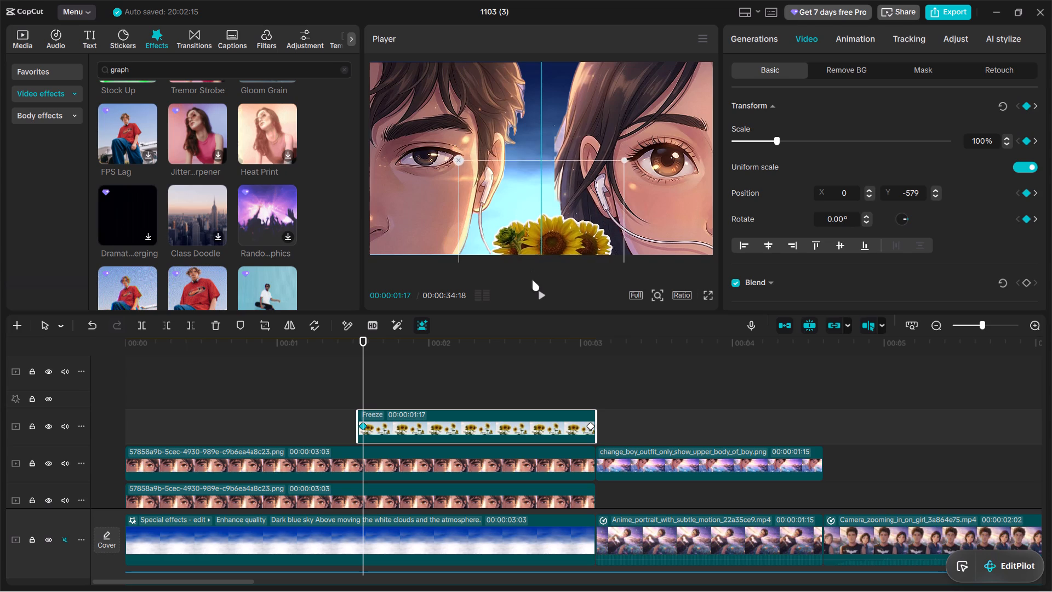
drag(532, 280, 536, 317)
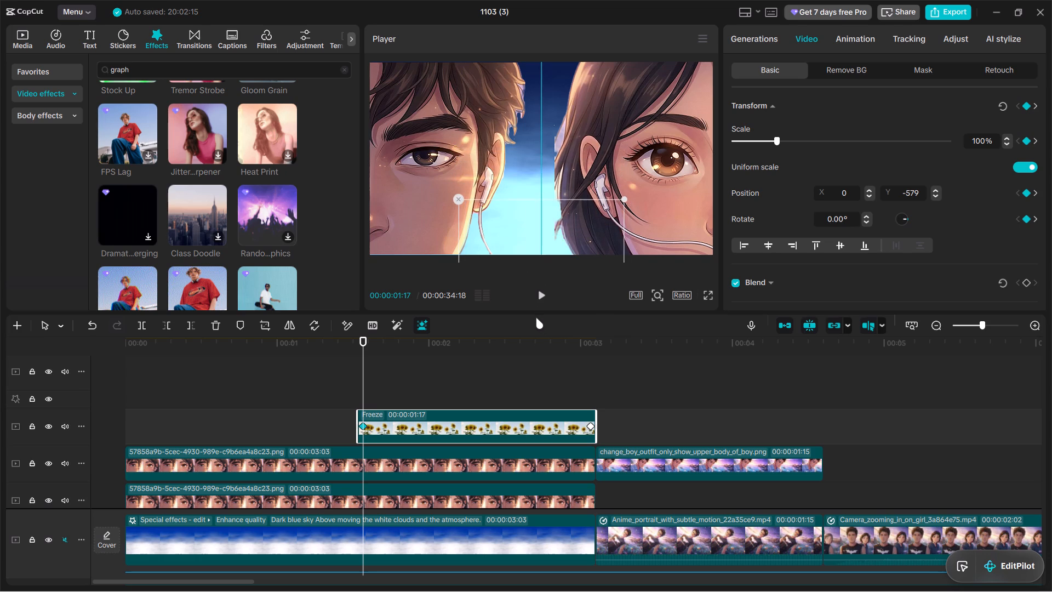
drag(536, 317, 534, 331)
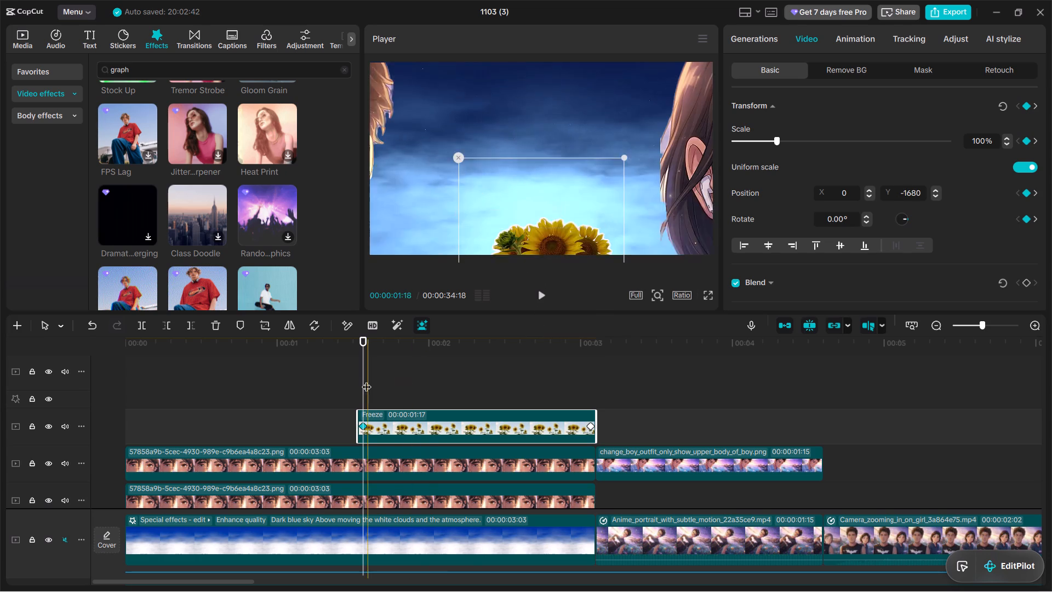
Preview the opening around the sunflowers' entrance to check how they rise into frame between the two face portraits.
click(342, 379)
click(541, 292)
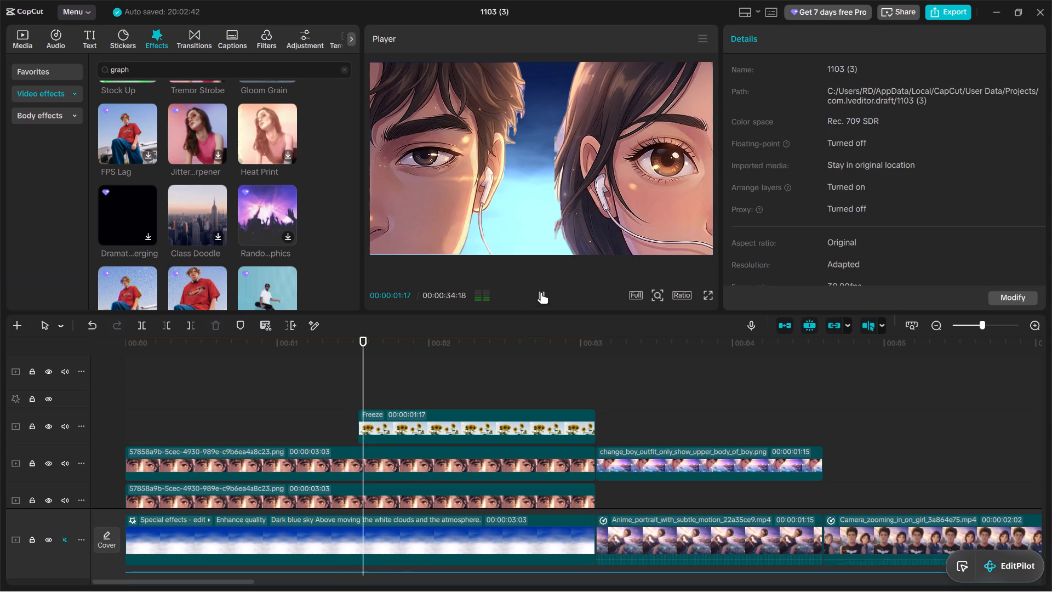
click(541, 293)
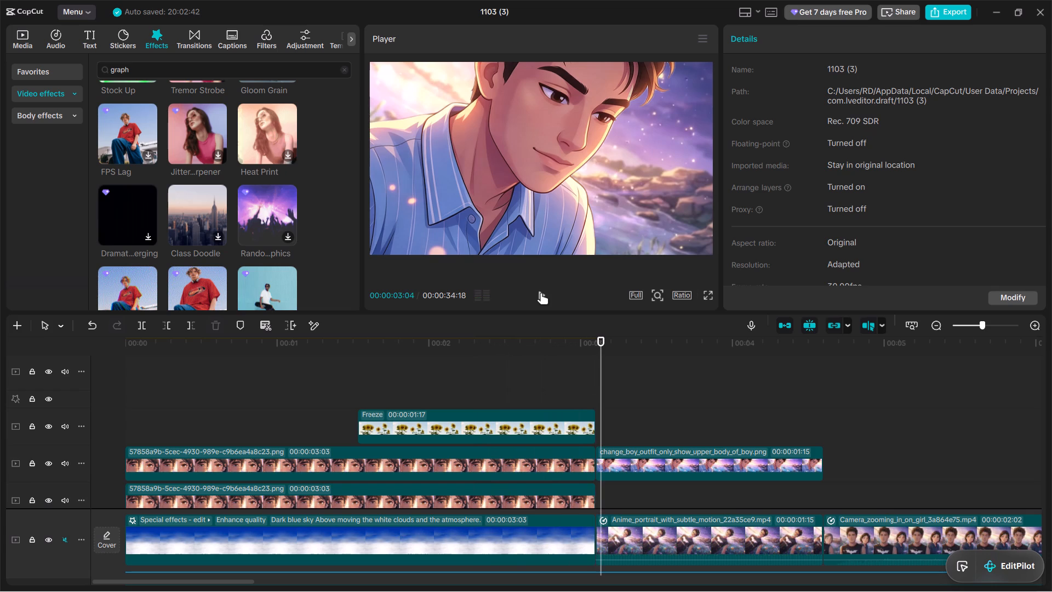
click(254, 385)
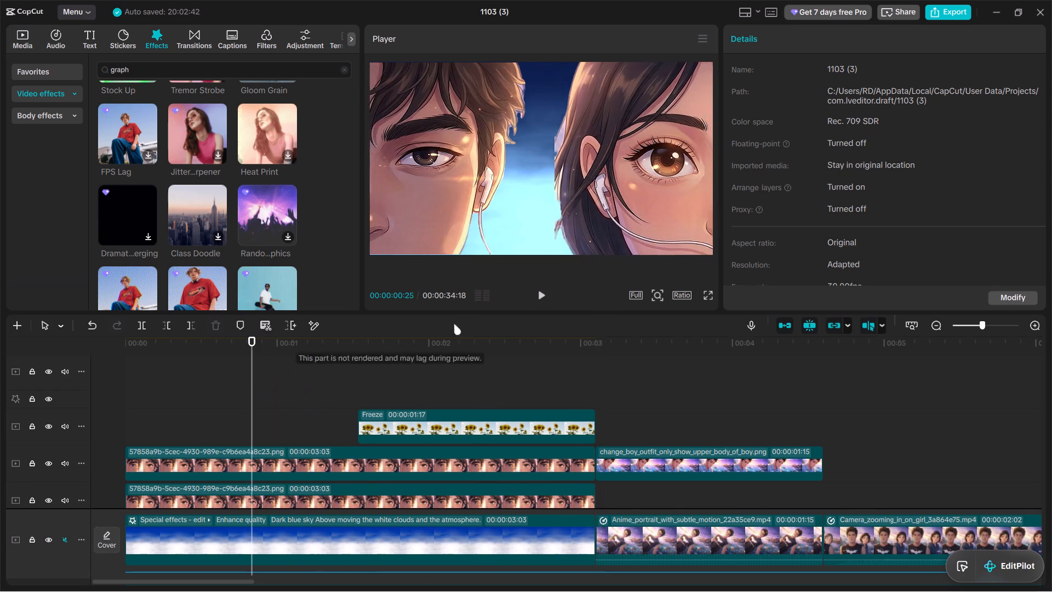
click(538, 295)
click(538, 295)
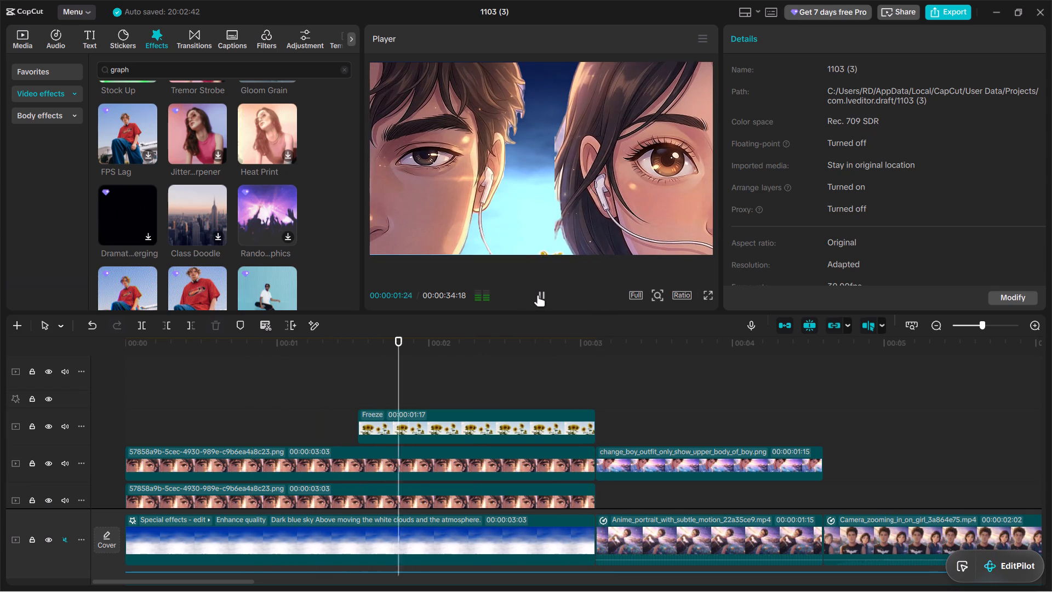
click(538, 295)
click(538, 295)
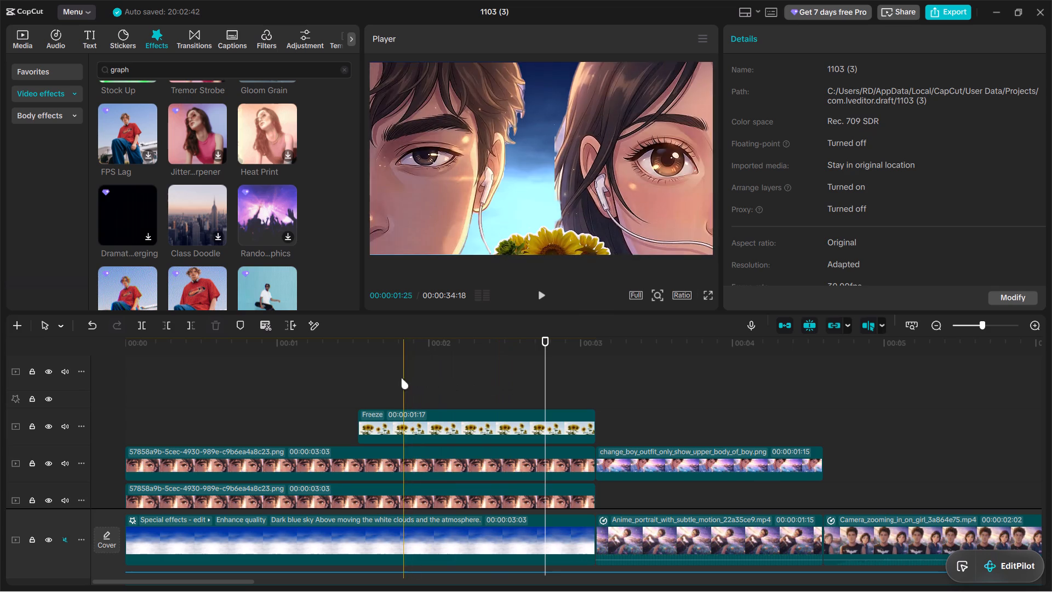
Check the girl's portrait keyframes against the sunflower freeze clip, and shift the freeze clip earlier to start at about 00:00:01:05.
click(490, 470)
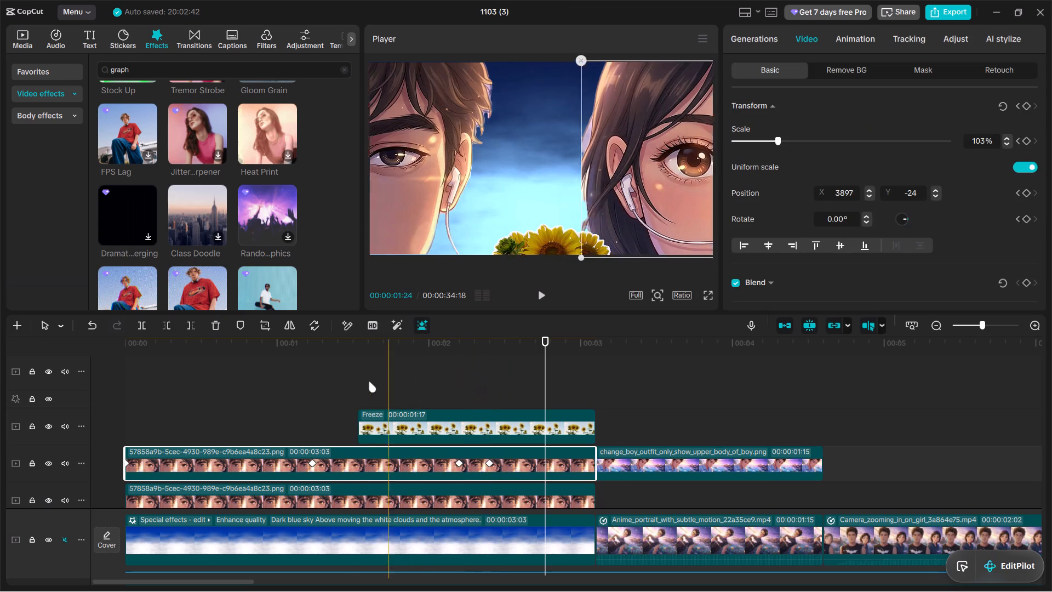
click(465, 422)
drag(460, 395, 494, 394)
click(492, 428)
drag(494, 397, 491, 397)
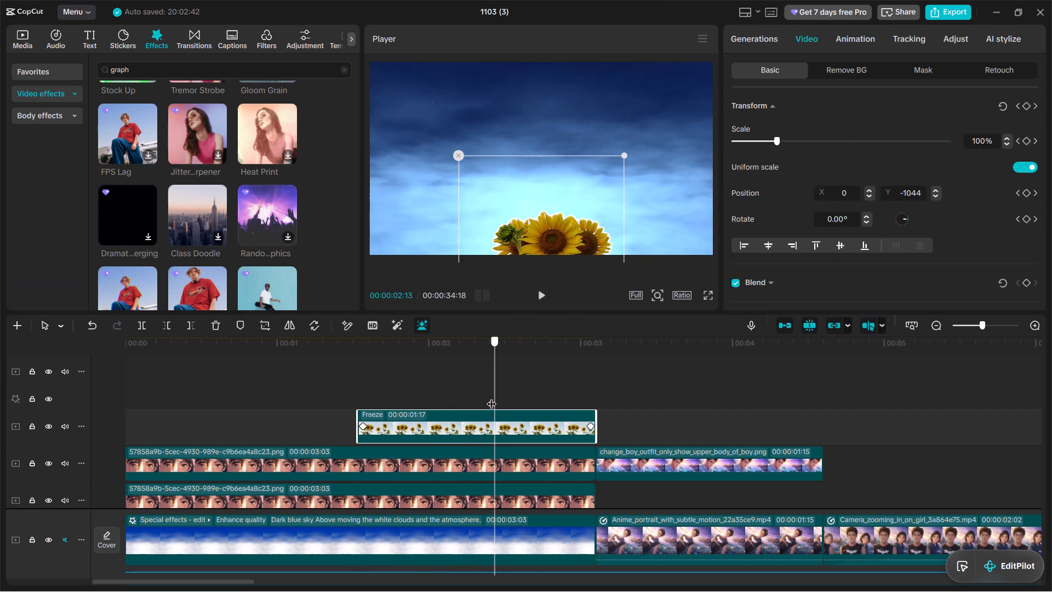
drag(491, 397, 449, 393)
drag(514, 429, 464, 427)
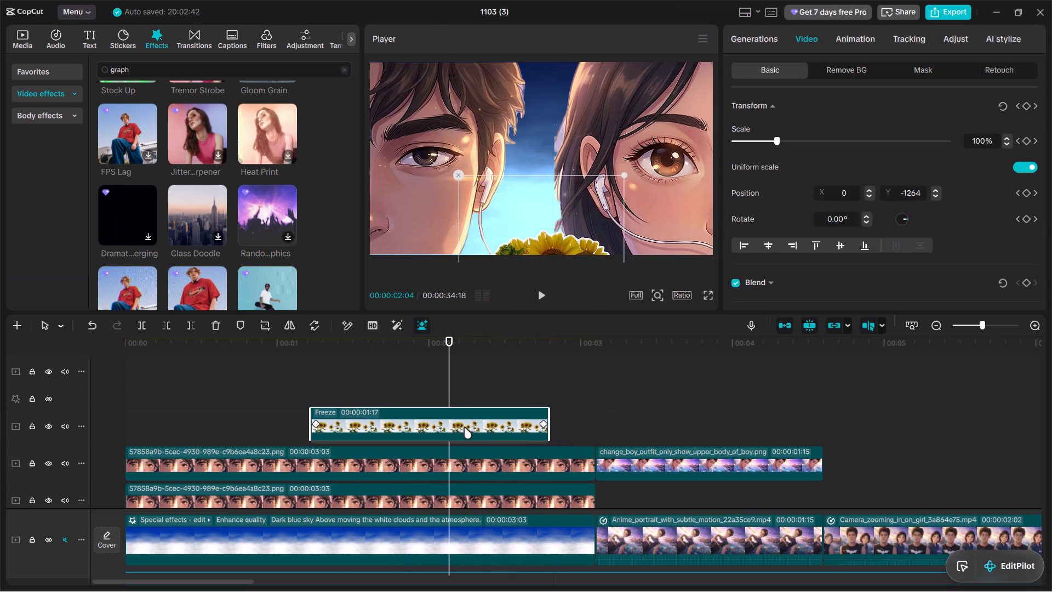
drag(464, 427, 458, 432)
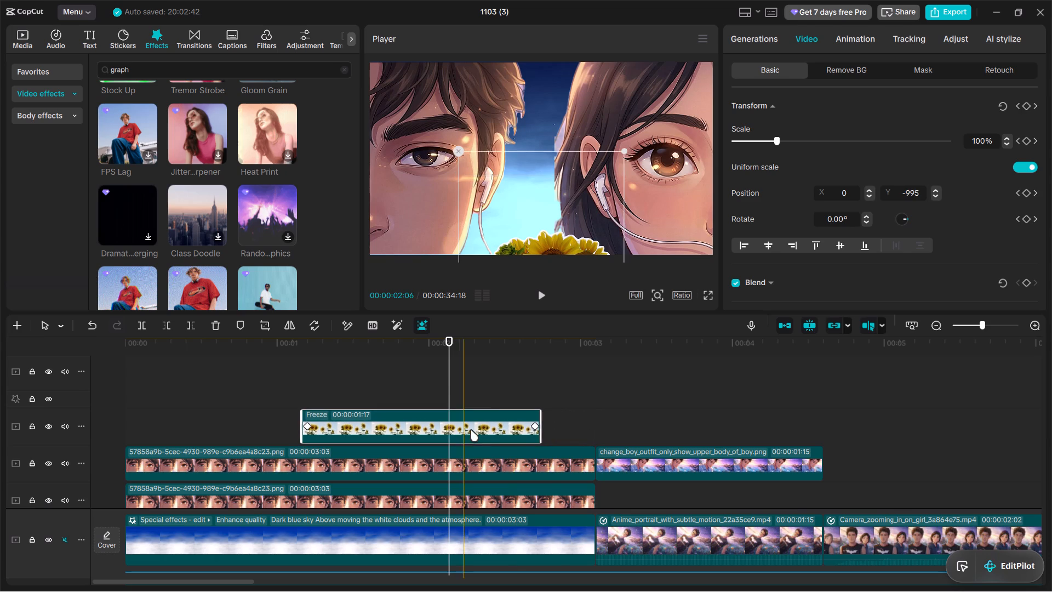
Extend the end of the sunflower freeze clip to a duration of 00:00:01:27, near the end of the face portraits.
drag(543, 433, 595, 435)
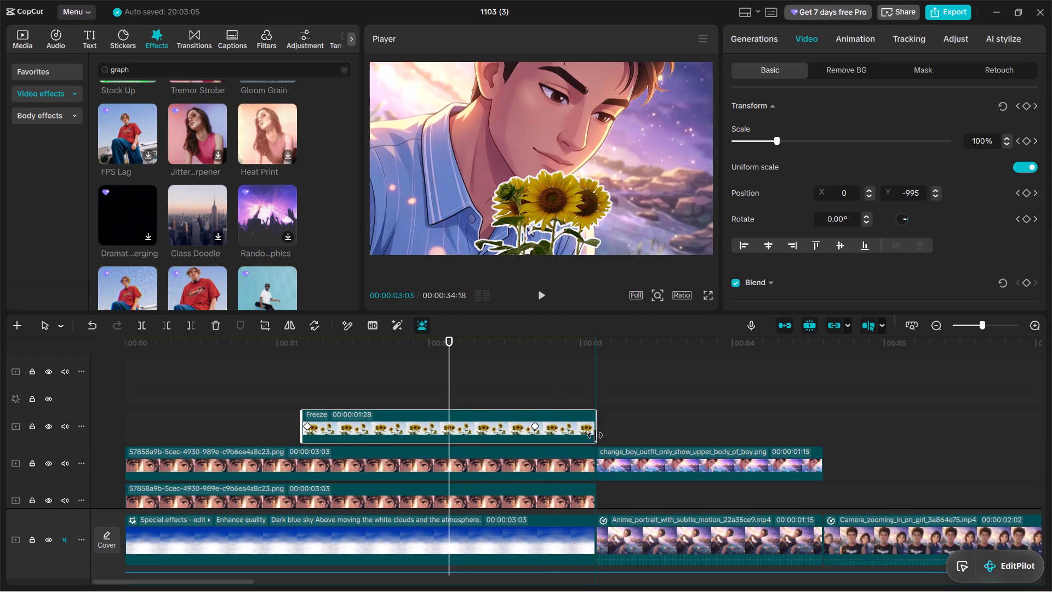
drag(595, 435, 589, 436)
Move the sunflower clip's end keyframe earlier to about 00:00:02:04 and preview the quicker rise from the clip's start.
drag(534, 425, 447, 427)
click(302, 366)
click(537, 293)
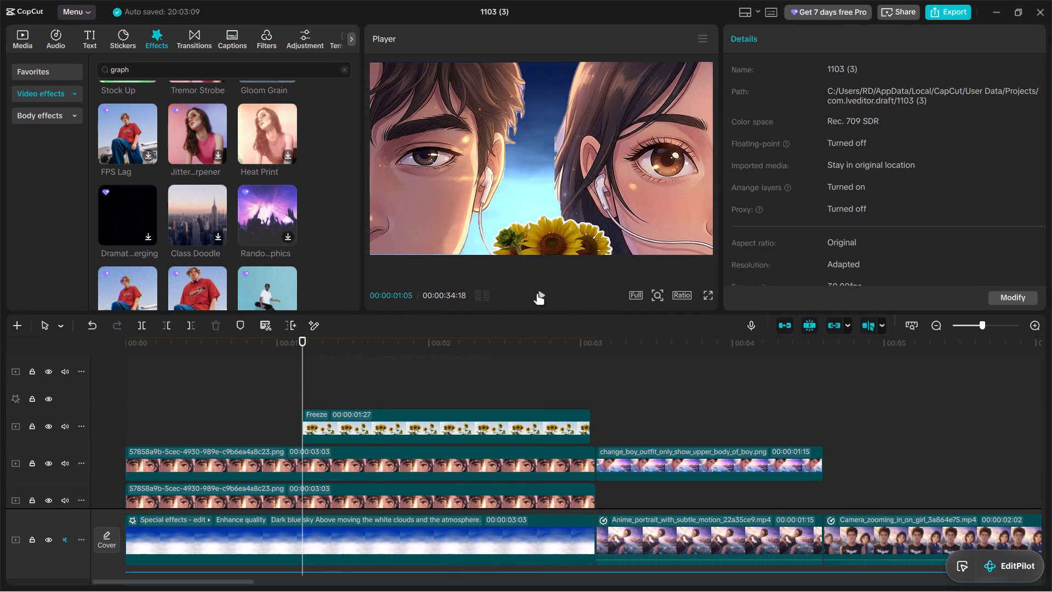
click(537, 293)
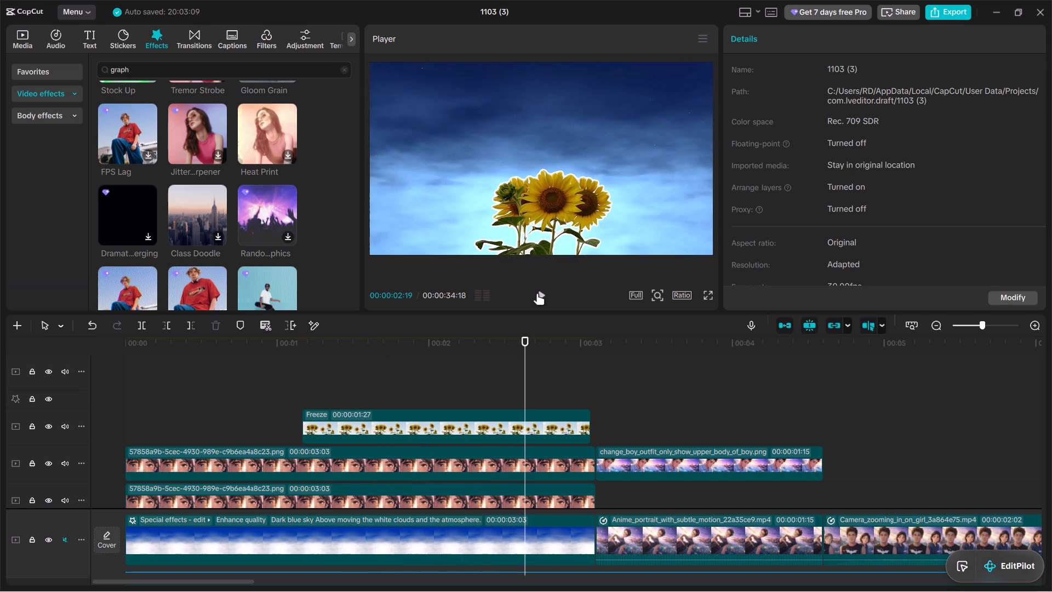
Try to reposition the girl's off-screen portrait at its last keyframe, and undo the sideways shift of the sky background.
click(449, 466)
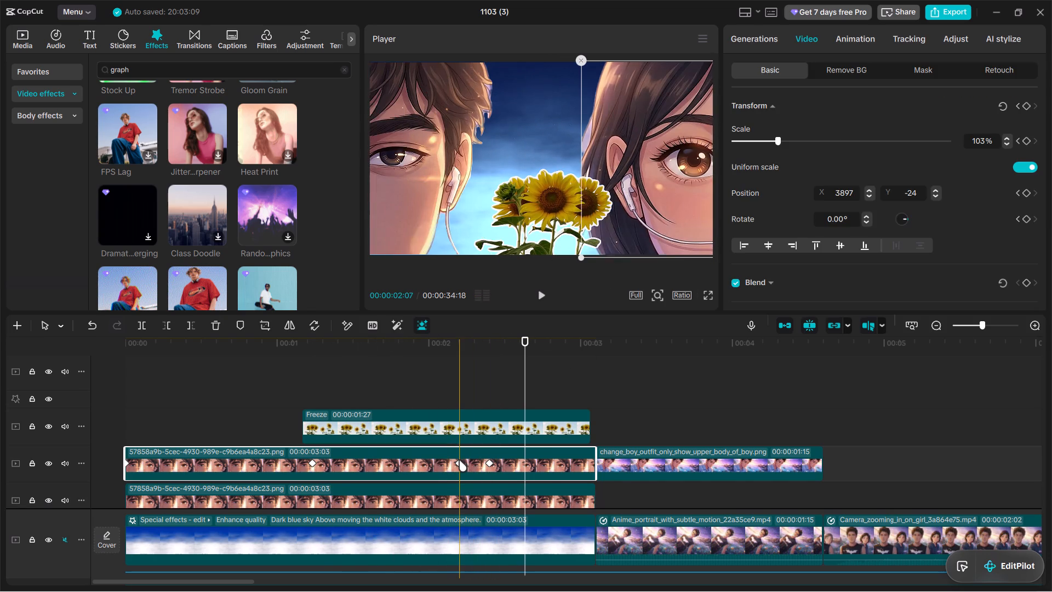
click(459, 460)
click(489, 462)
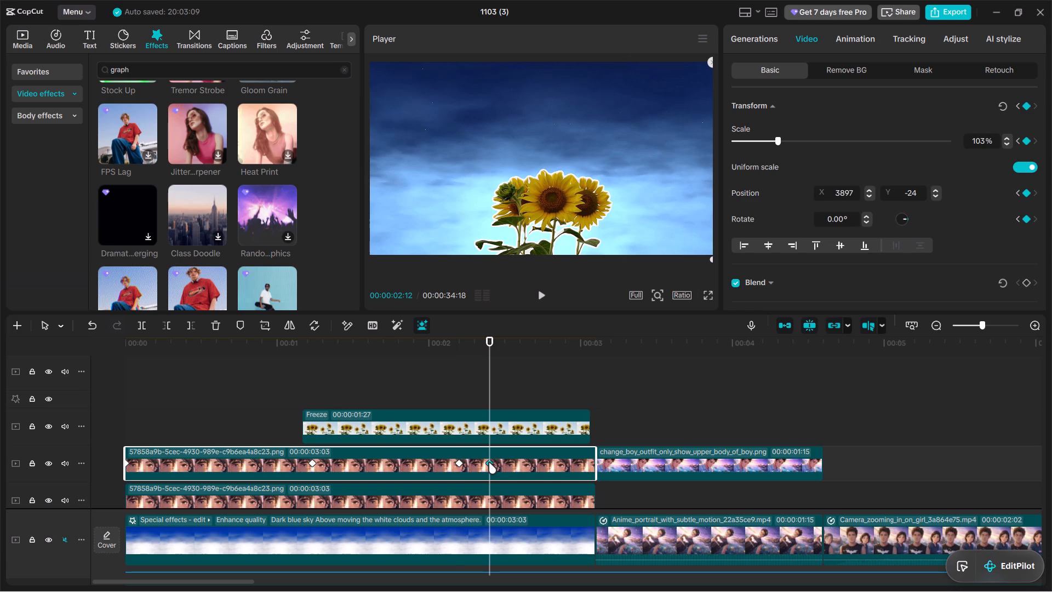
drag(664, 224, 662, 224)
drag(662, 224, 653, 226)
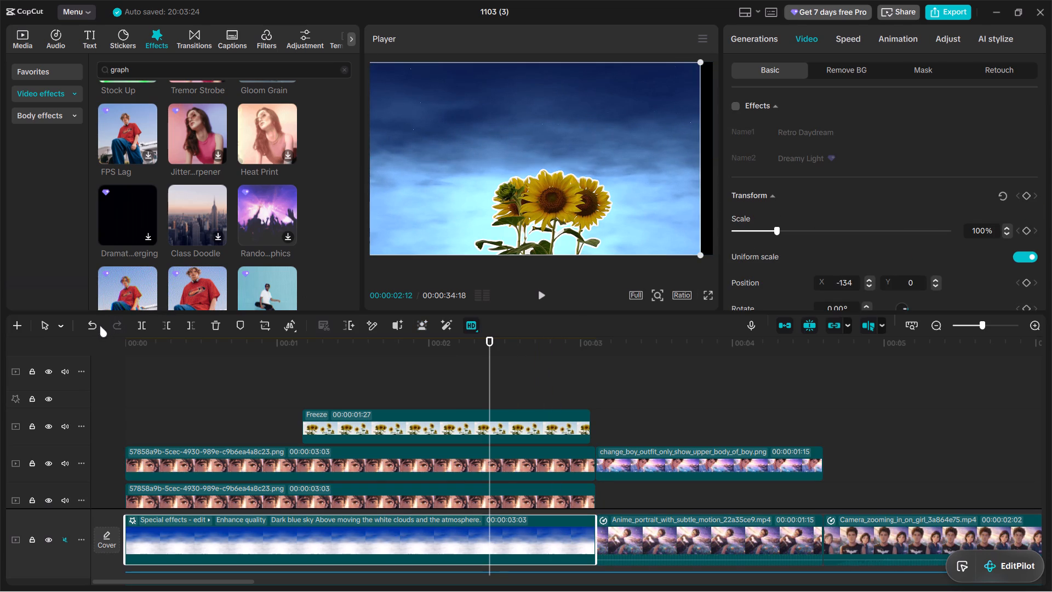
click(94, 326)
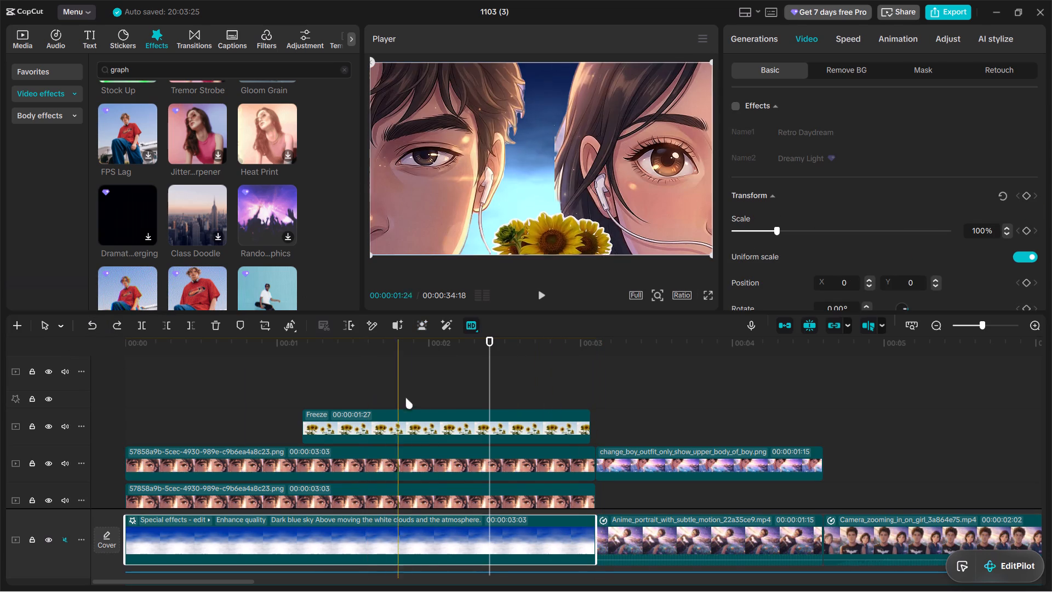
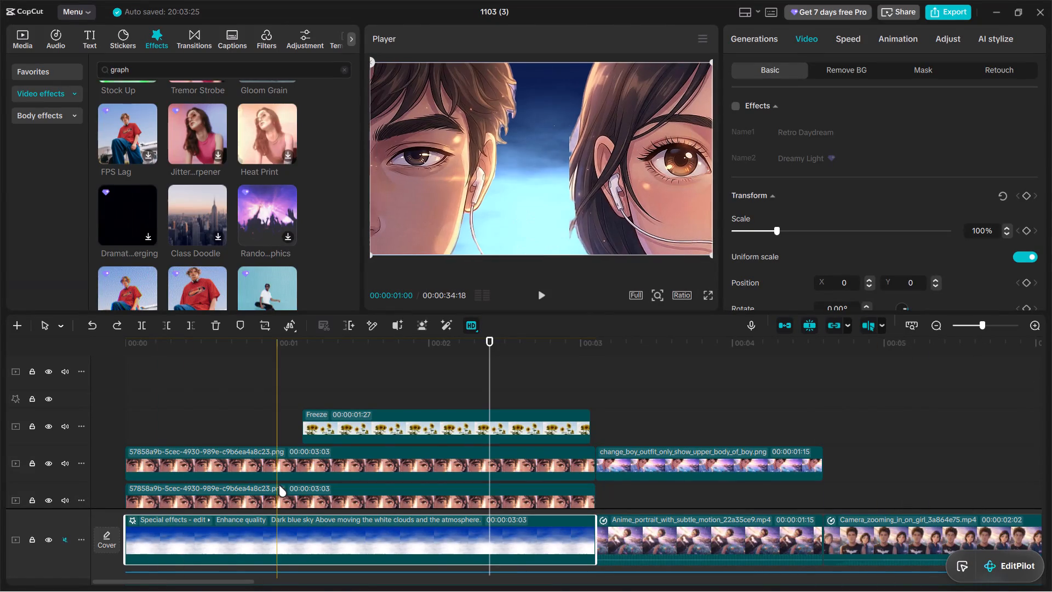
Show the sunflower freeze clip's keyframe curves and open the preset curves for the scale segment between its two keyframes.
click(415, 432)
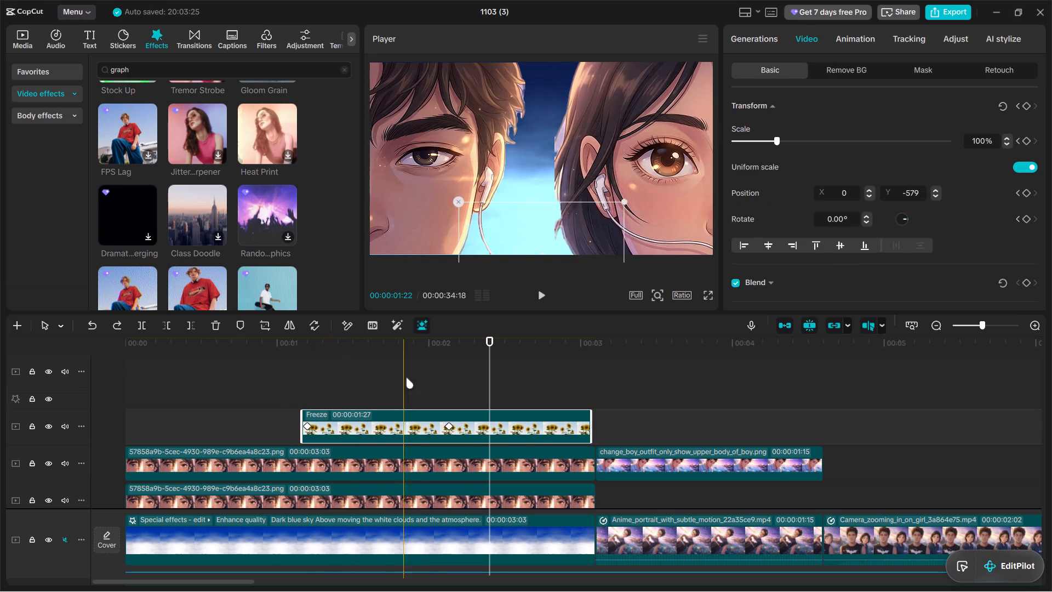
click(387, 366)
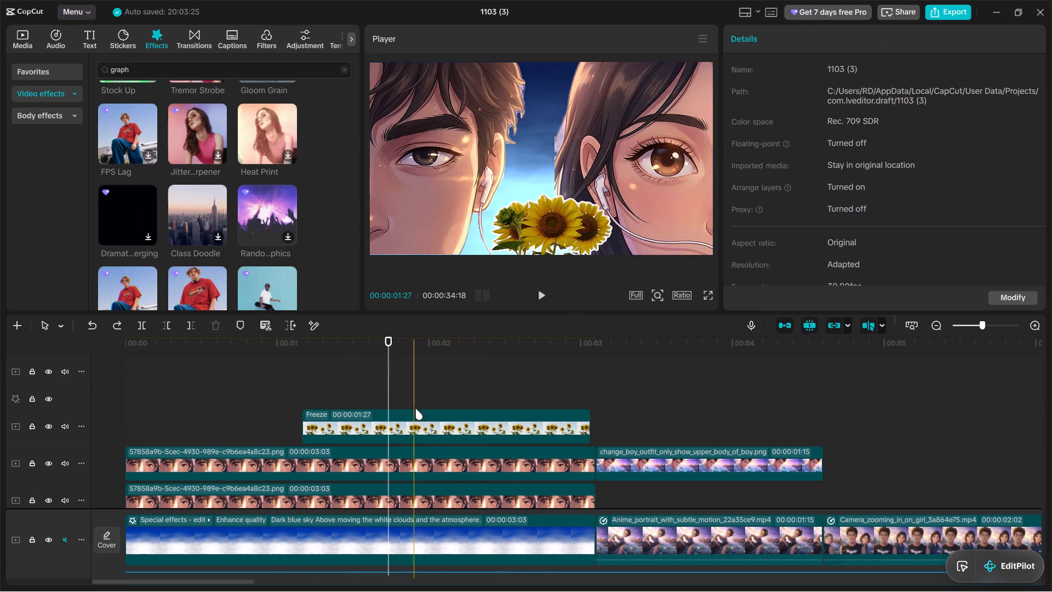
click(411, 420)
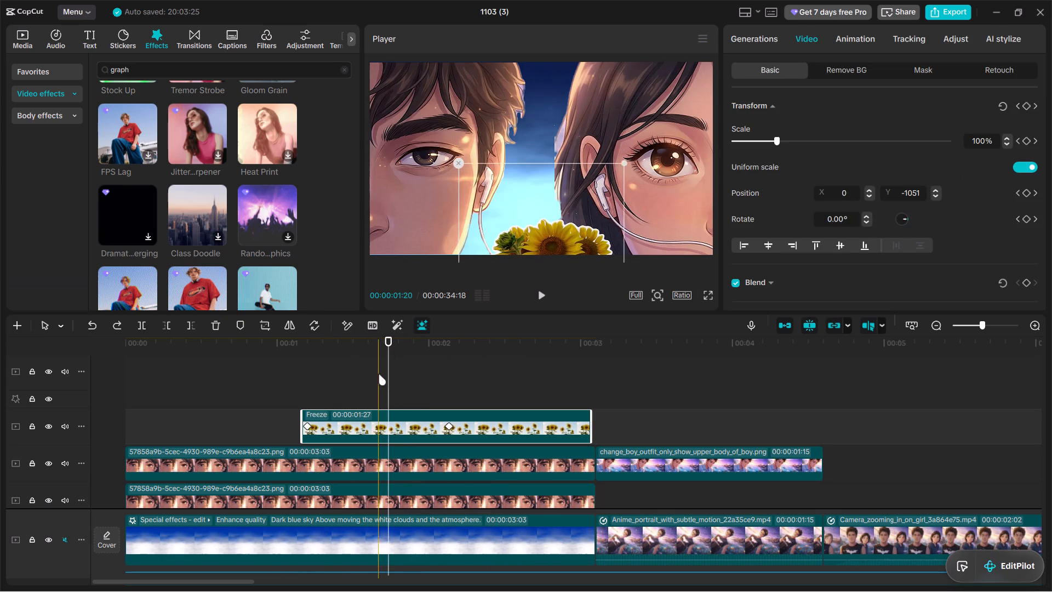
drag(388, 376, 413, 380)
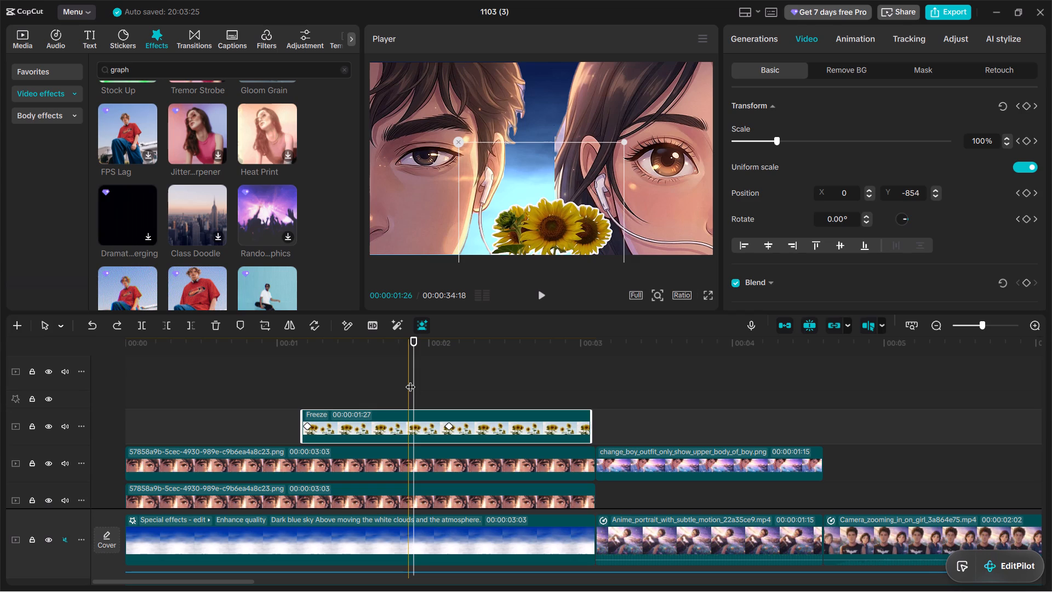
key(alt+k)
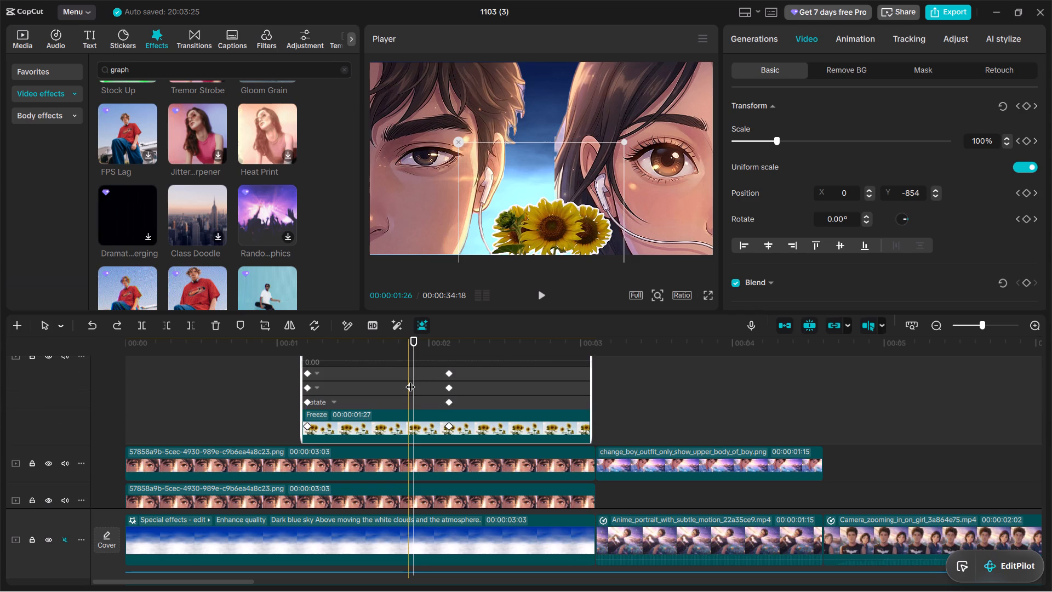
scroll(436, 427, up, 3)
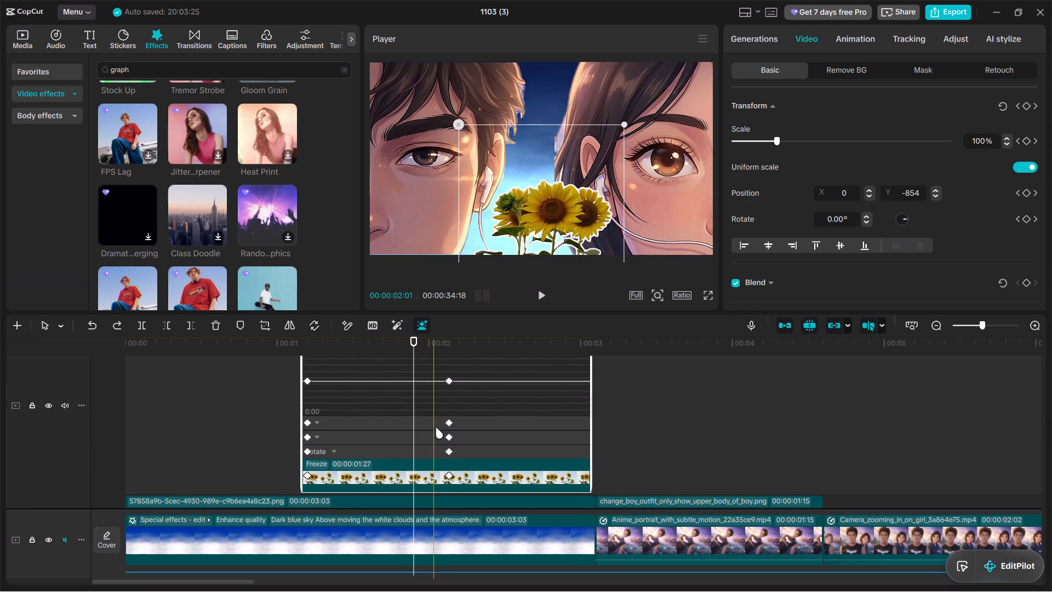
scroll(400, 415, up, 2)
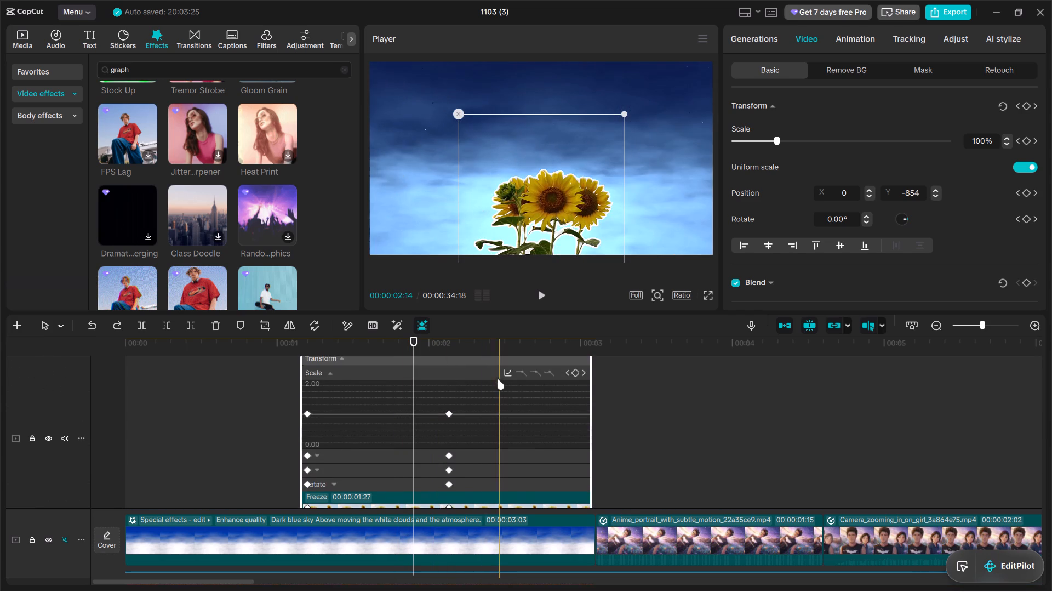
click(507, 371)
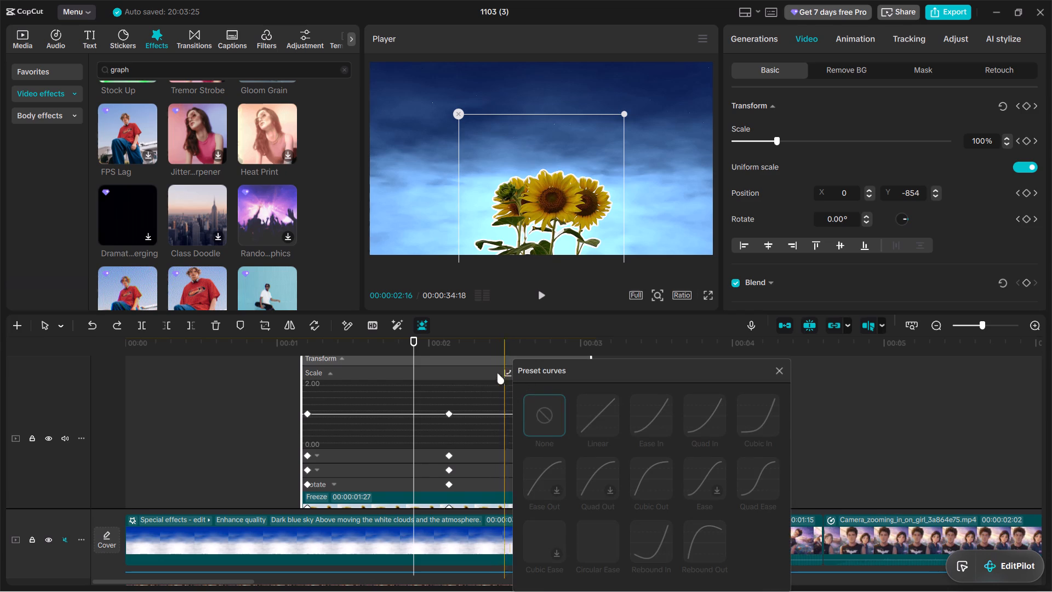
click(413, 413)
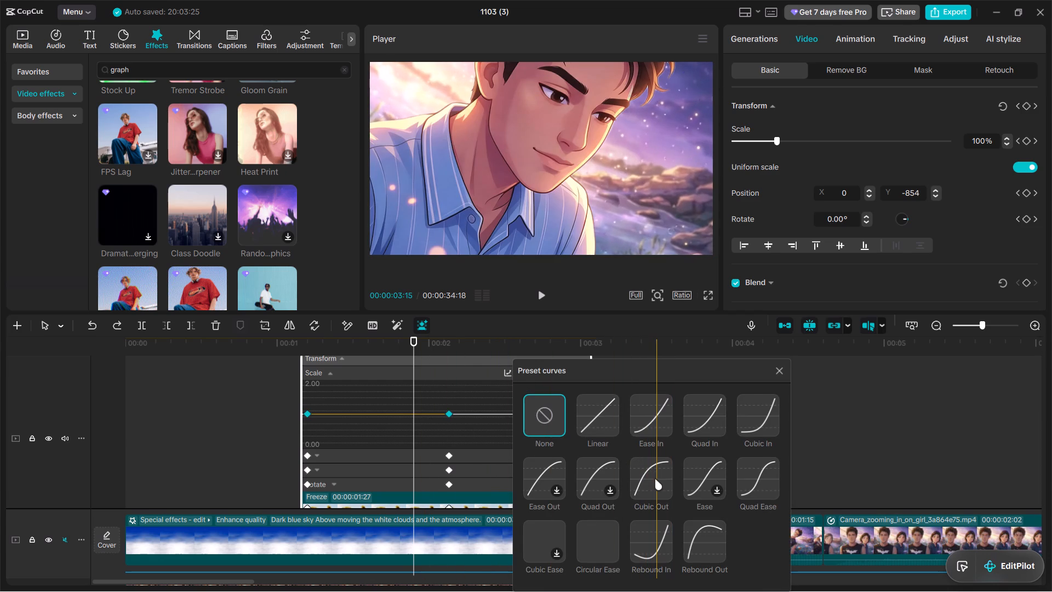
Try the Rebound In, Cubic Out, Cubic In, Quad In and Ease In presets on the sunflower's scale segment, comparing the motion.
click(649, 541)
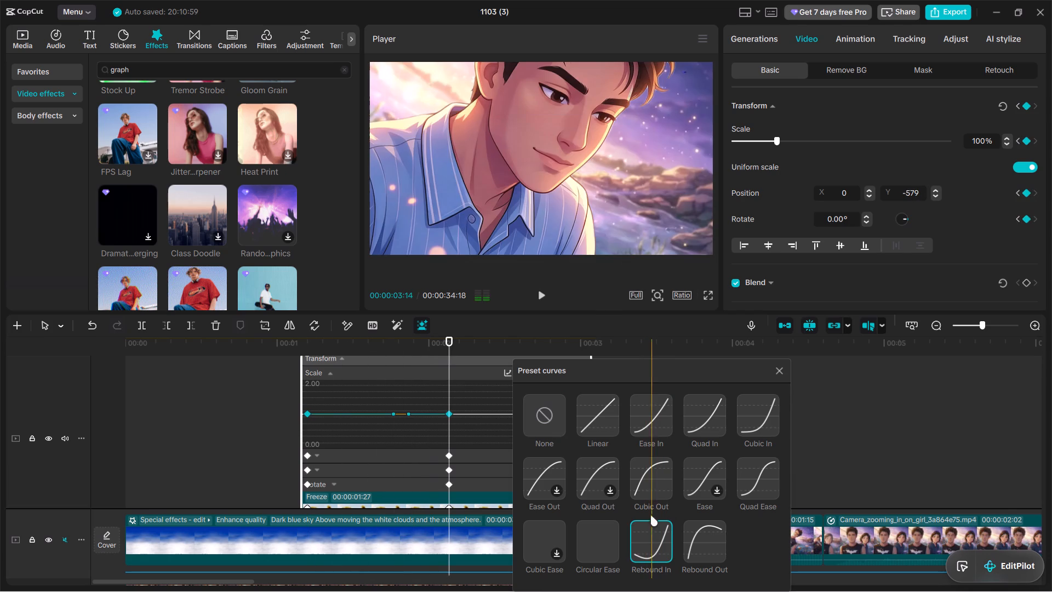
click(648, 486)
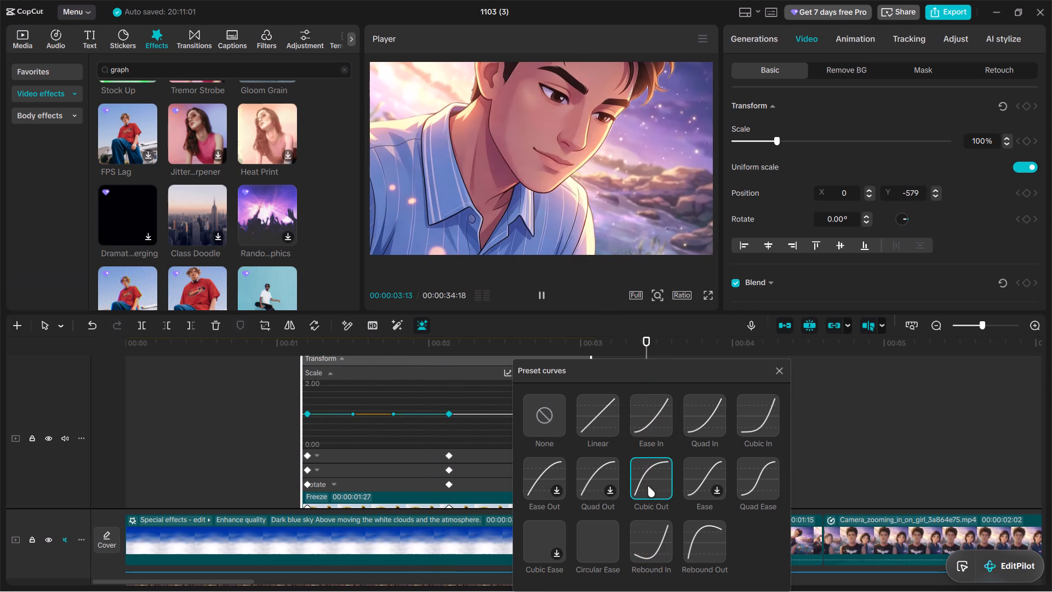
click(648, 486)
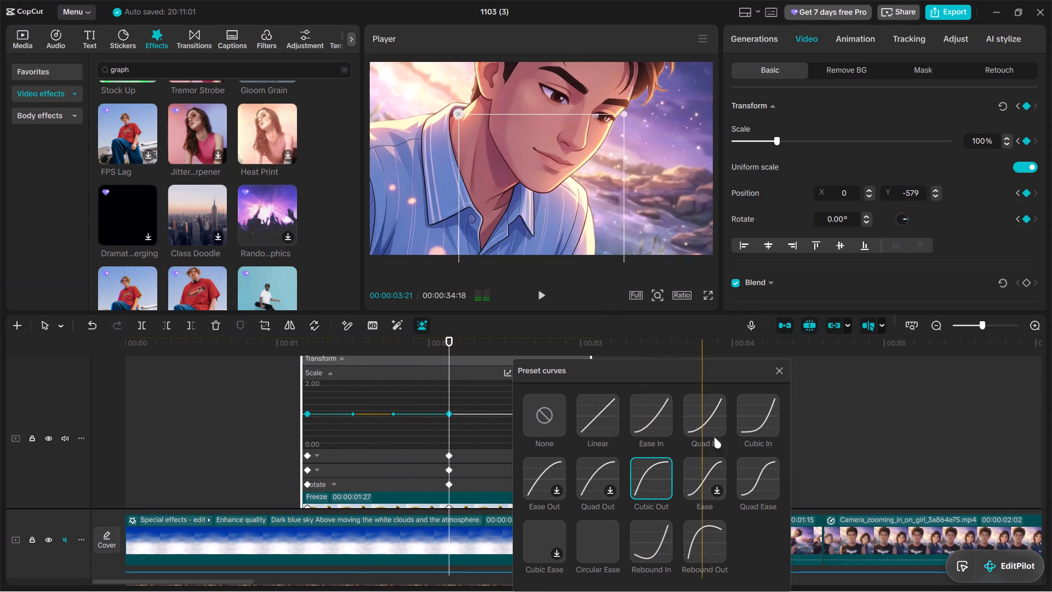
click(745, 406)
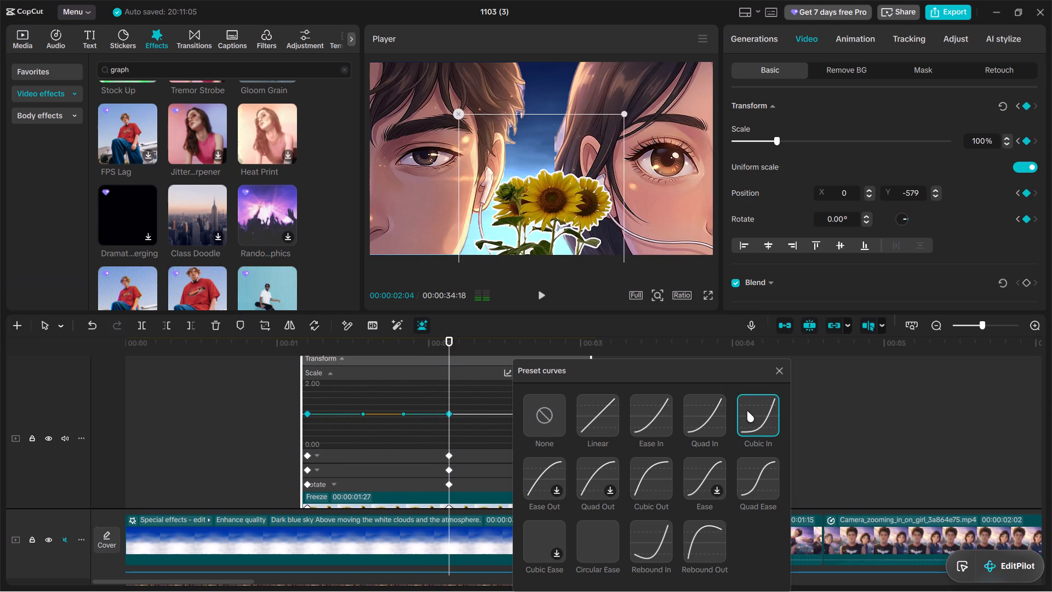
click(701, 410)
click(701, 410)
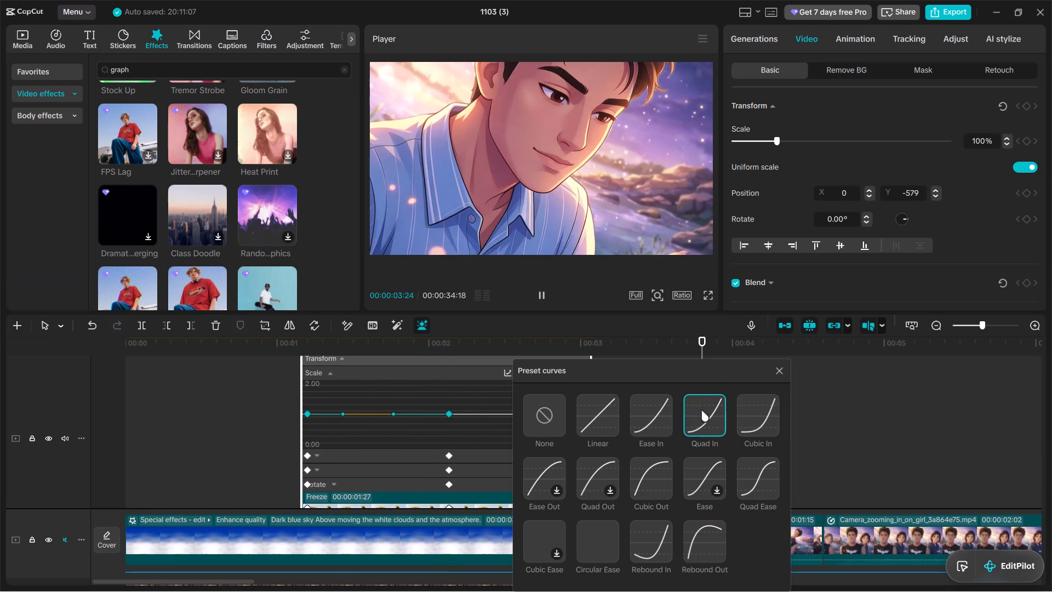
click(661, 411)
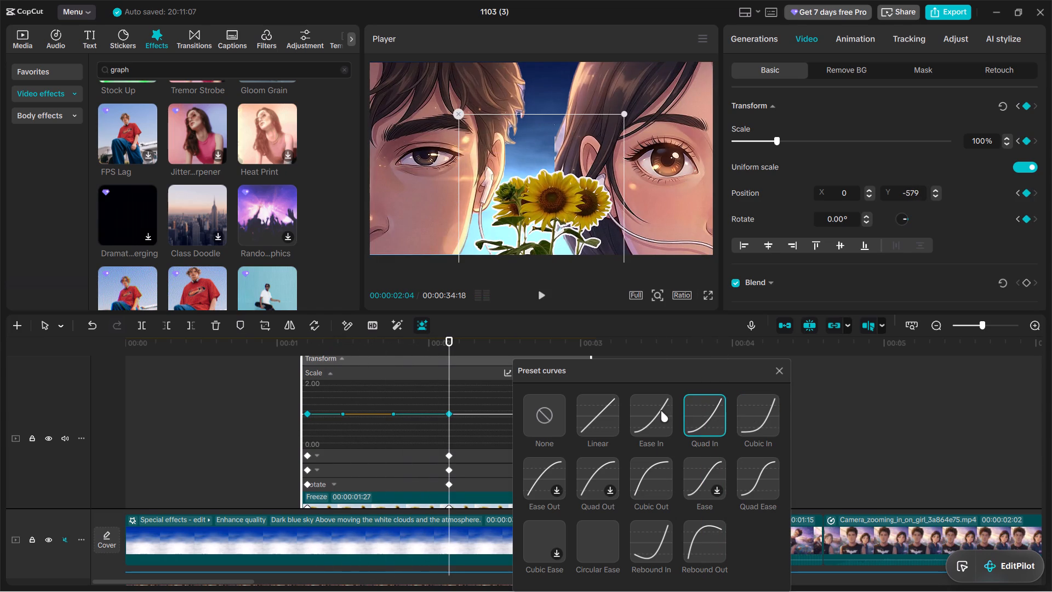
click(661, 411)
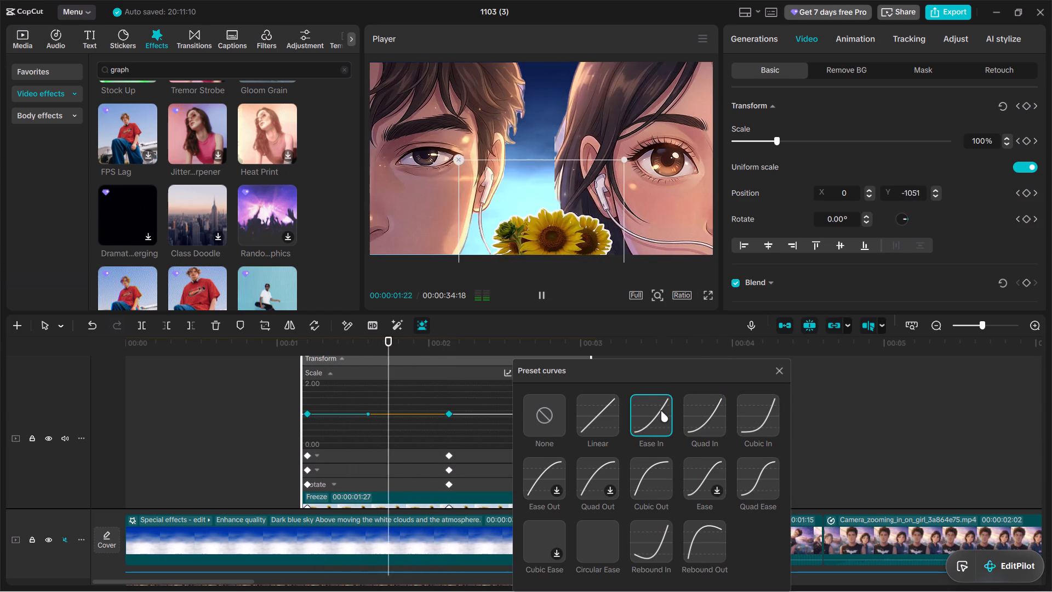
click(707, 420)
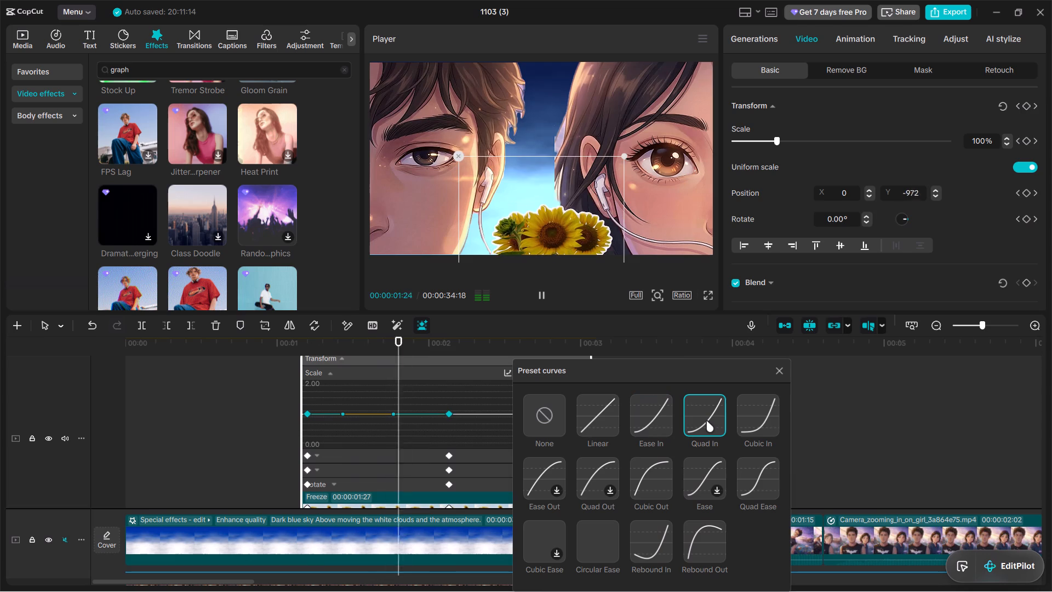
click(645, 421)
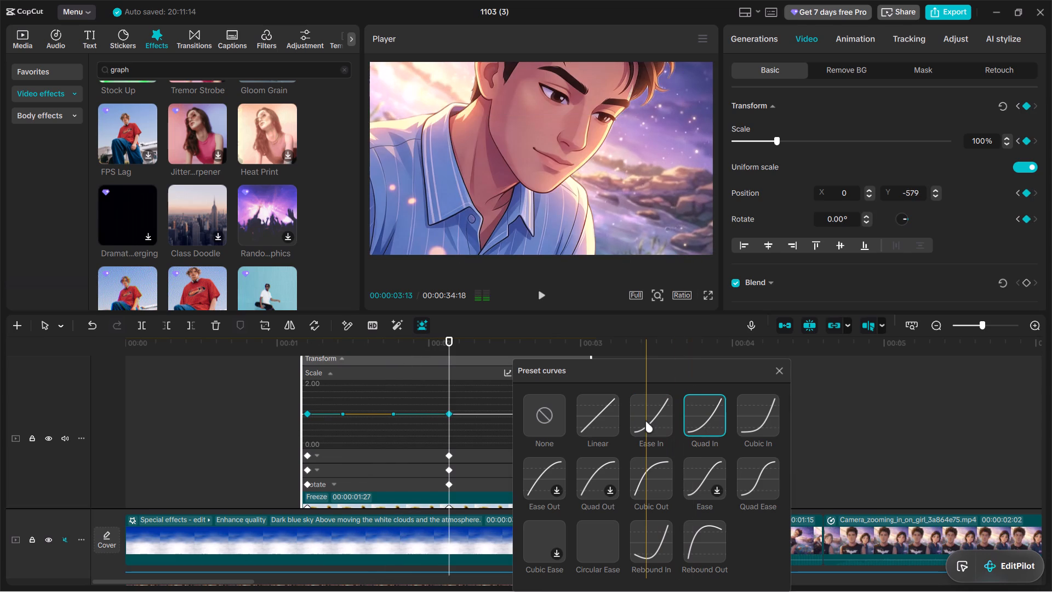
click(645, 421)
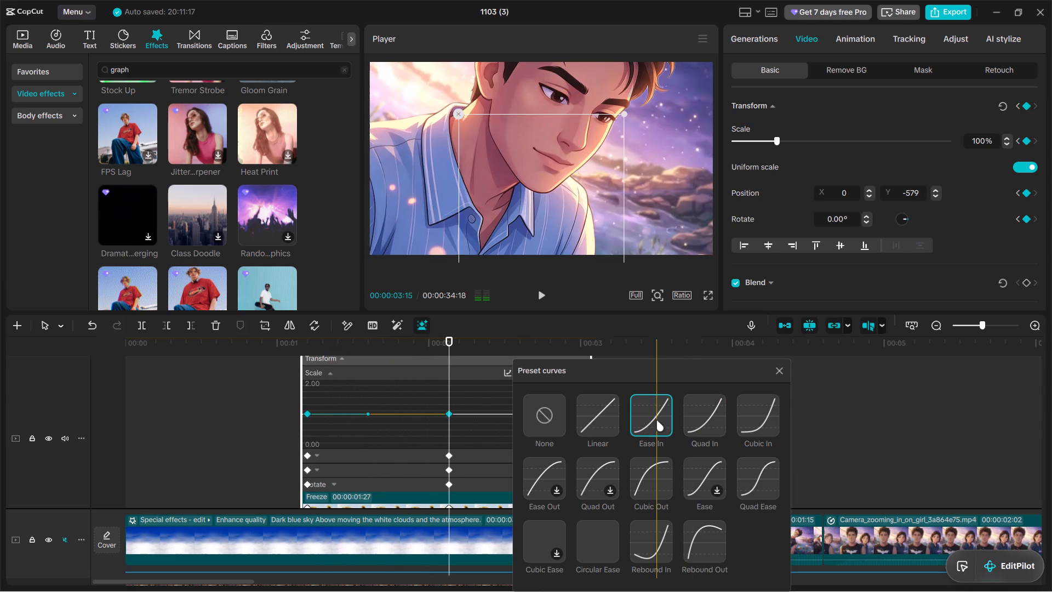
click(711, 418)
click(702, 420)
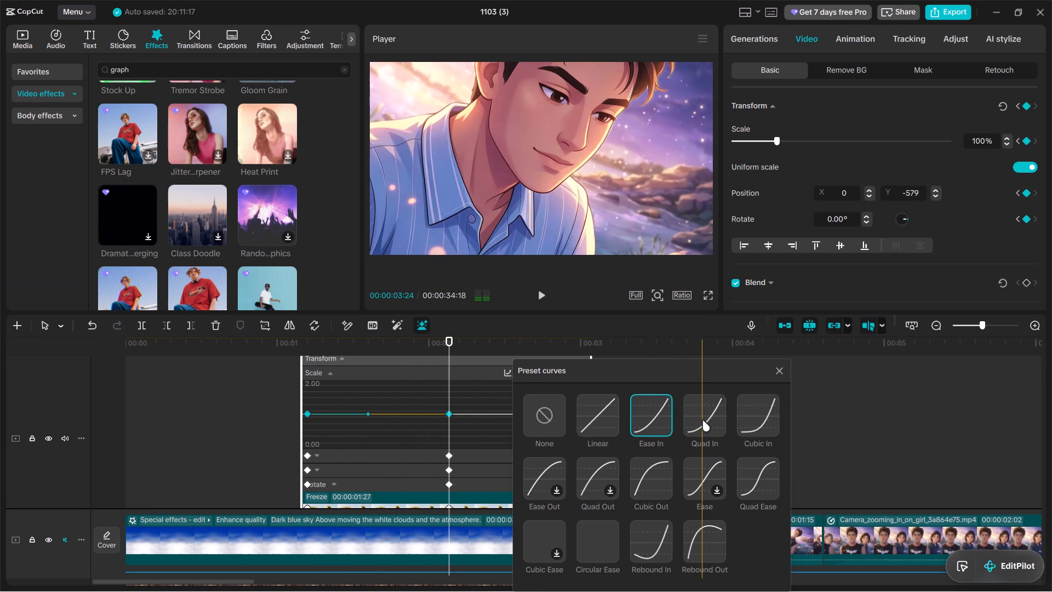
Compare the Linear, Ease In and Quad In presets on the sunflower's scale segment, and apply Quad Ease.
click(602, 418)
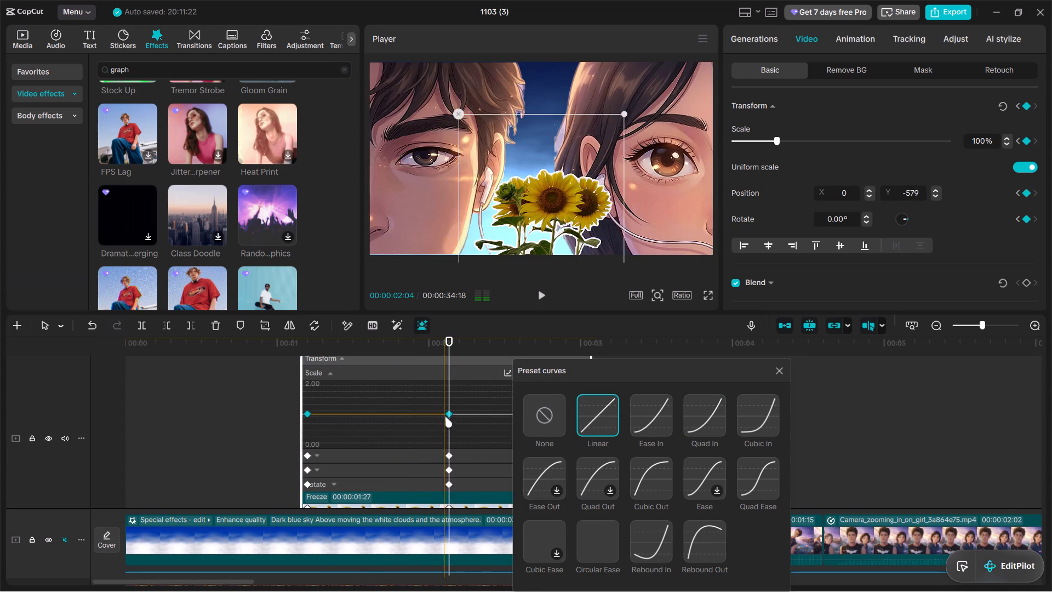
drag(434, 413, 432, 436)
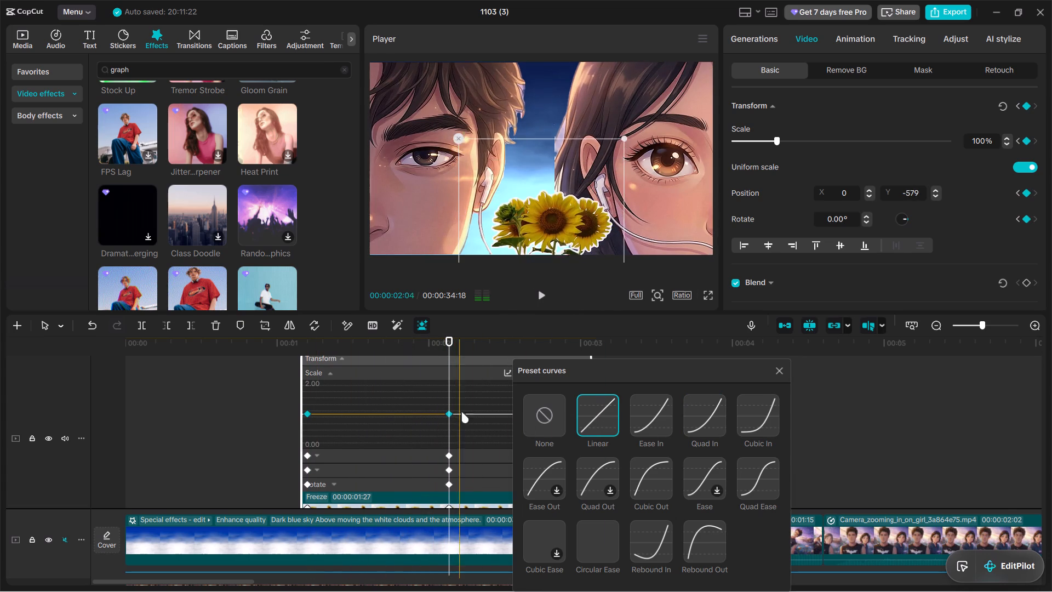
click(643, 420)
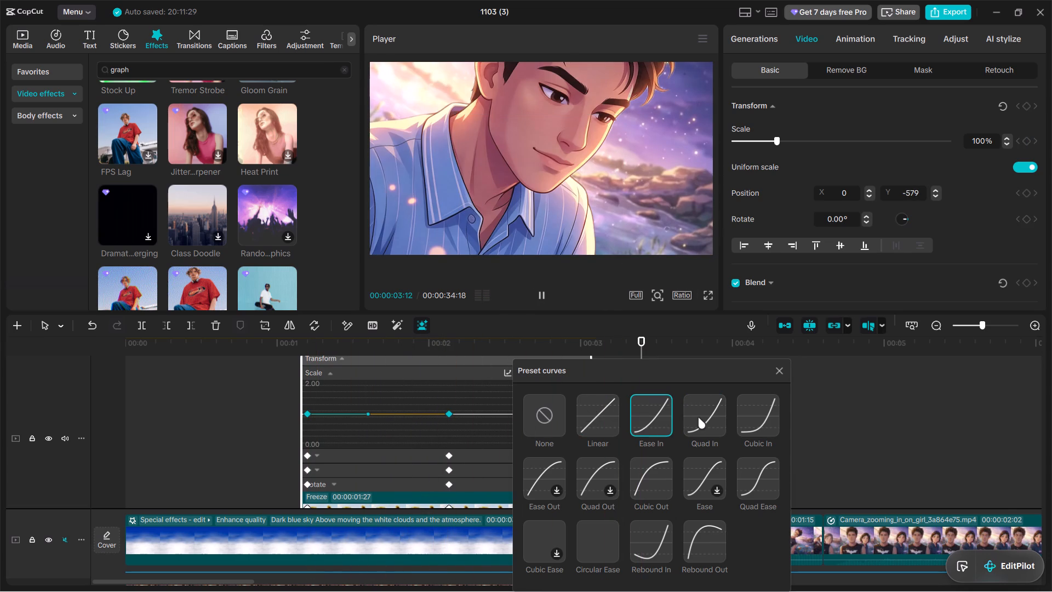
click(699, 417)
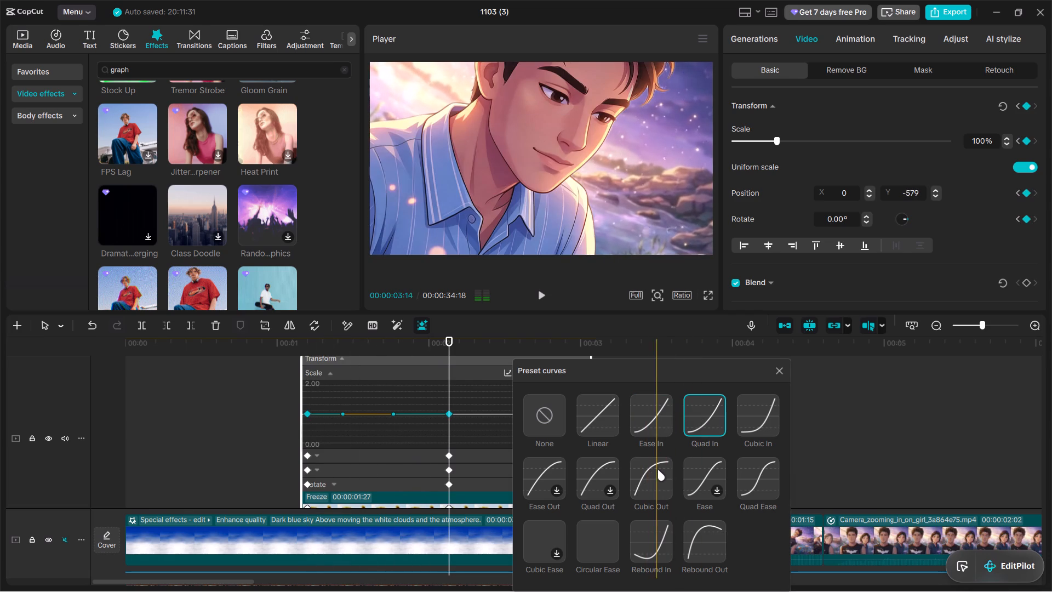
click(763, 480)
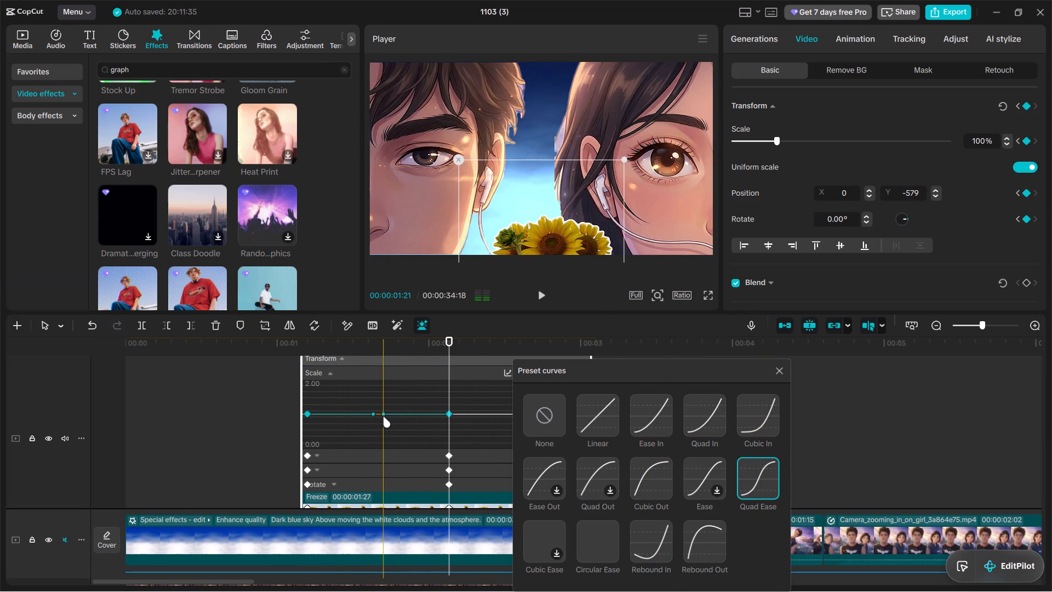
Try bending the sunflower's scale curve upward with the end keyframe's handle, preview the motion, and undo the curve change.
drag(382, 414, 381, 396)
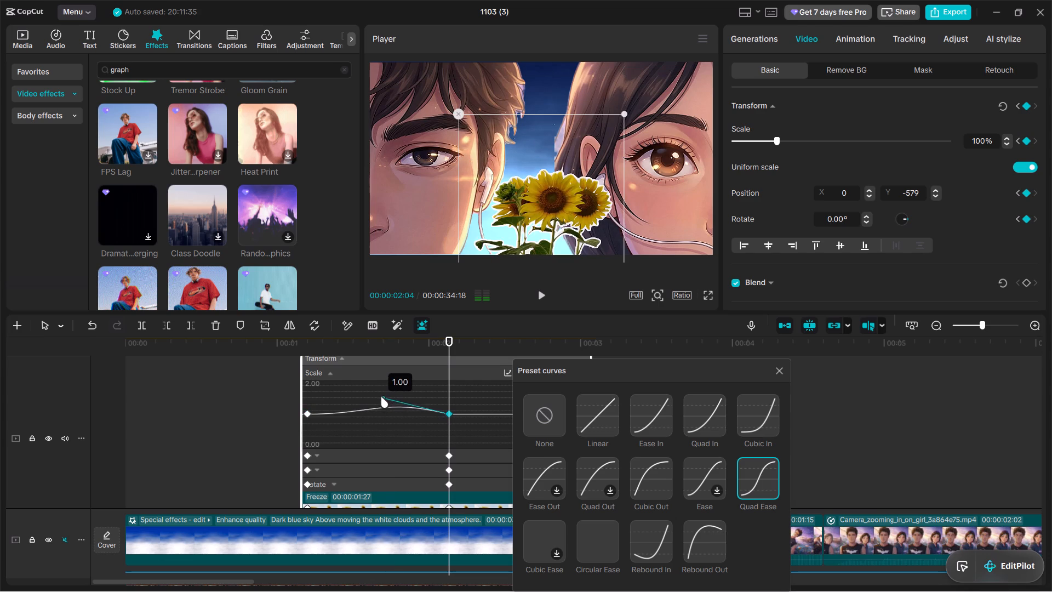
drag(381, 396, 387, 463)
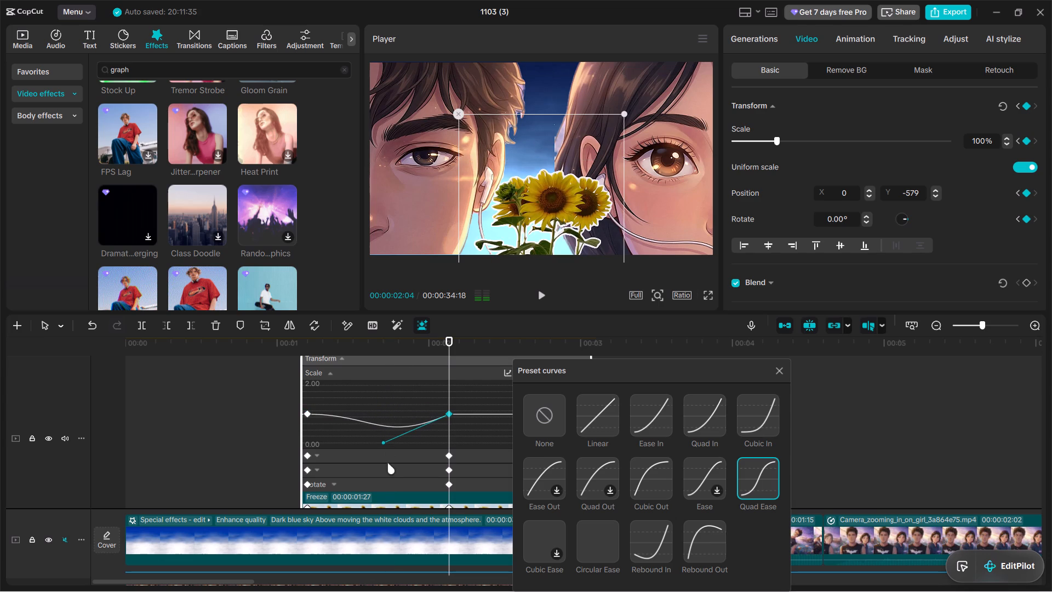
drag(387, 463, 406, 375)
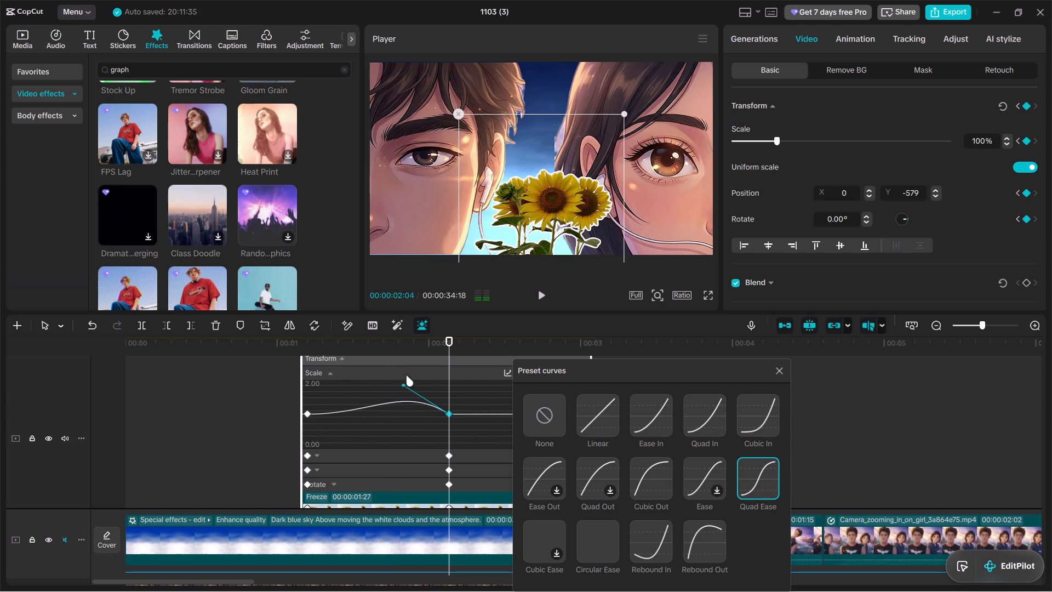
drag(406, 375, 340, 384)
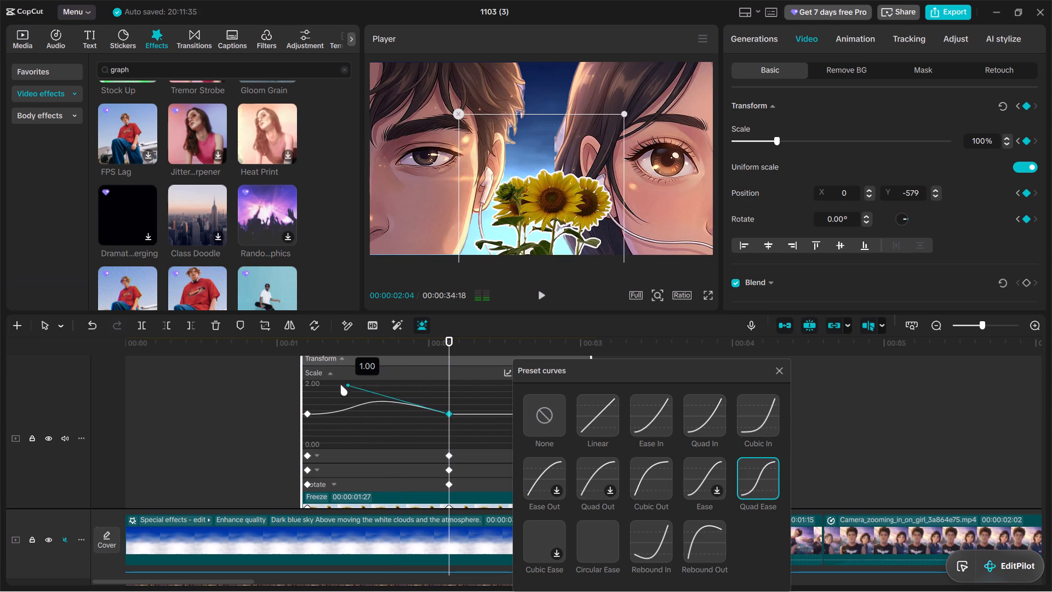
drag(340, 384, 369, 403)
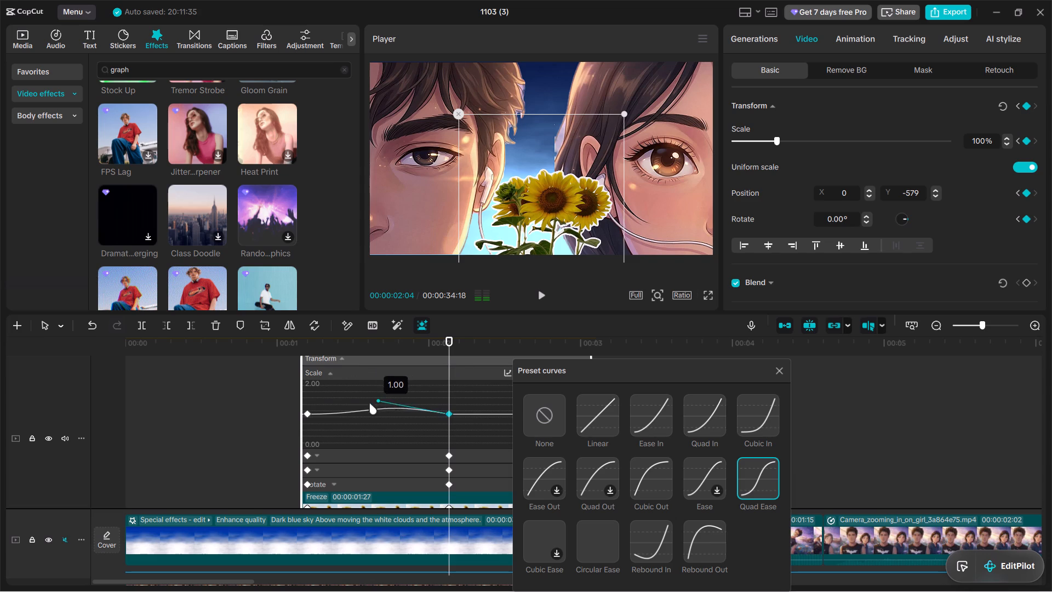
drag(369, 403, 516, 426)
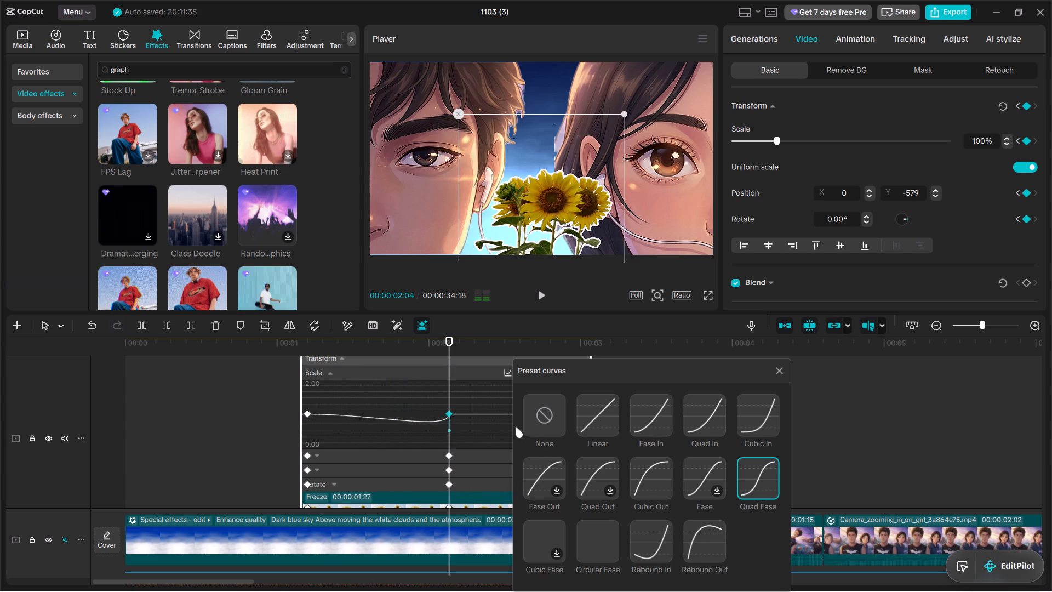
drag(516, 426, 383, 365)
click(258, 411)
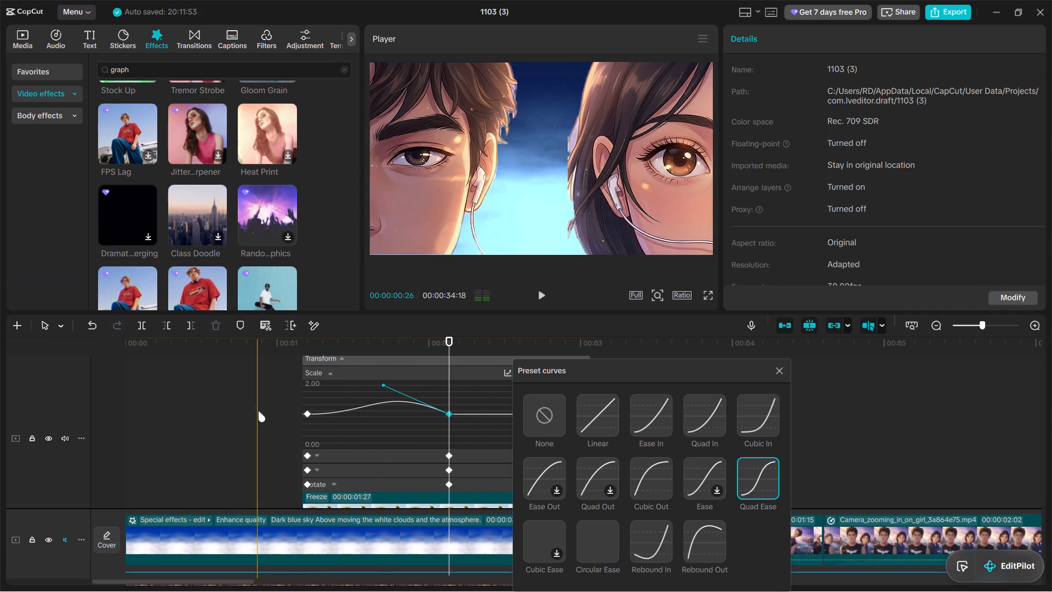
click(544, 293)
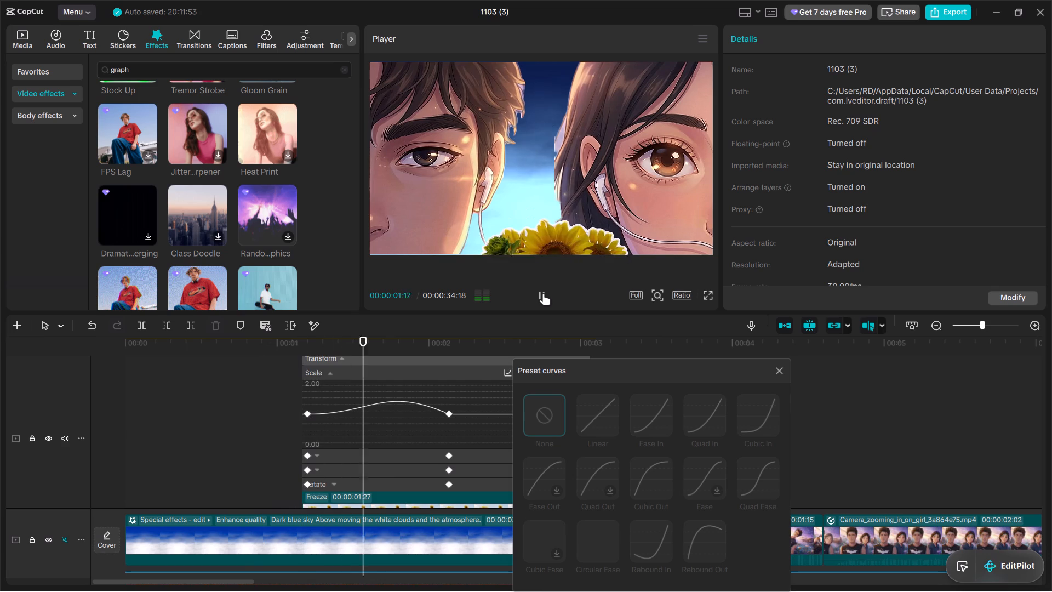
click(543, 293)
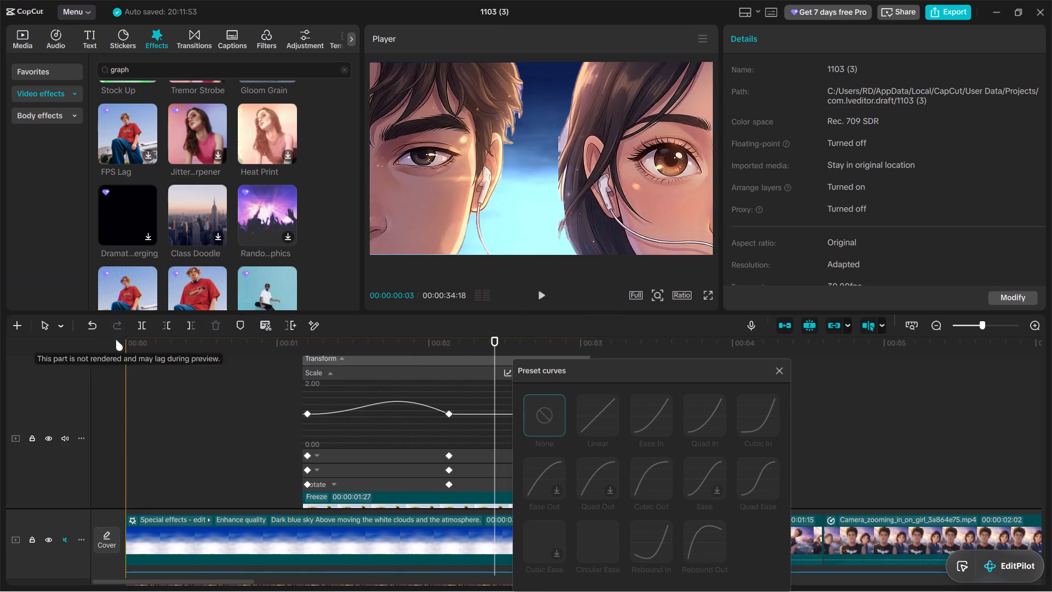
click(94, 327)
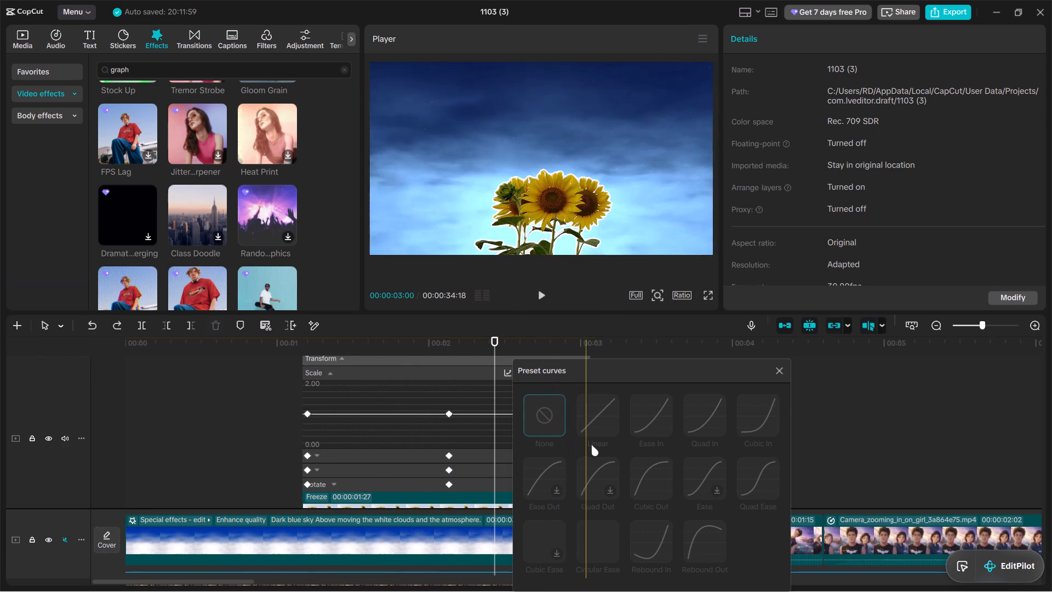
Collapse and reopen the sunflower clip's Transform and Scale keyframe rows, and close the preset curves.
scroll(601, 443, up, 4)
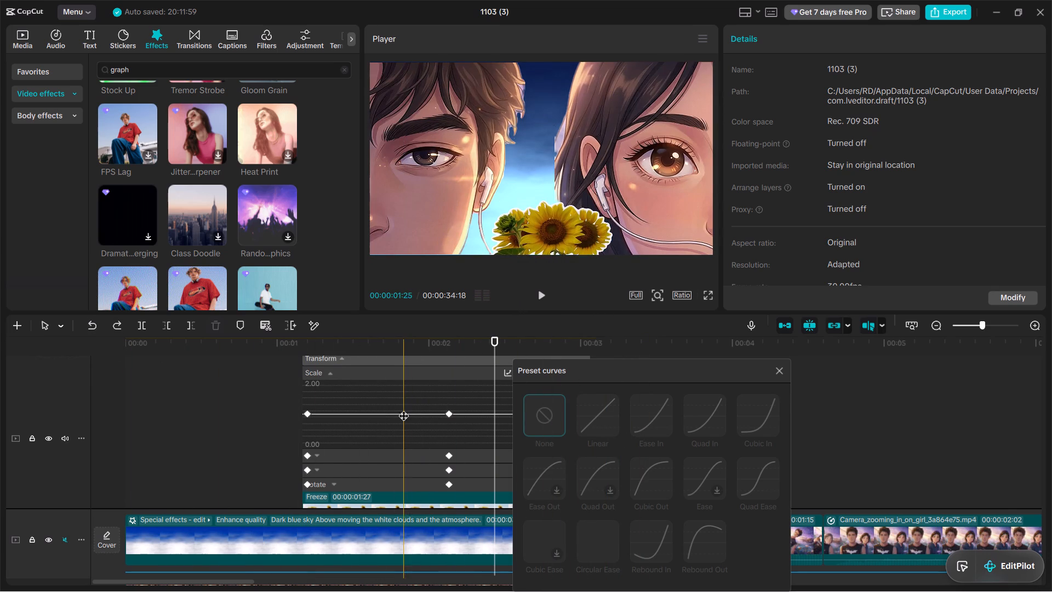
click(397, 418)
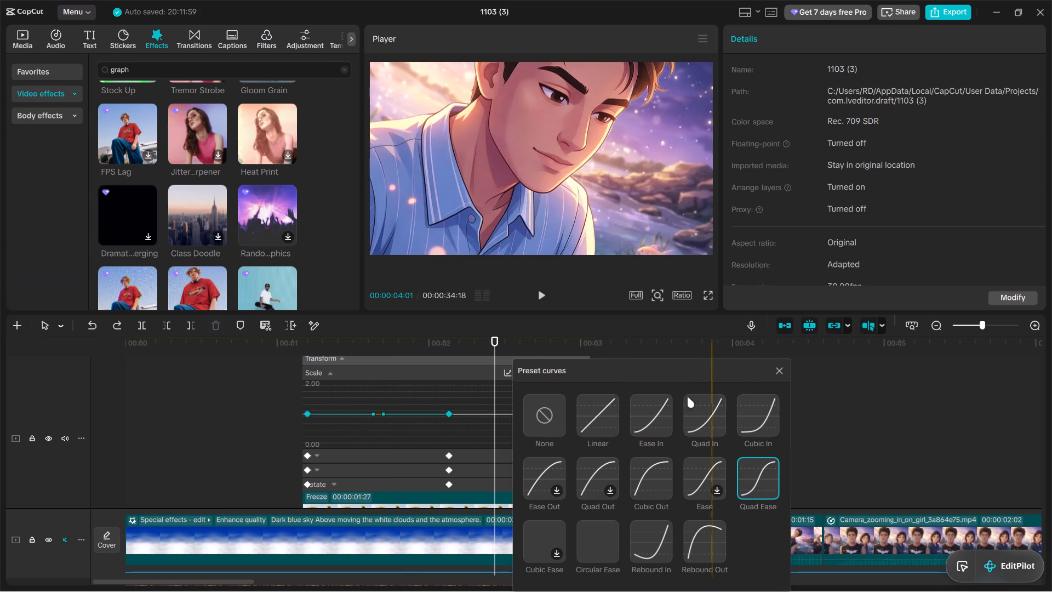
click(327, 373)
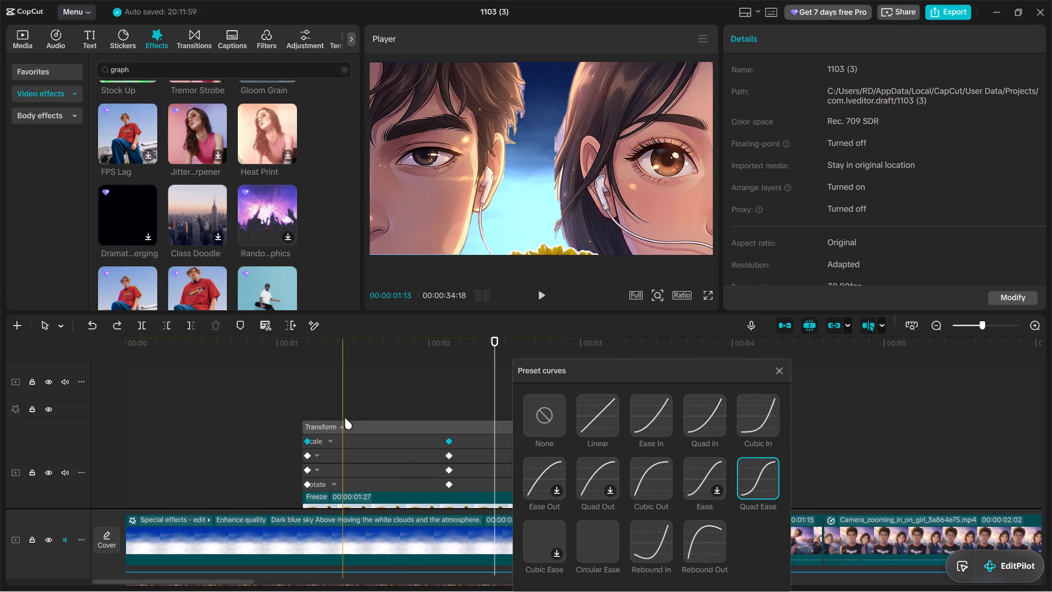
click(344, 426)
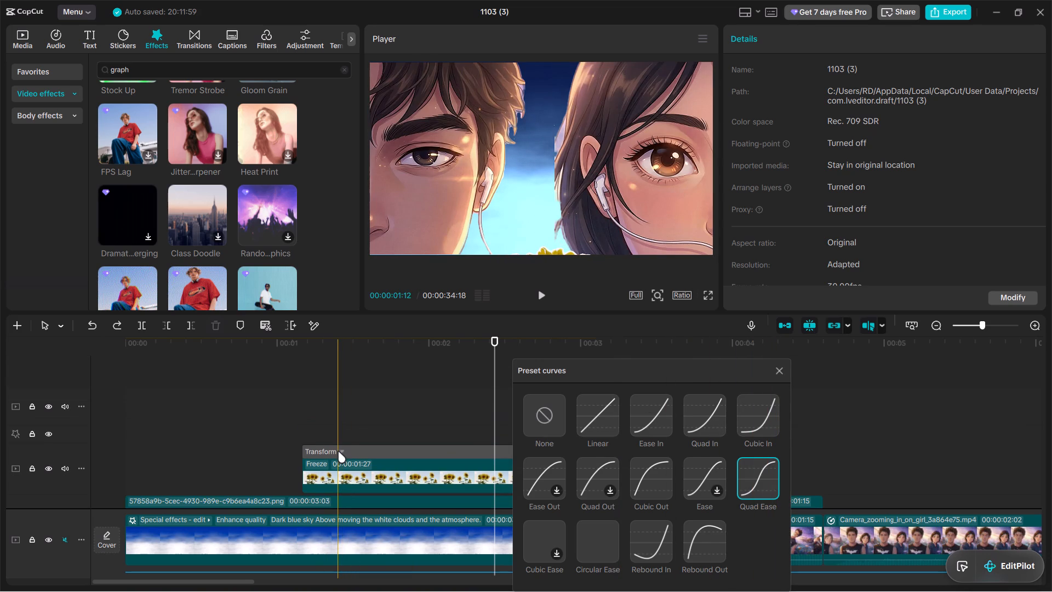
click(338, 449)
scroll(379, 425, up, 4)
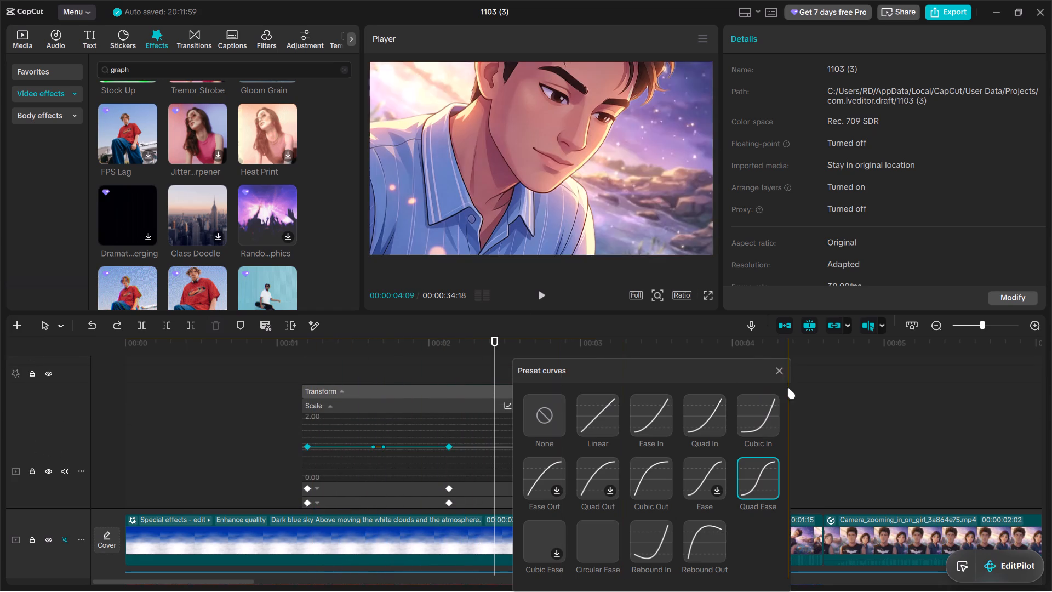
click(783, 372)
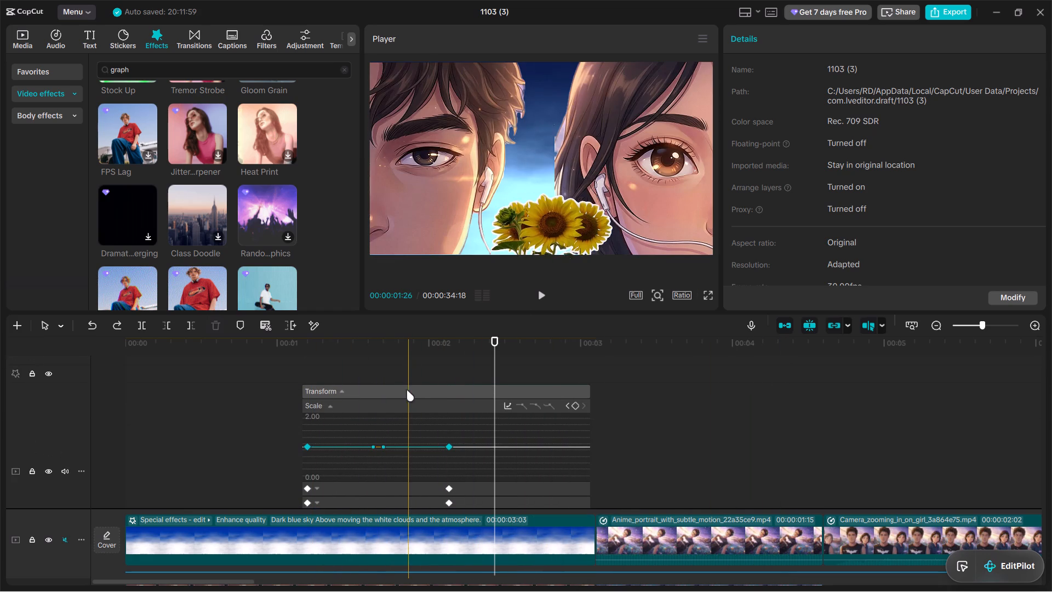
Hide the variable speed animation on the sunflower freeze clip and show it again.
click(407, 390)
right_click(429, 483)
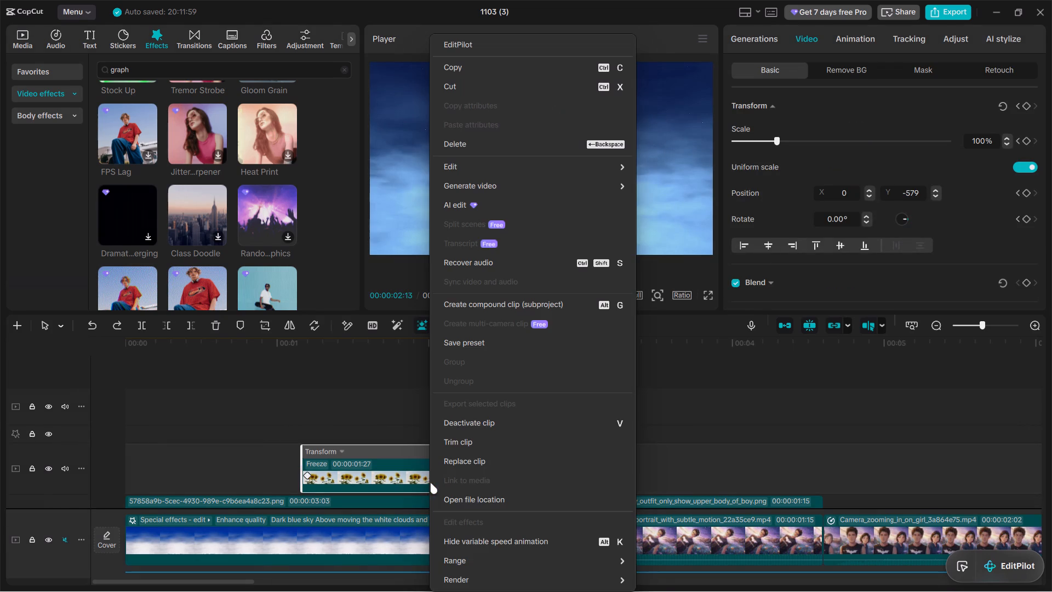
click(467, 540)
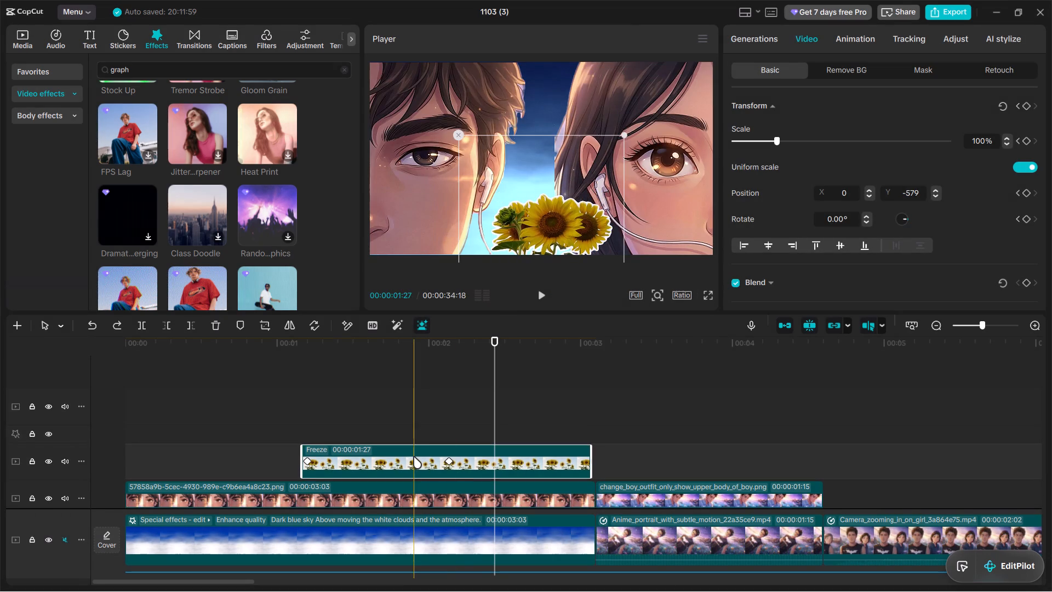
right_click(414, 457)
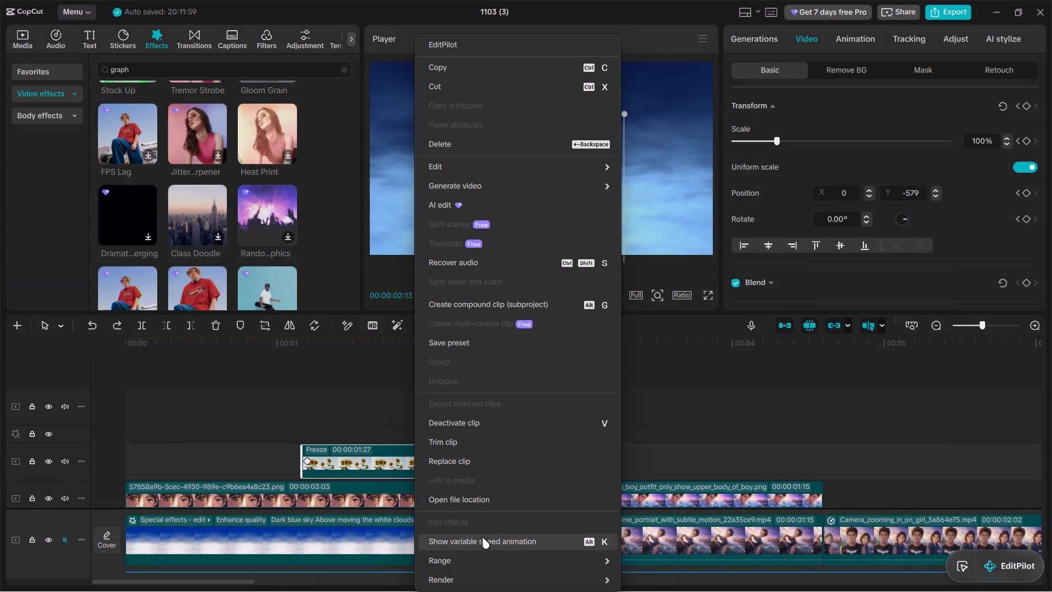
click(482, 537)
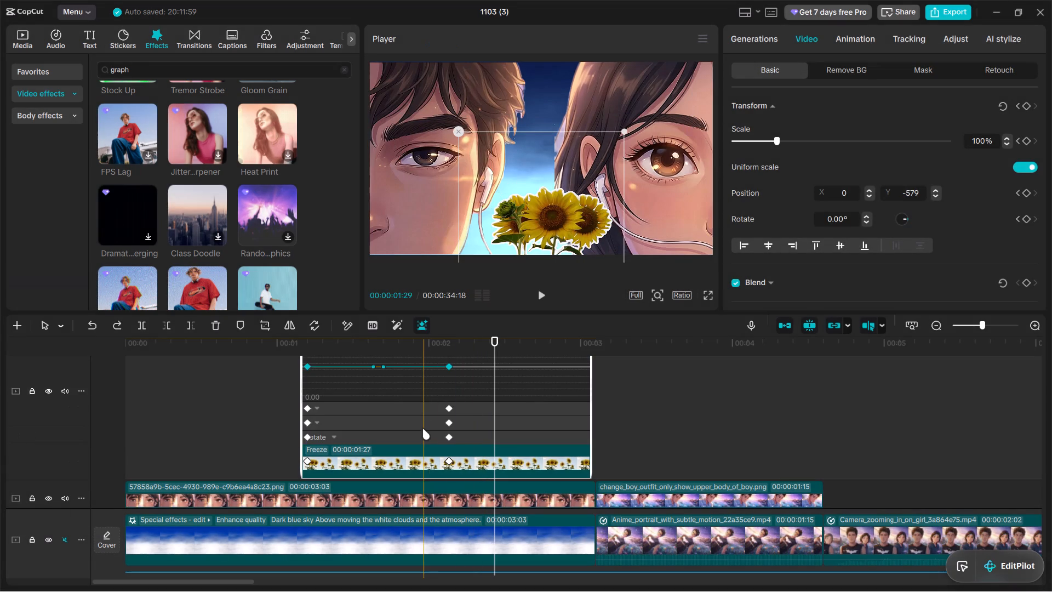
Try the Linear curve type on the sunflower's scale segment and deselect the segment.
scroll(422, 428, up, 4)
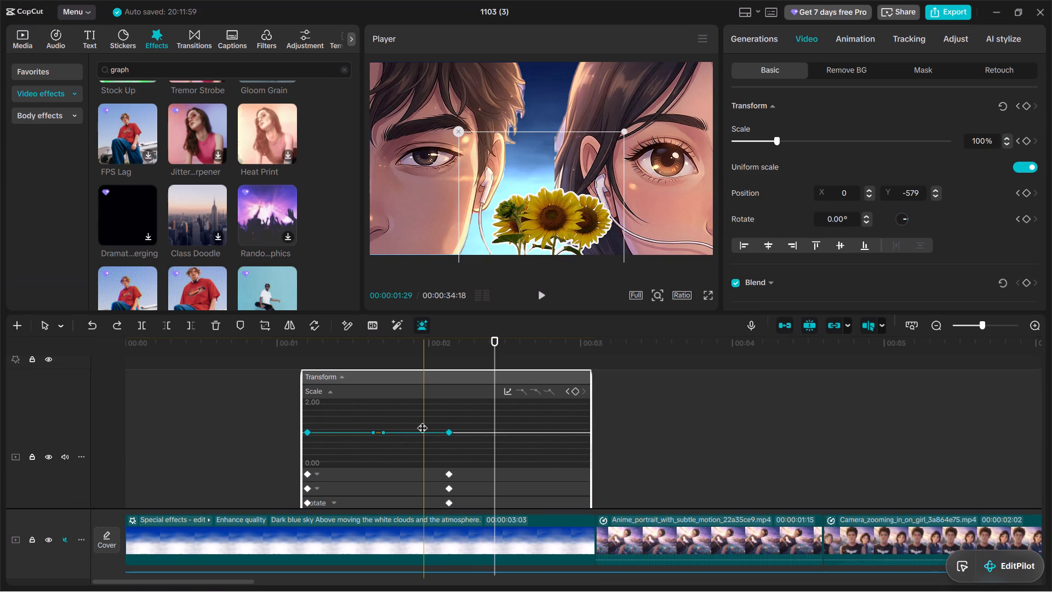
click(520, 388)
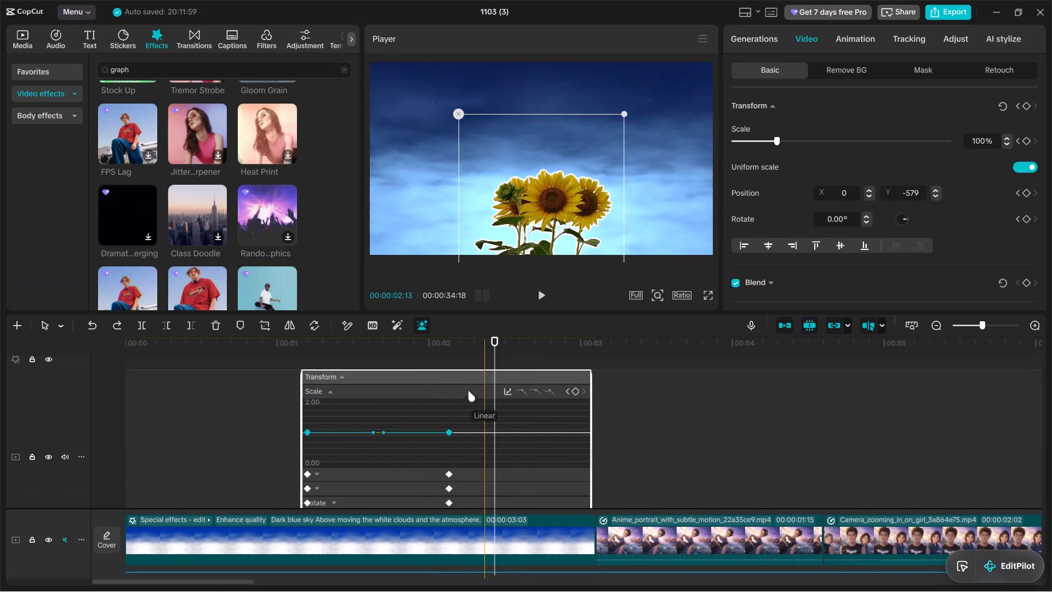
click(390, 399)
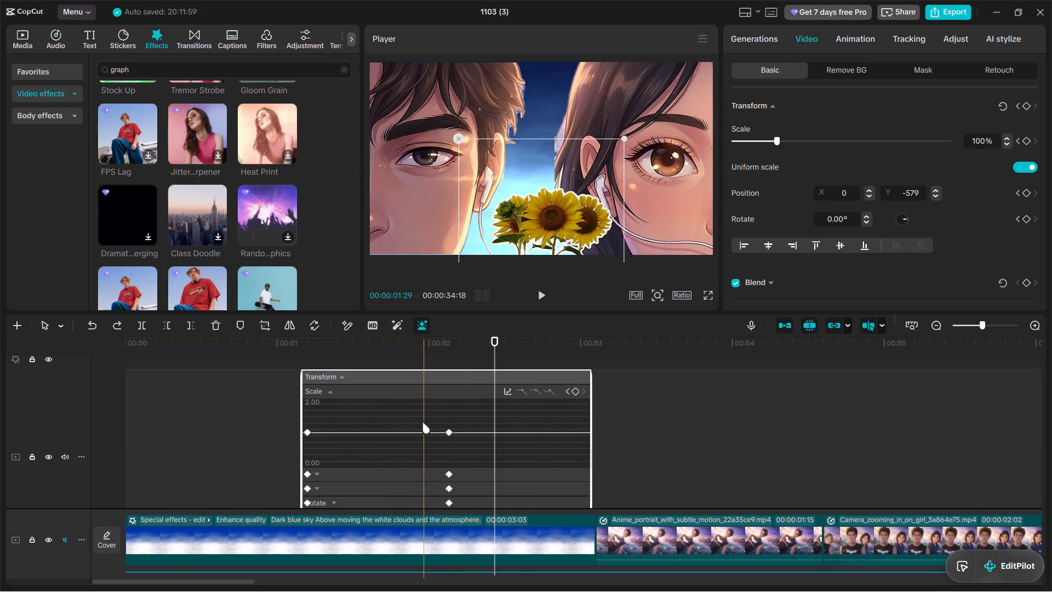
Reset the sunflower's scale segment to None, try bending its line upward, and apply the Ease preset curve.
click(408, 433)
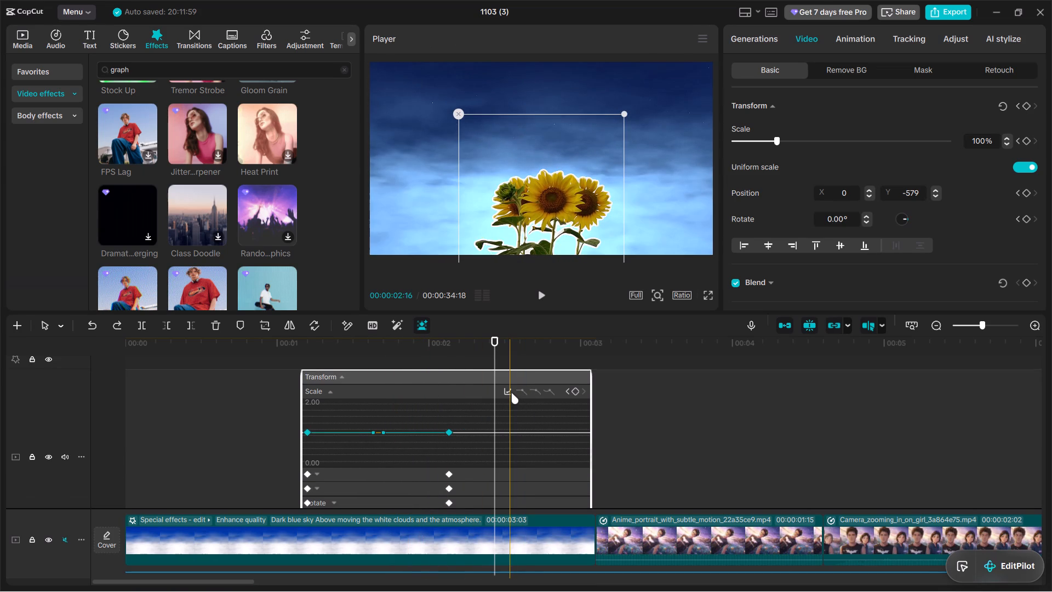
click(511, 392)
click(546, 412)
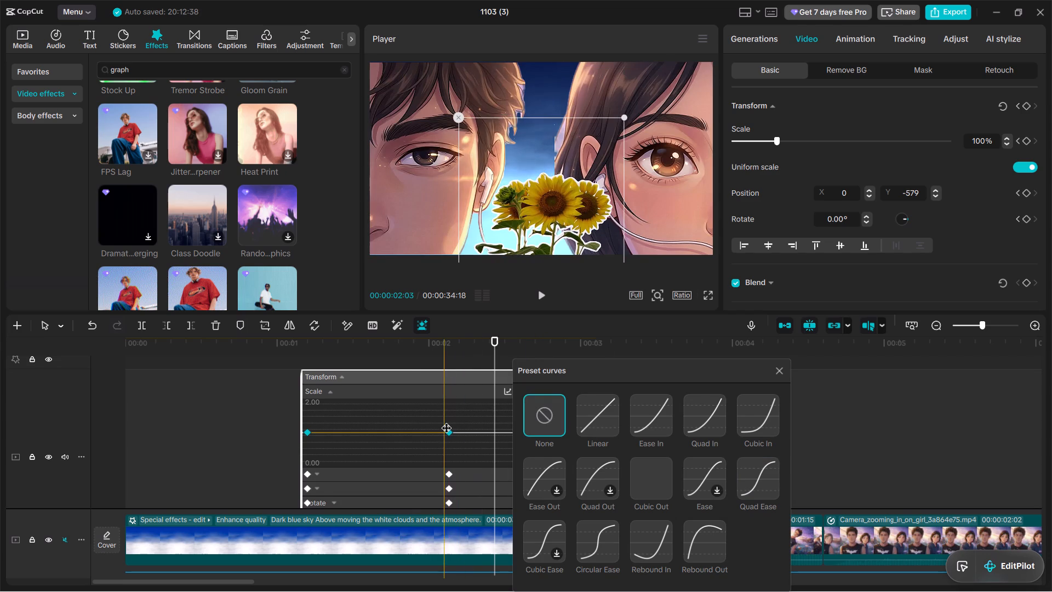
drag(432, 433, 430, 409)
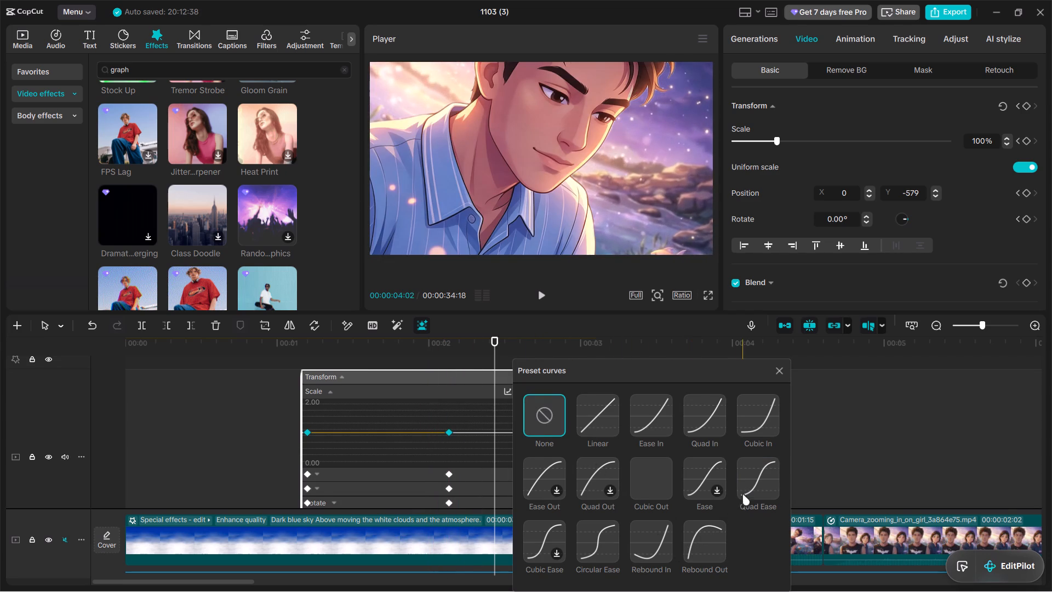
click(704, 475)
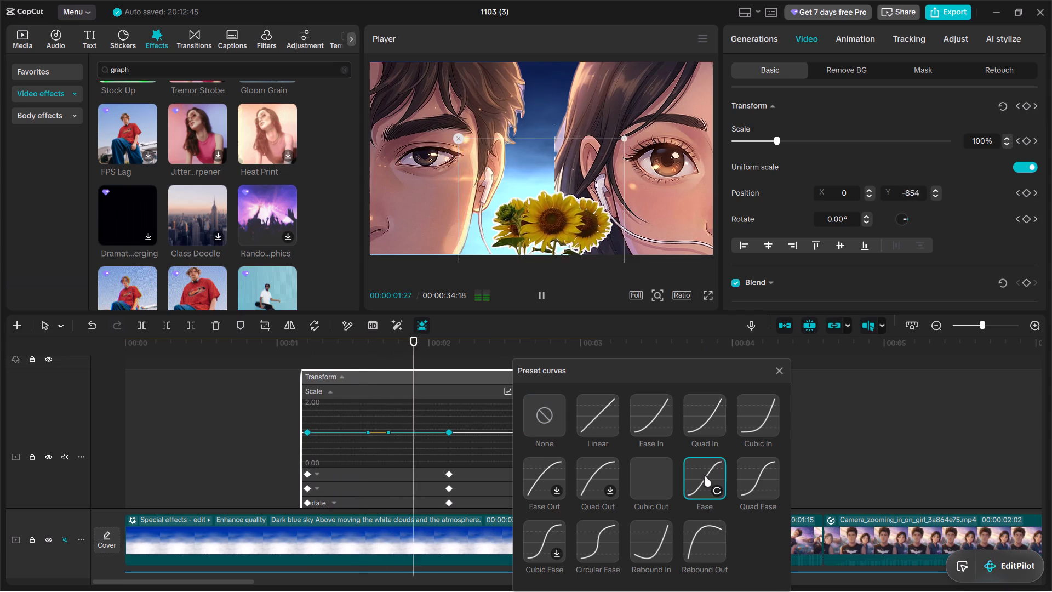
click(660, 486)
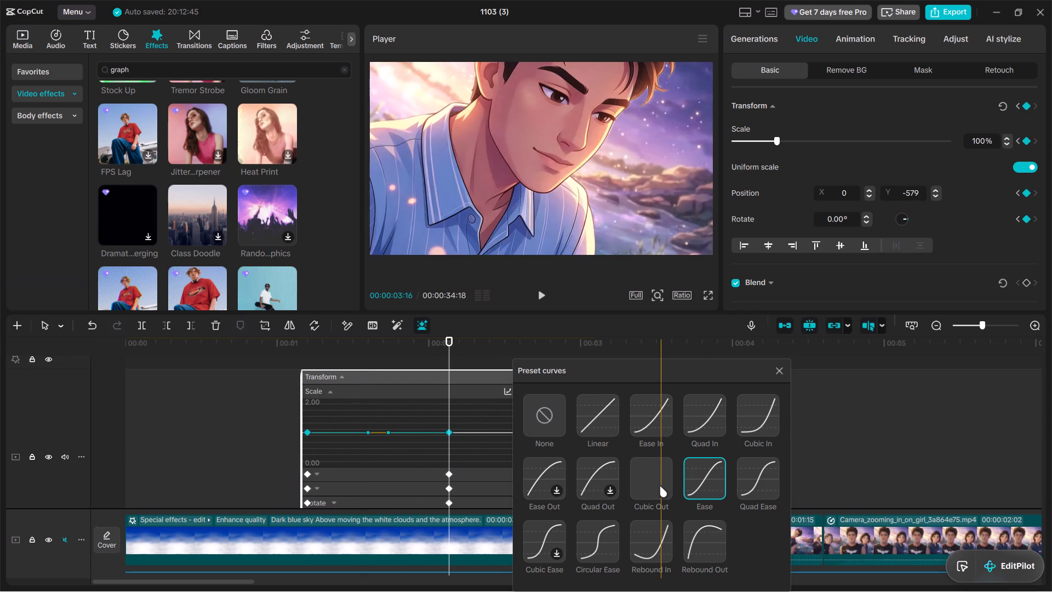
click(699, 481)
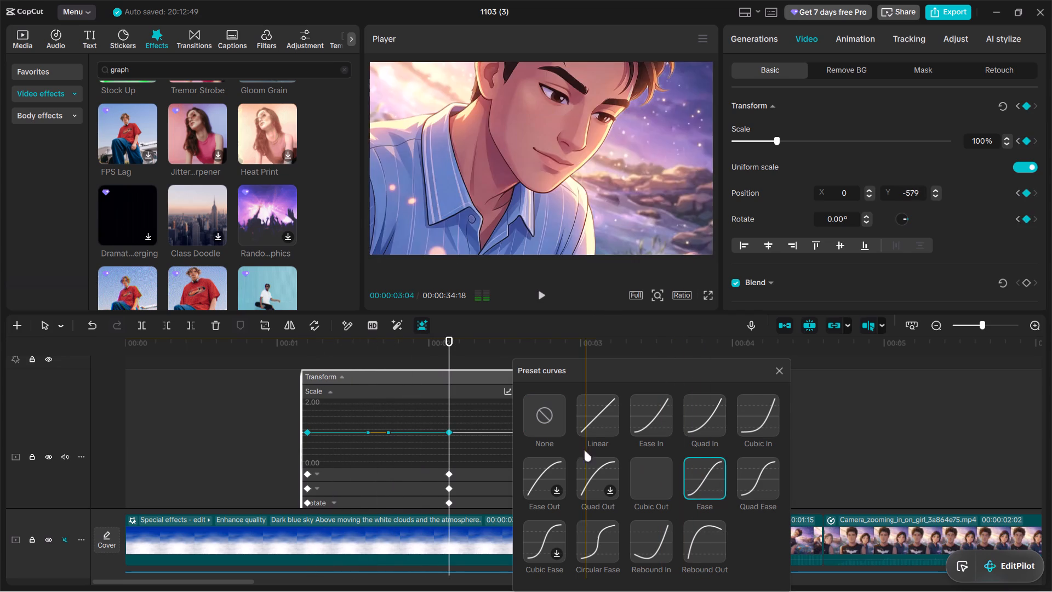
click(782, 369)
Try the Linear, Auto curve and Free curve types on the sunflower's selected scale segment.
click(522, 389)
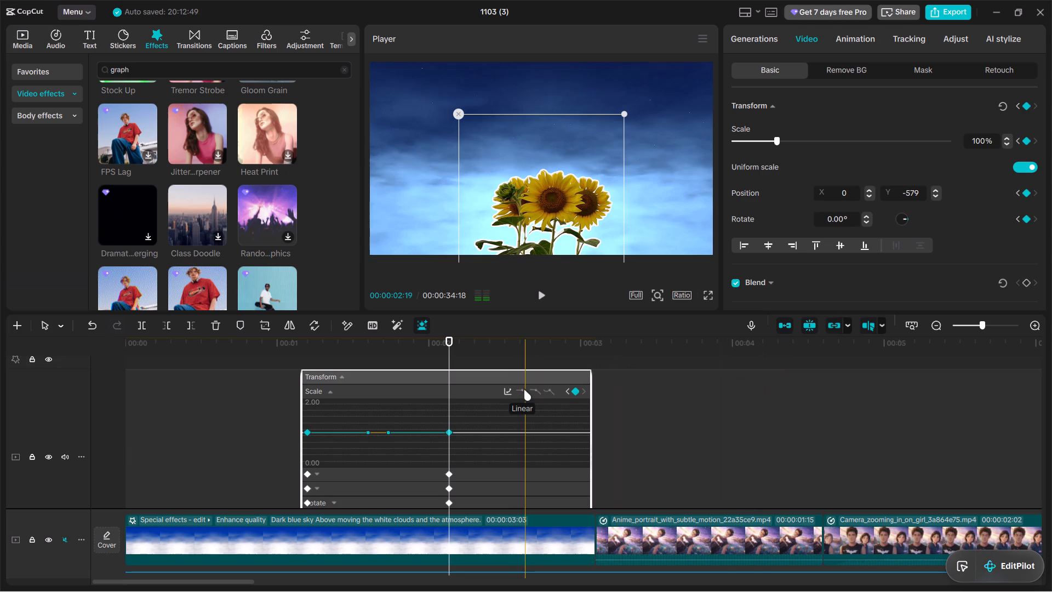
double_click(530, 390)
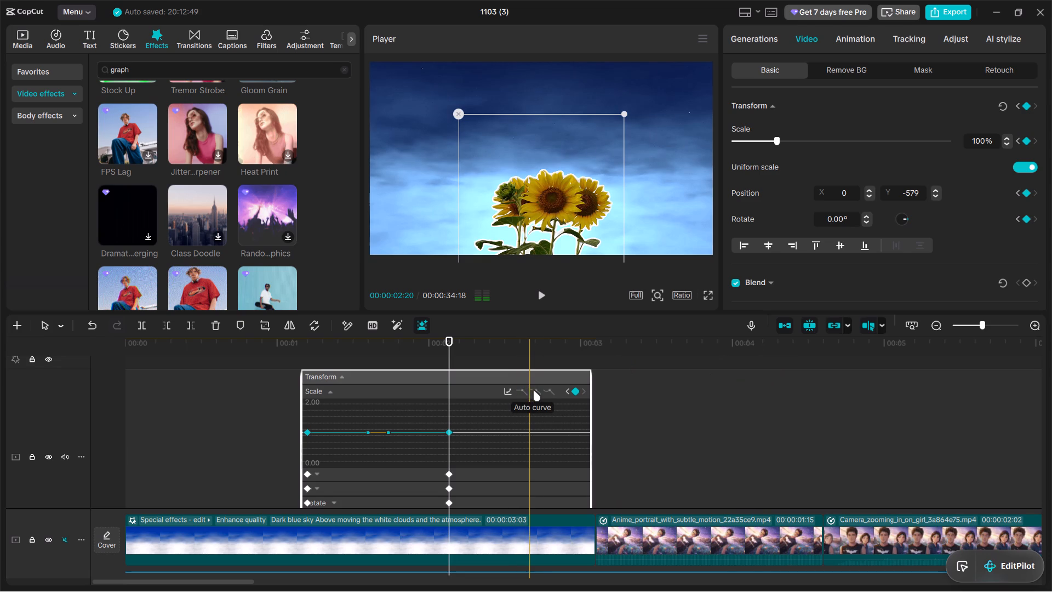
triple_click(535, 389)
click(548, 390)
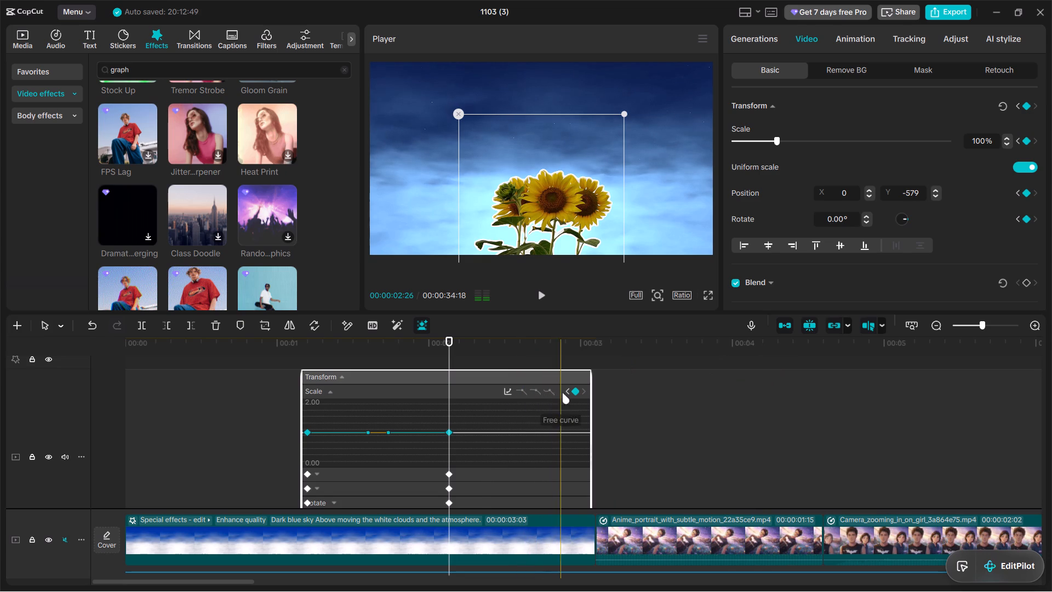
Delete the sunflower's second scale keyframe at 00:00:02:04.
click(575, 392)
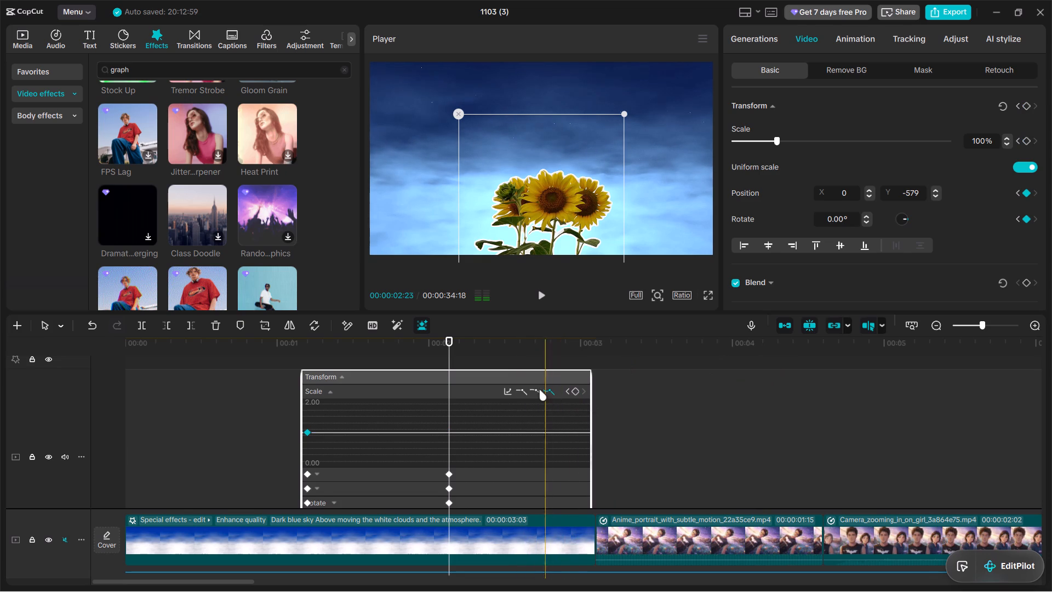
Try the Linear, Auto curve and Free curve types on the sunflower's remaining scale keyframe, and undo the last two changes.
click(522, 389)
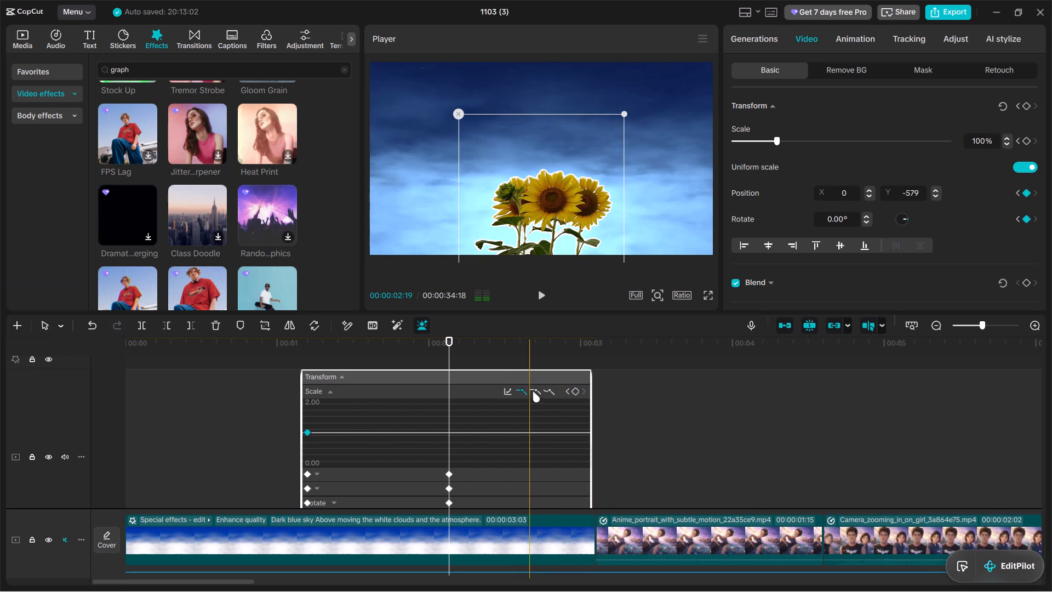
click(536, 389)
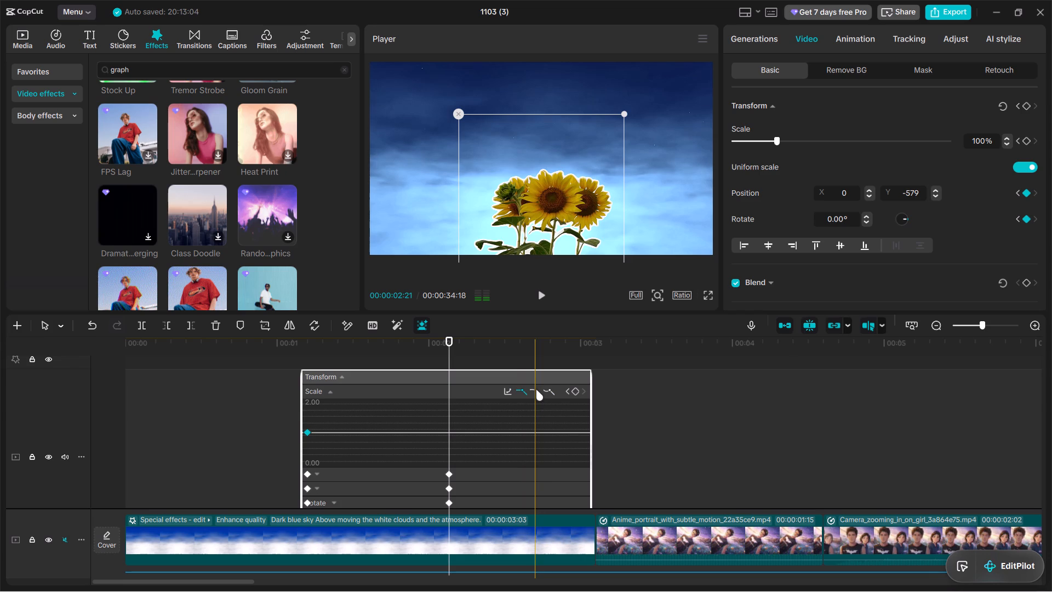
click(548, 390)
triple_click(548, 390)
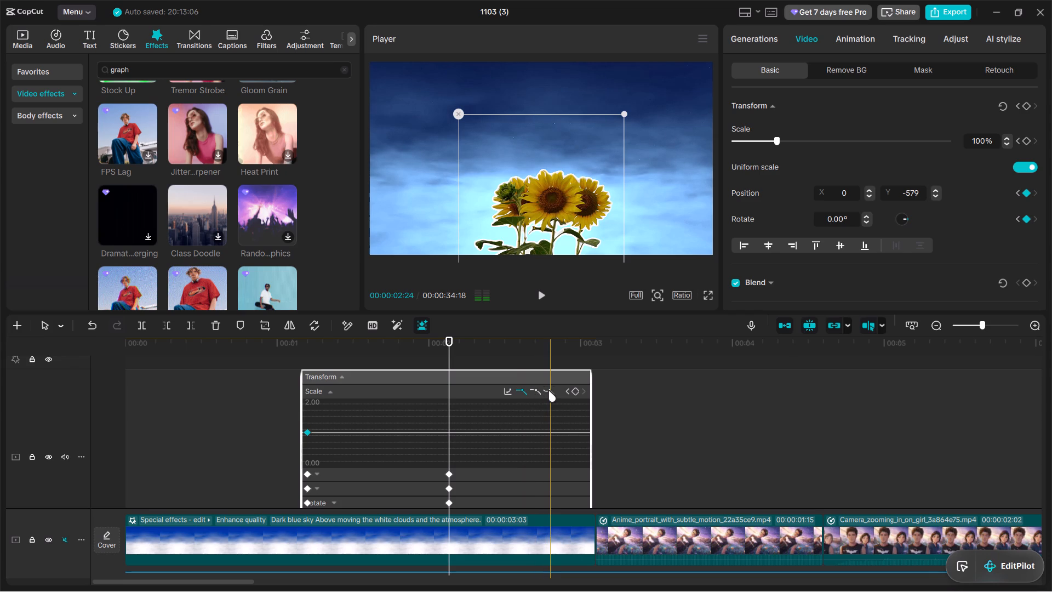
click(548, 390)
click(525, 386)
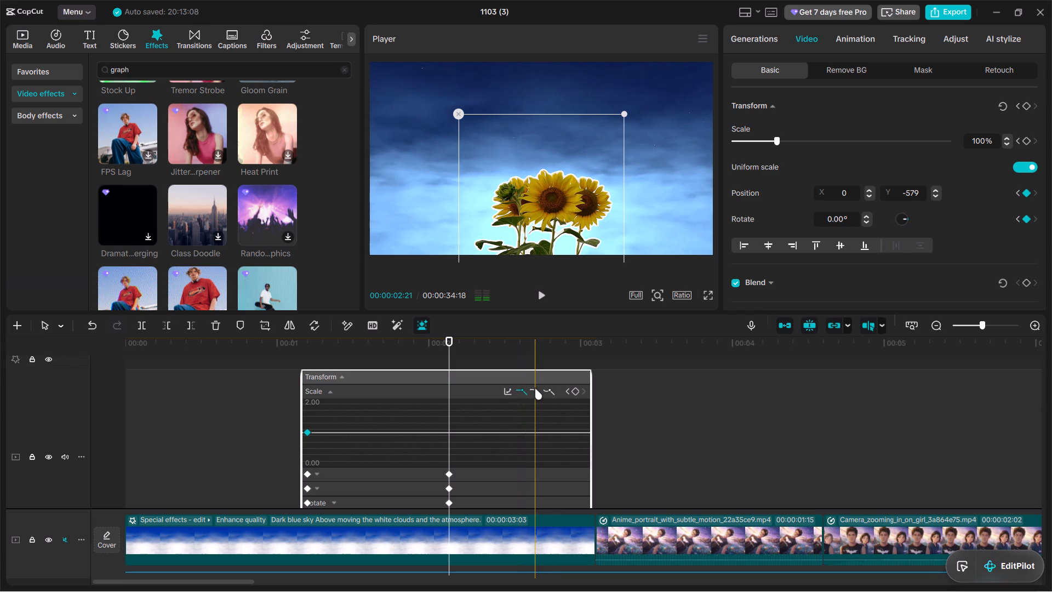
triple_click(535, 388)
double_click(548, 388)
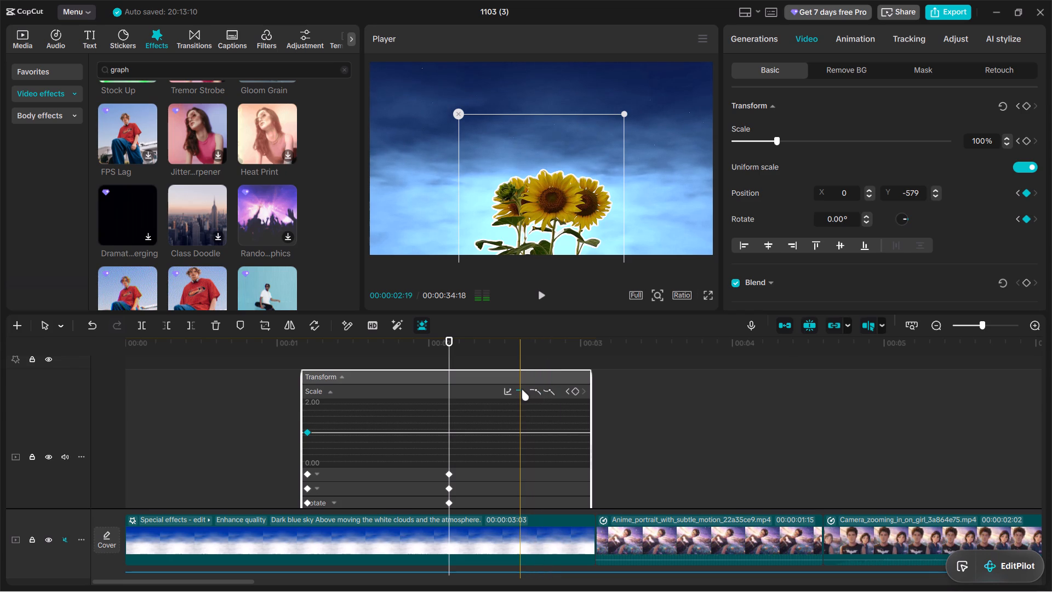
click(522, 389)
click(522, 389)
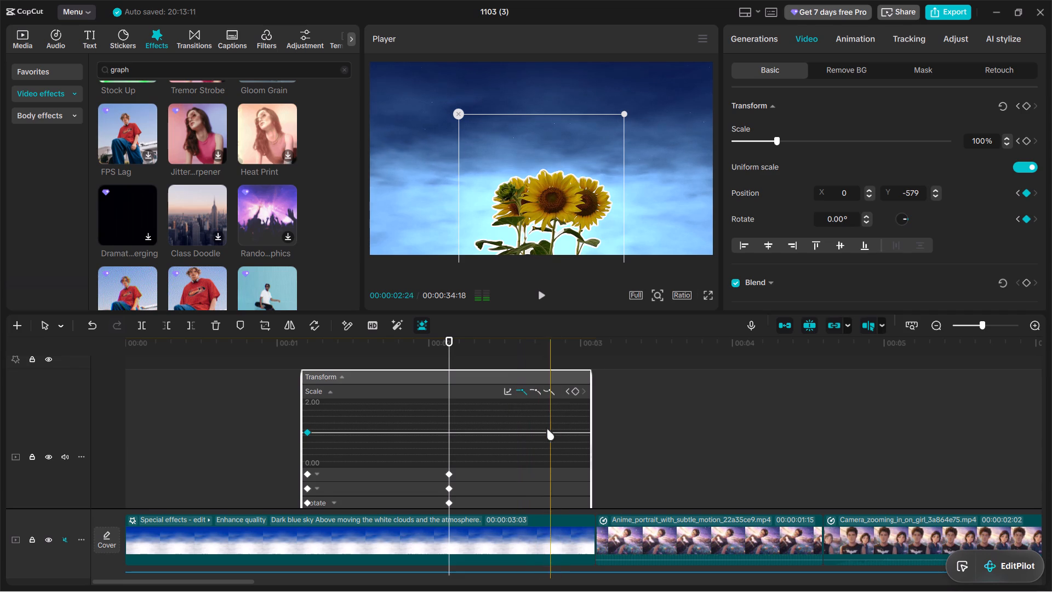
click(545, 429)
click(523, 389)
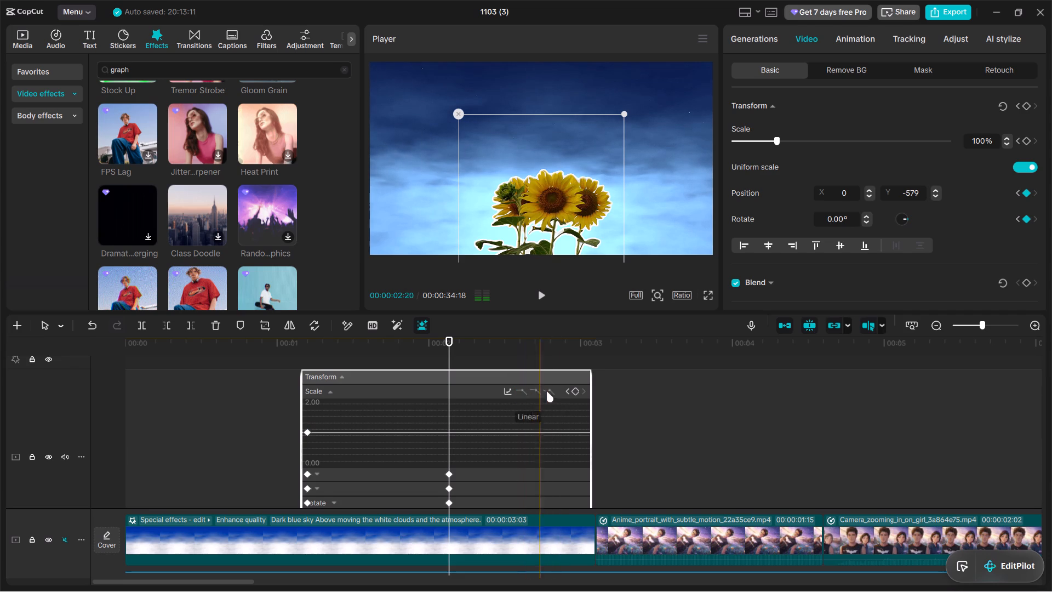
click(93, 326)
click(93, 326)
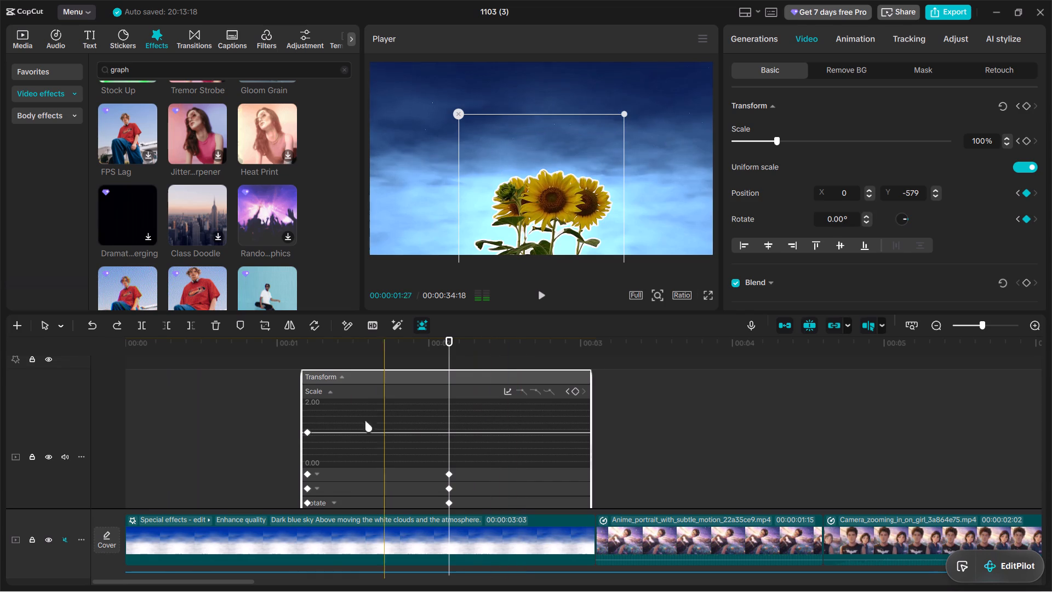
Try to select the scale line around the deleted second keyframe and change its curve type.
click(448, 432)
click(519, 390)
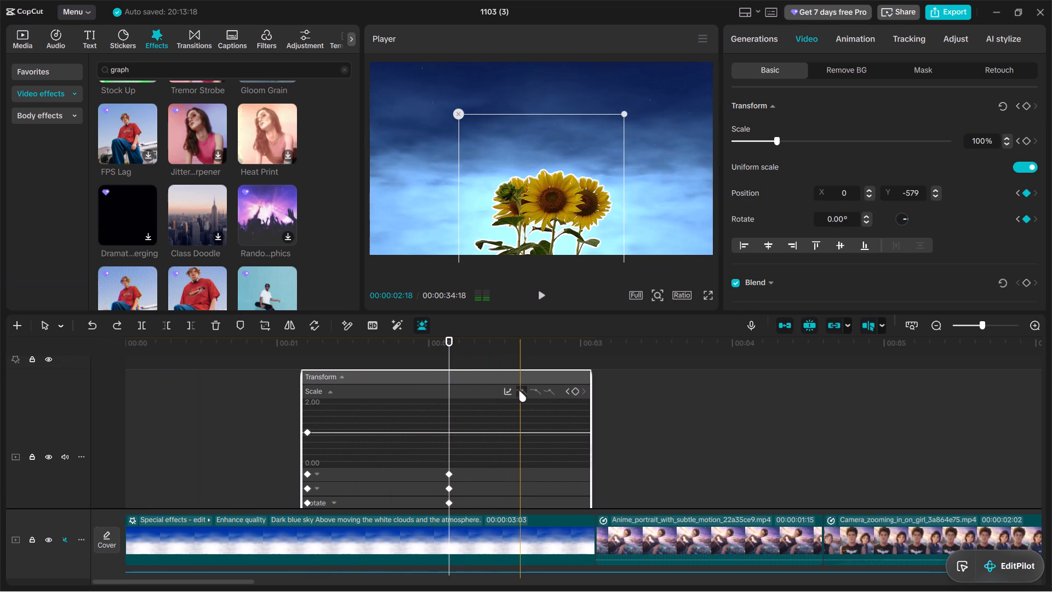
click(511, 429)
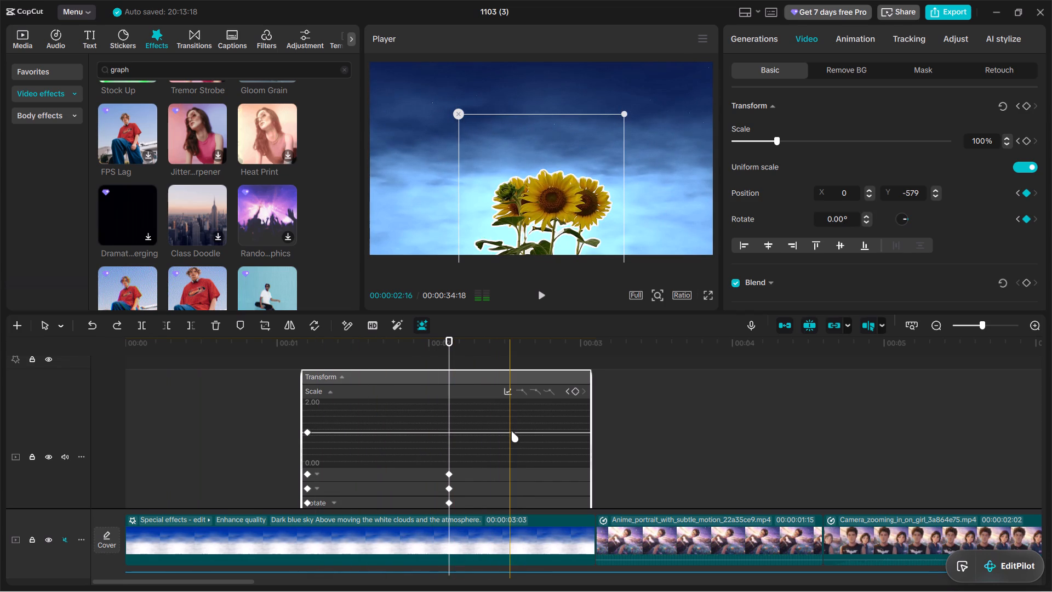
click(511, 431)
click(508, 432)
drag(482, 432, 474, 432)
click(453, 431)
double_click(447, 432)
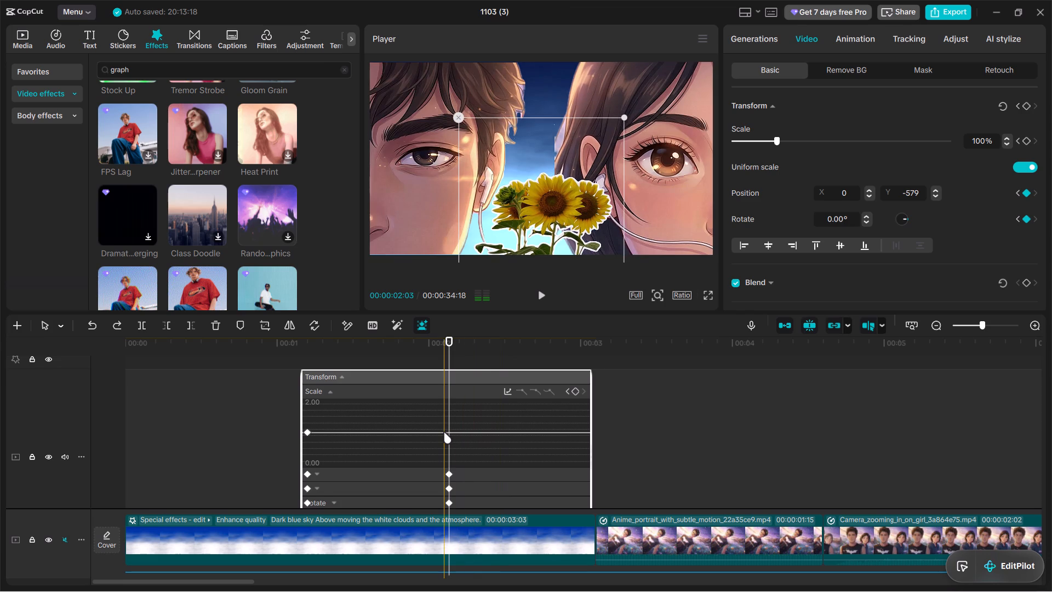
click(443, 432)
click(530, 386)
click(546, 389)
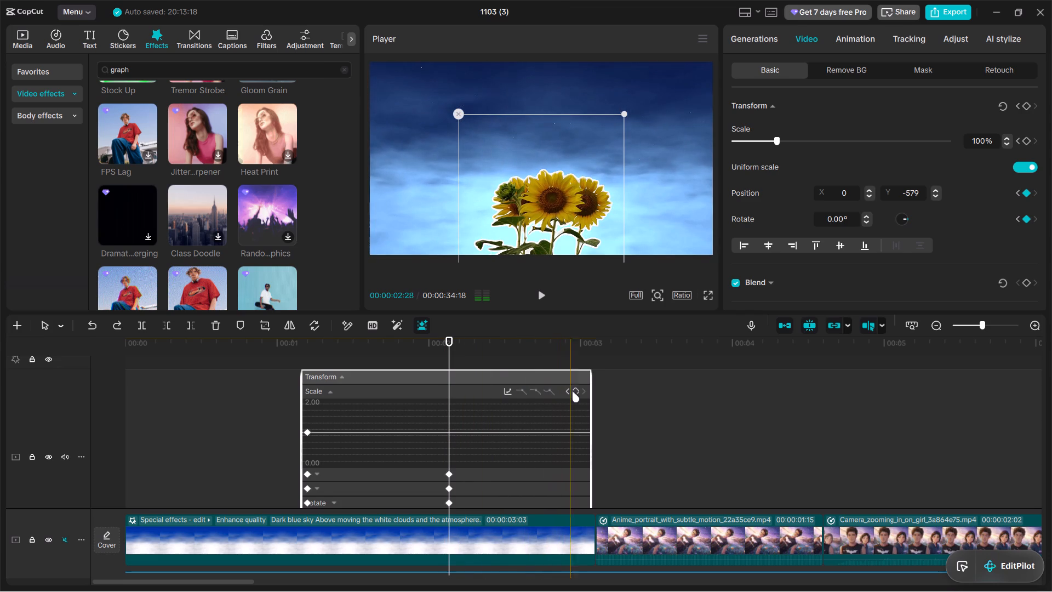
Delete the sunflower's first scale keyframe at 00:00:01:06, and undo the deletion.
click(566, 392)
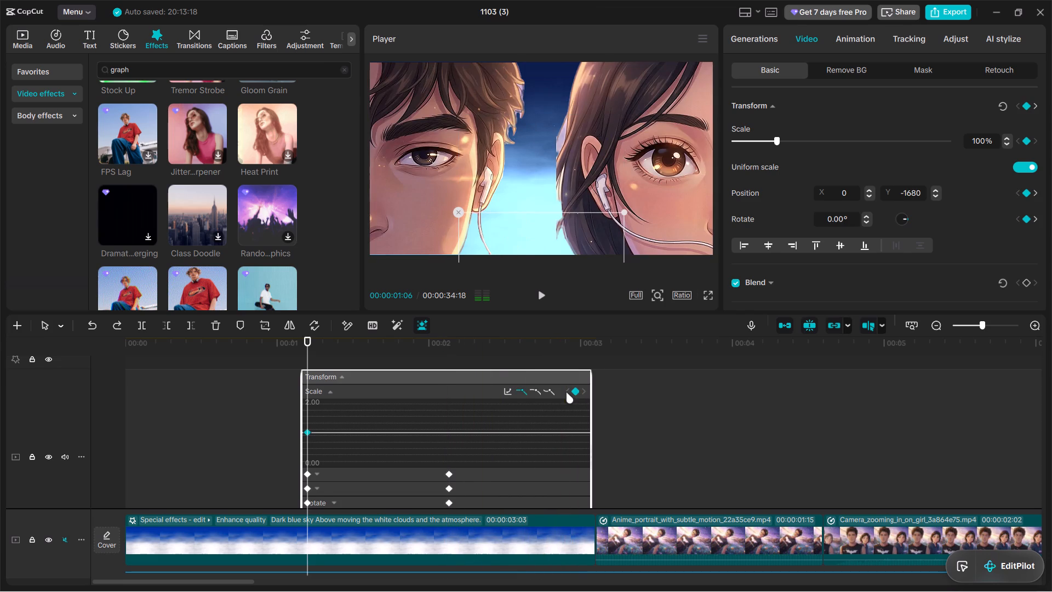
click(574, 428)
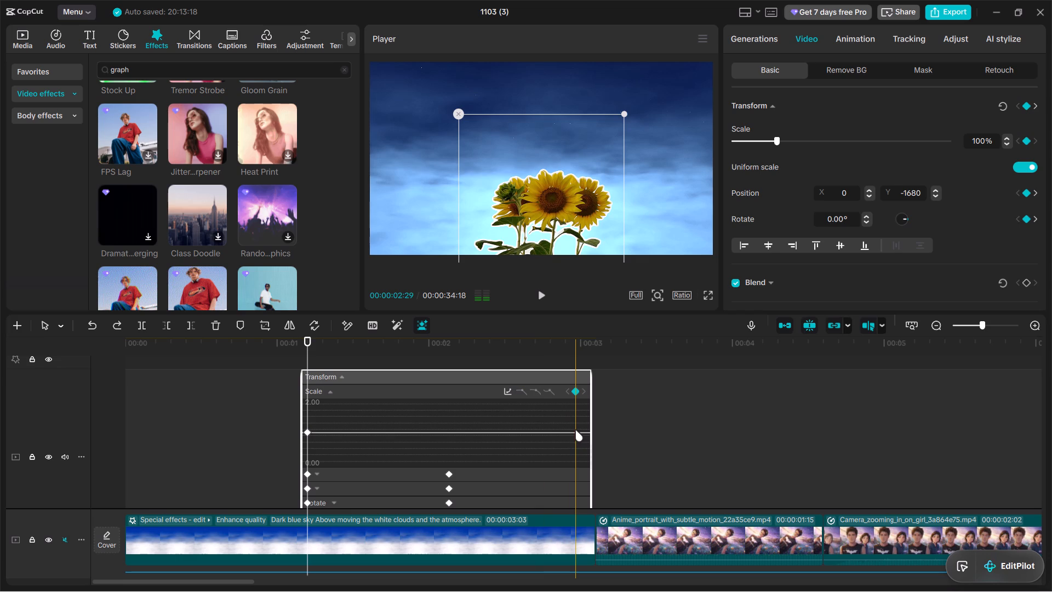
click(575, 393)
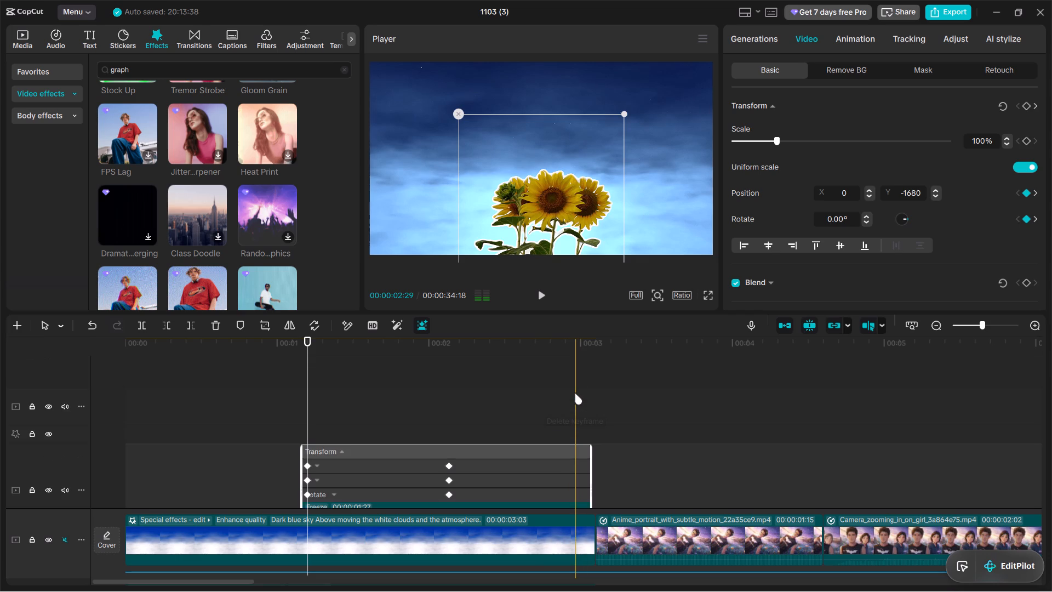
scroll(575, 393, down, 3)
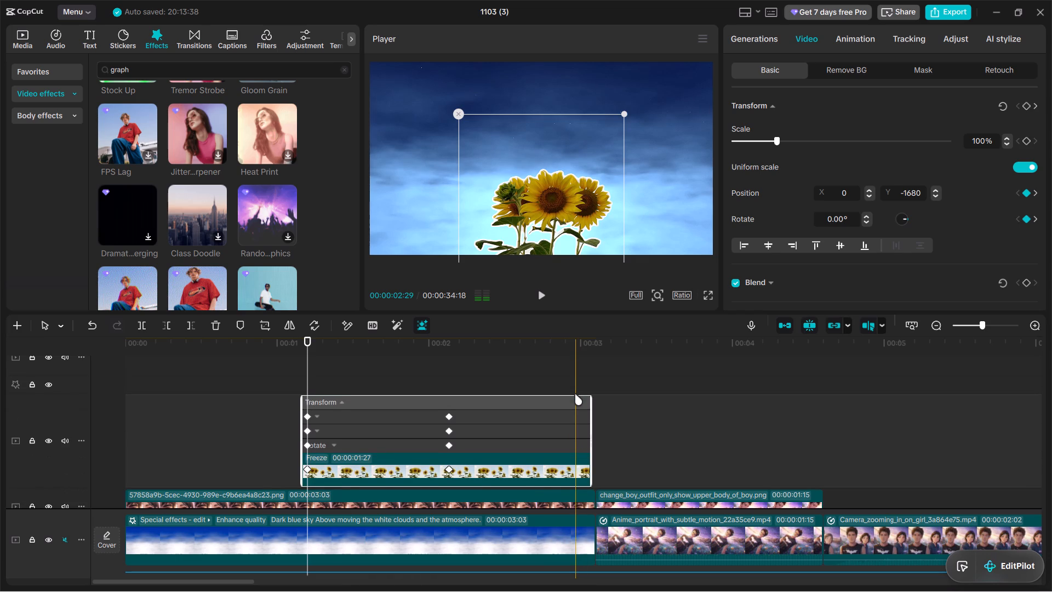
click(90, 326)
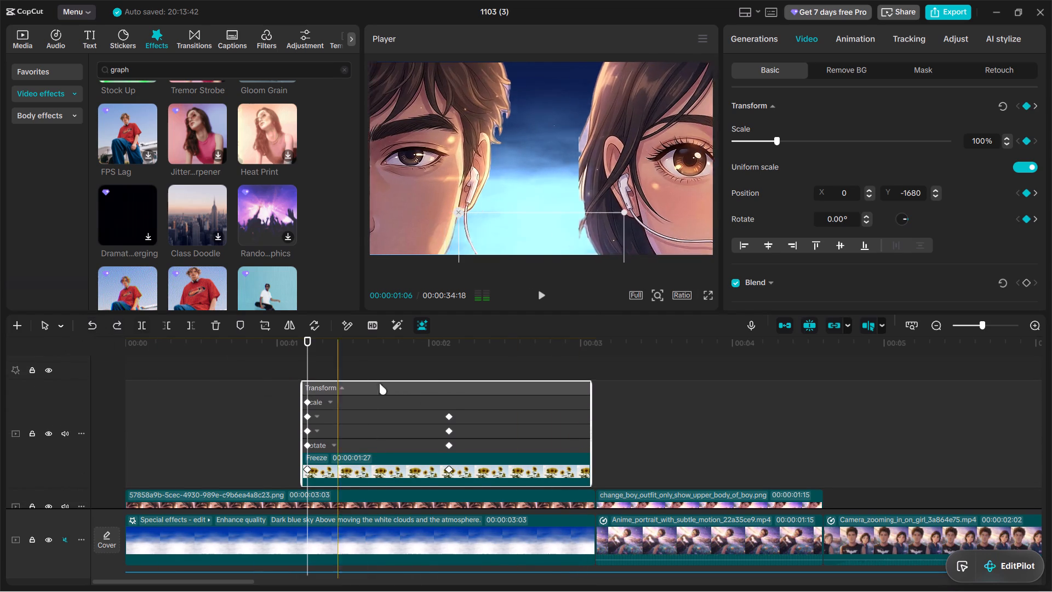
Reopen the sunflower's scale graph and add a second scale keyframe at 00:00:02:04.
click(375, 385)
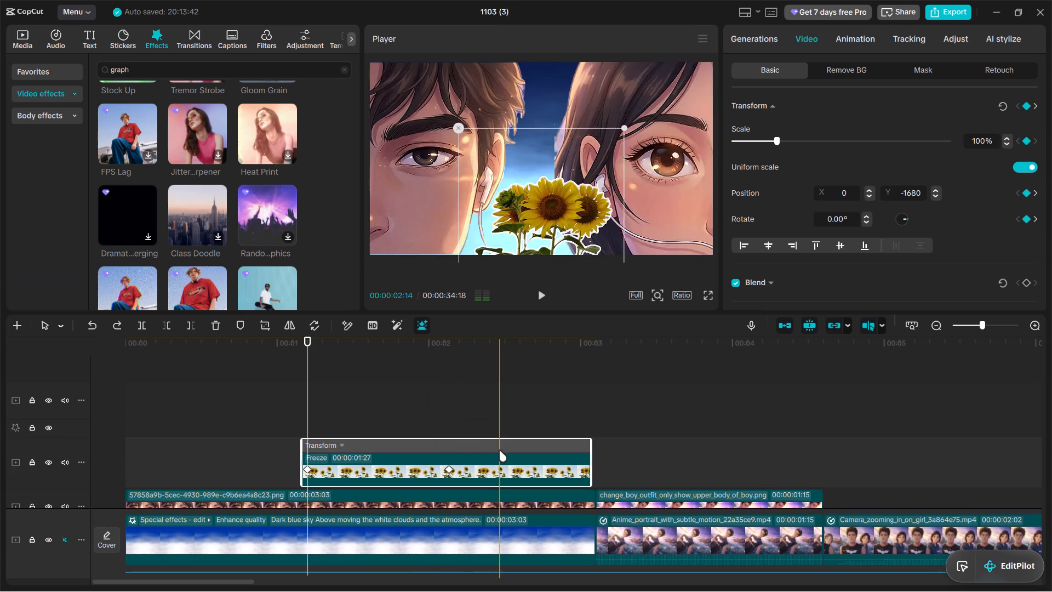
click(351, 445)
scroll(443, 435, up, 1)
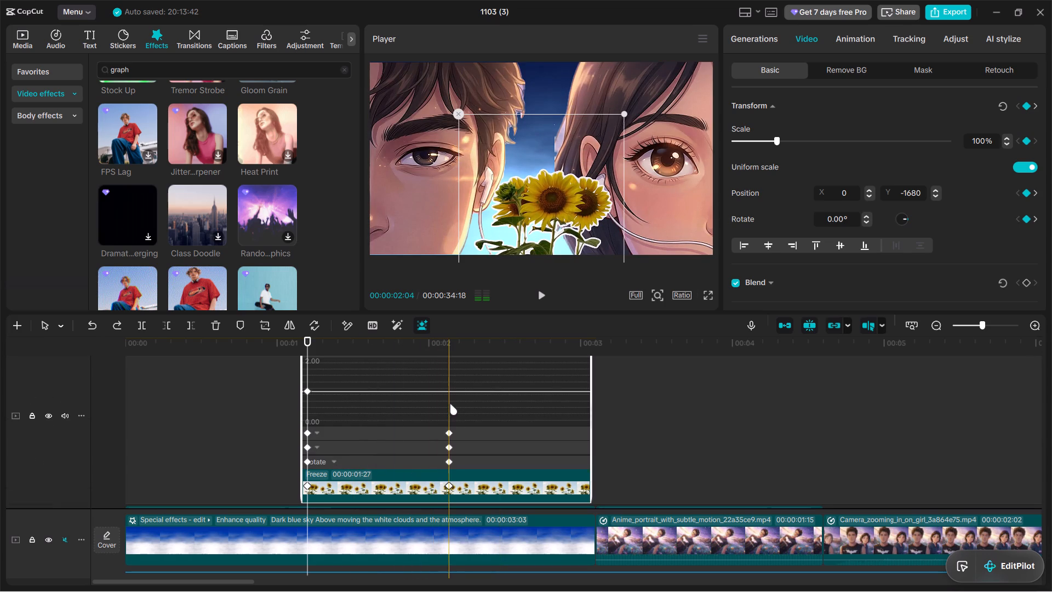
click(449, 403)
scroll(491, 424, up, 3)
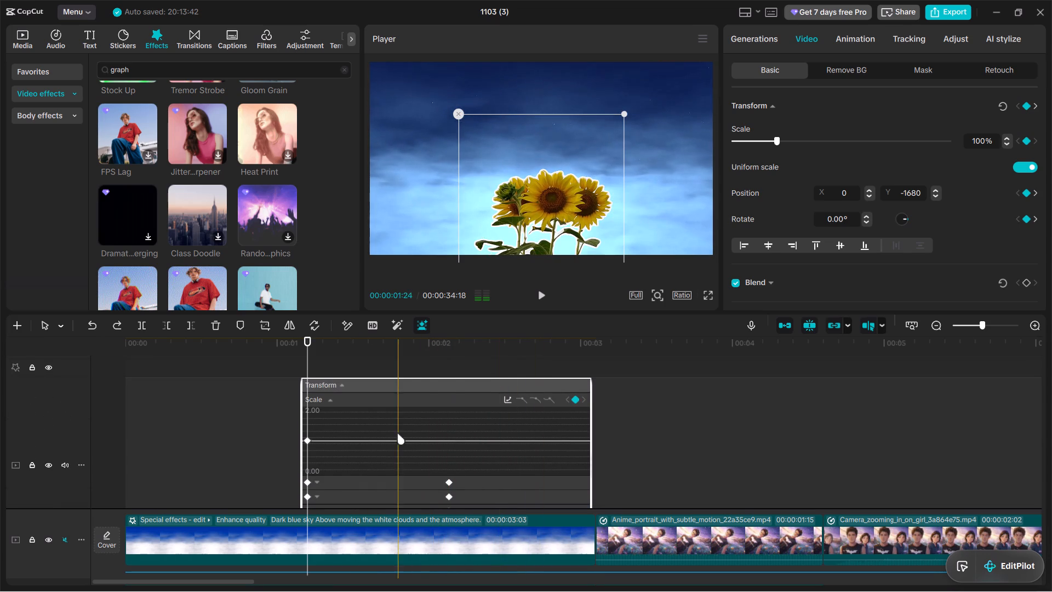
click(430, 423)
click(434, 422)
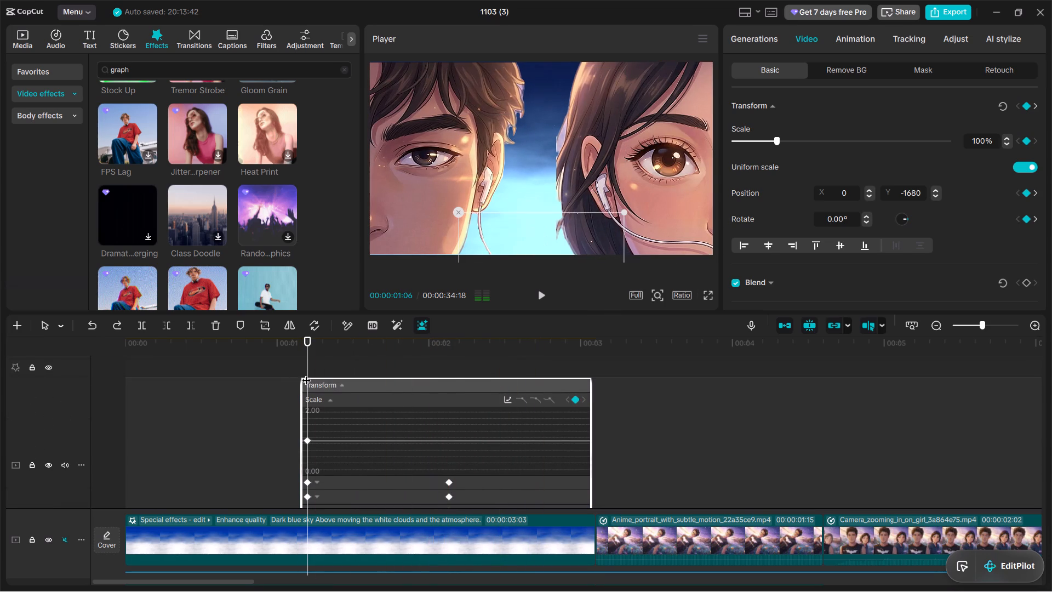
drag(308, 367, 447, 391)
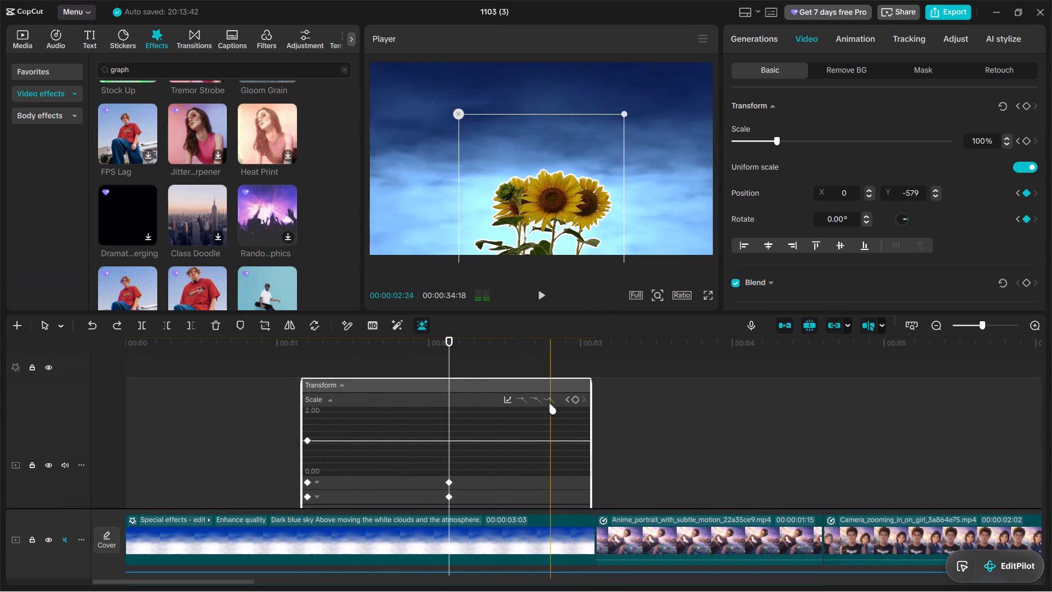
click(575, 399)
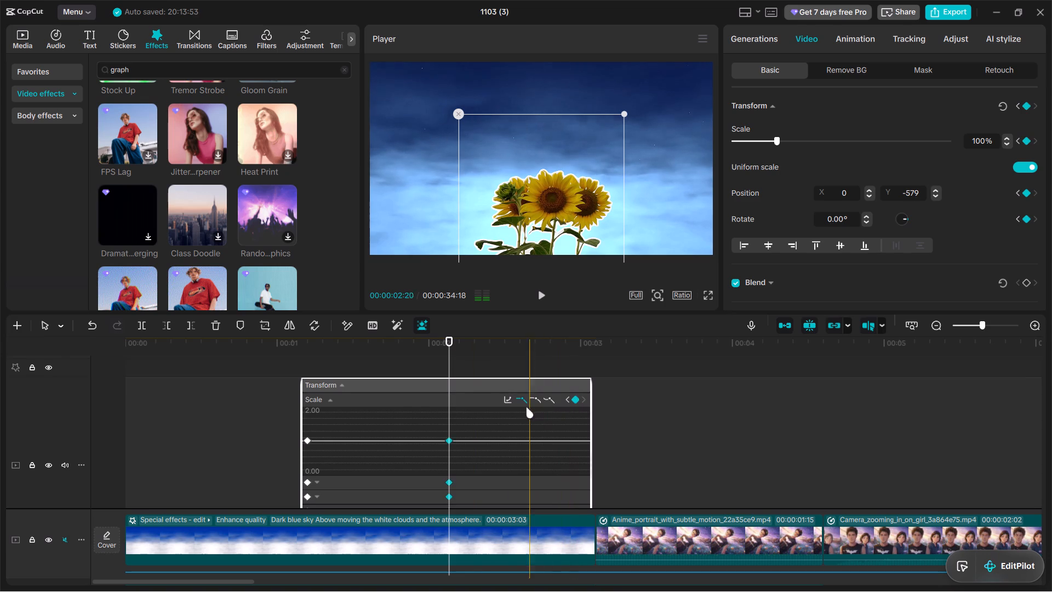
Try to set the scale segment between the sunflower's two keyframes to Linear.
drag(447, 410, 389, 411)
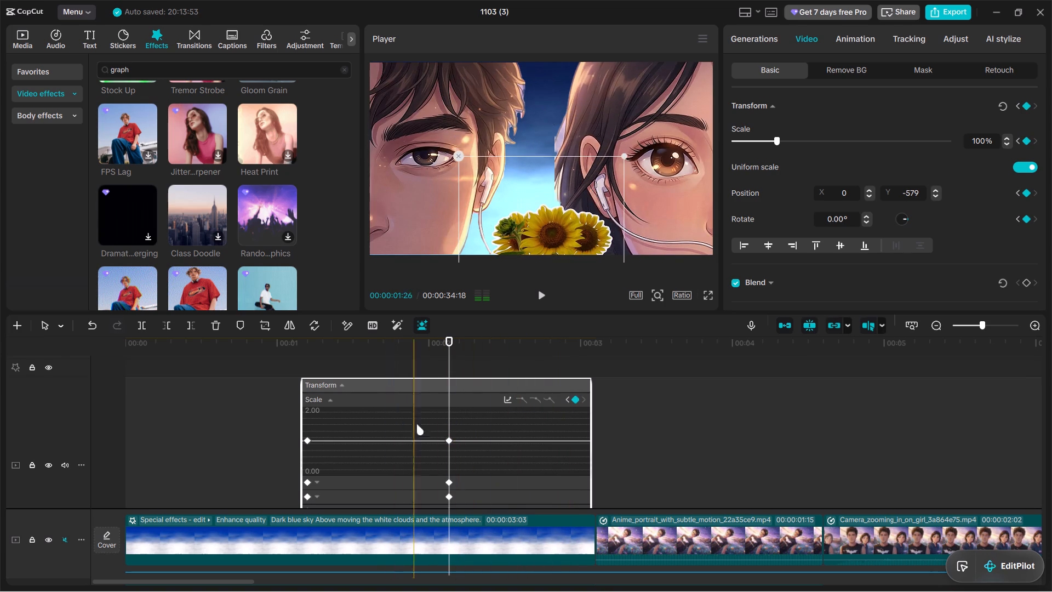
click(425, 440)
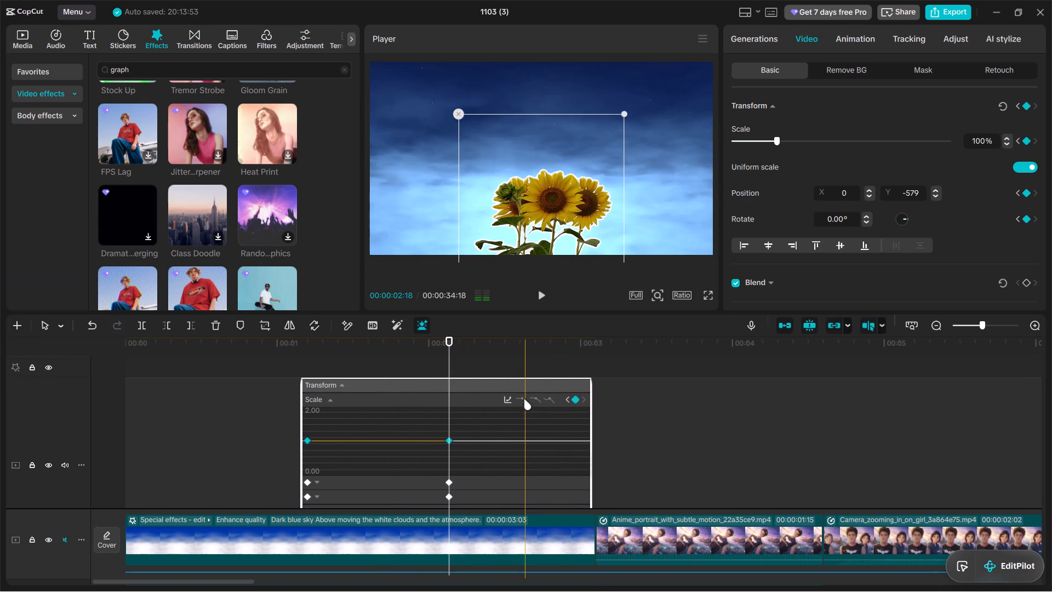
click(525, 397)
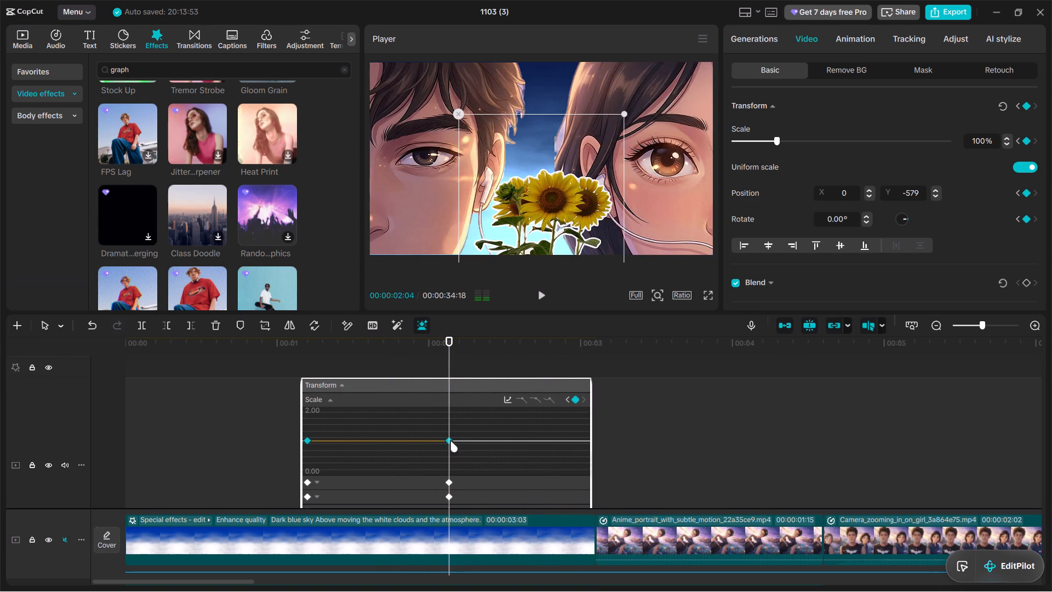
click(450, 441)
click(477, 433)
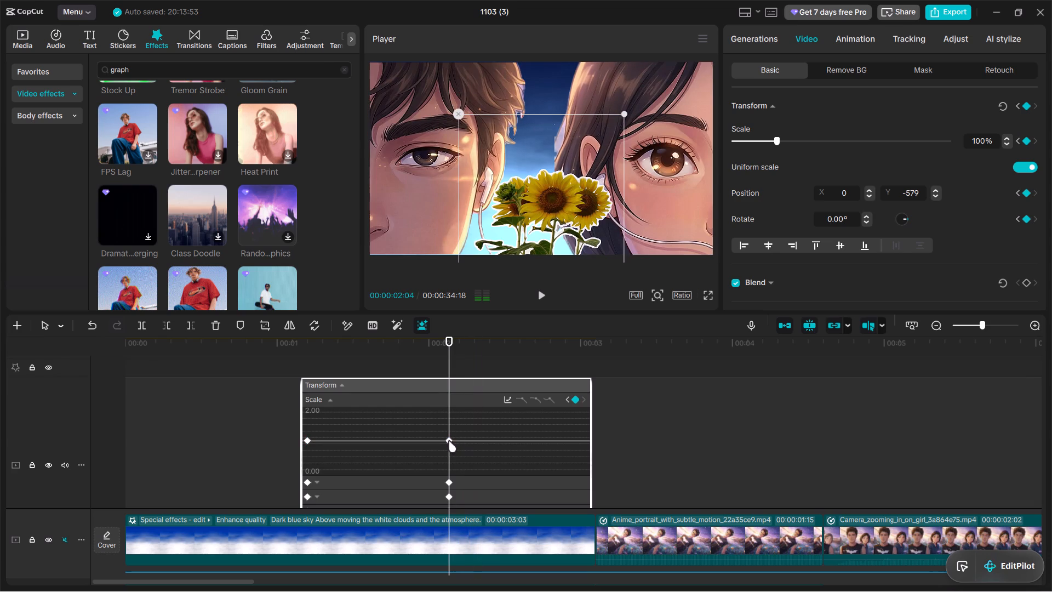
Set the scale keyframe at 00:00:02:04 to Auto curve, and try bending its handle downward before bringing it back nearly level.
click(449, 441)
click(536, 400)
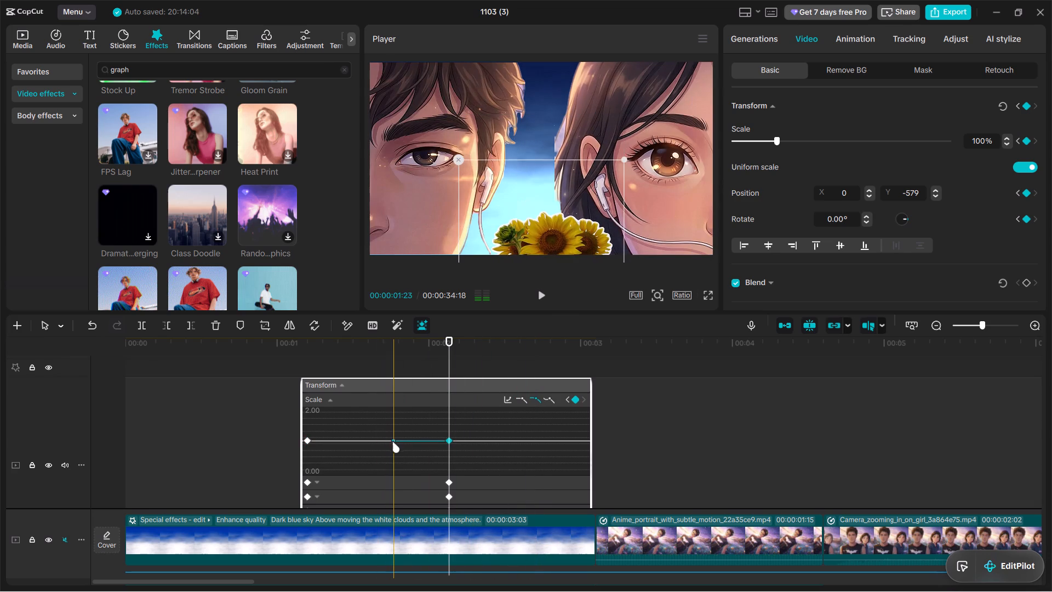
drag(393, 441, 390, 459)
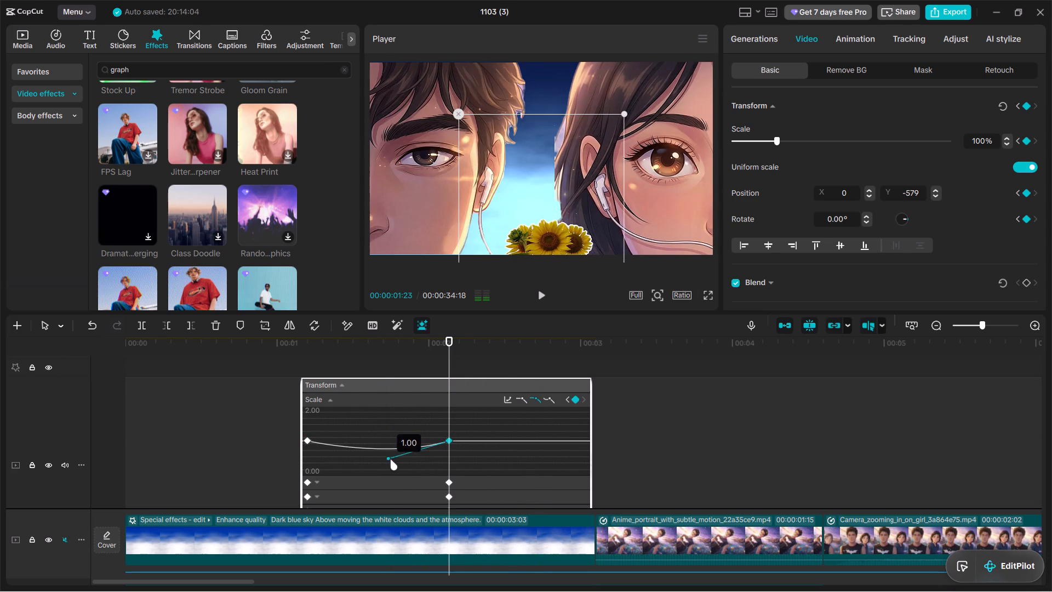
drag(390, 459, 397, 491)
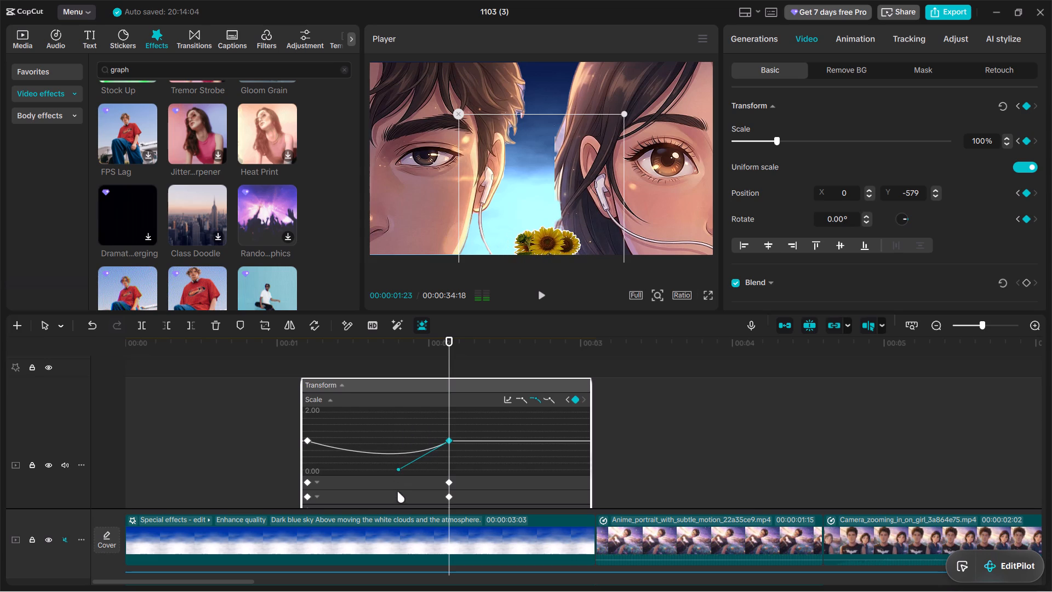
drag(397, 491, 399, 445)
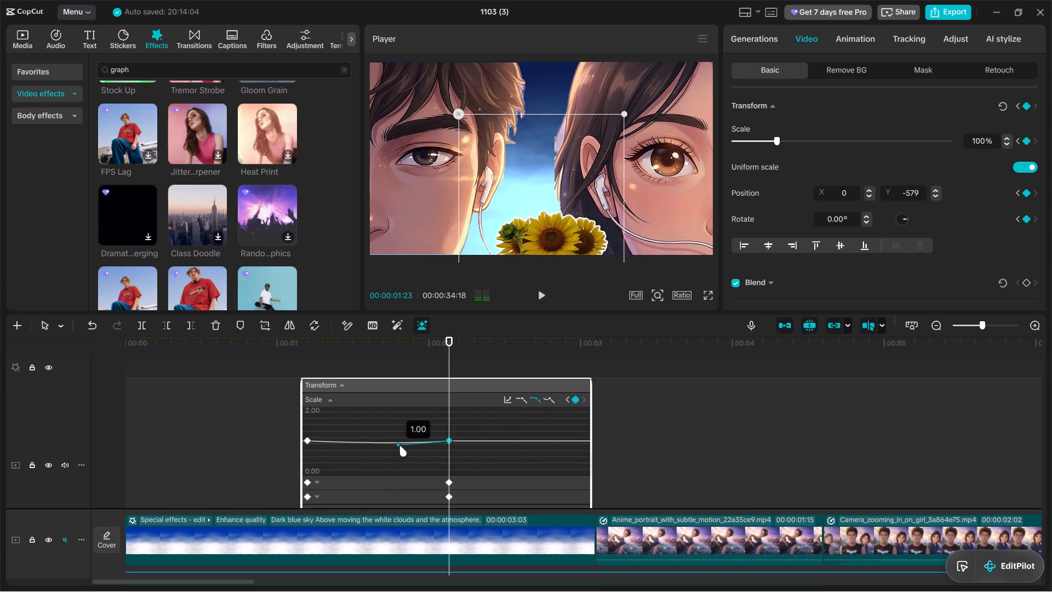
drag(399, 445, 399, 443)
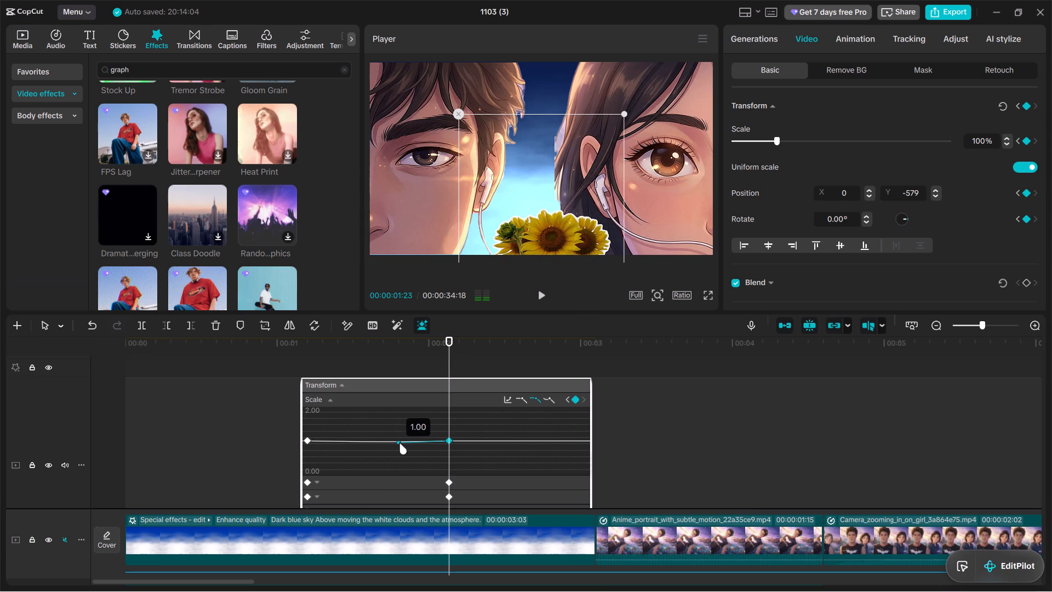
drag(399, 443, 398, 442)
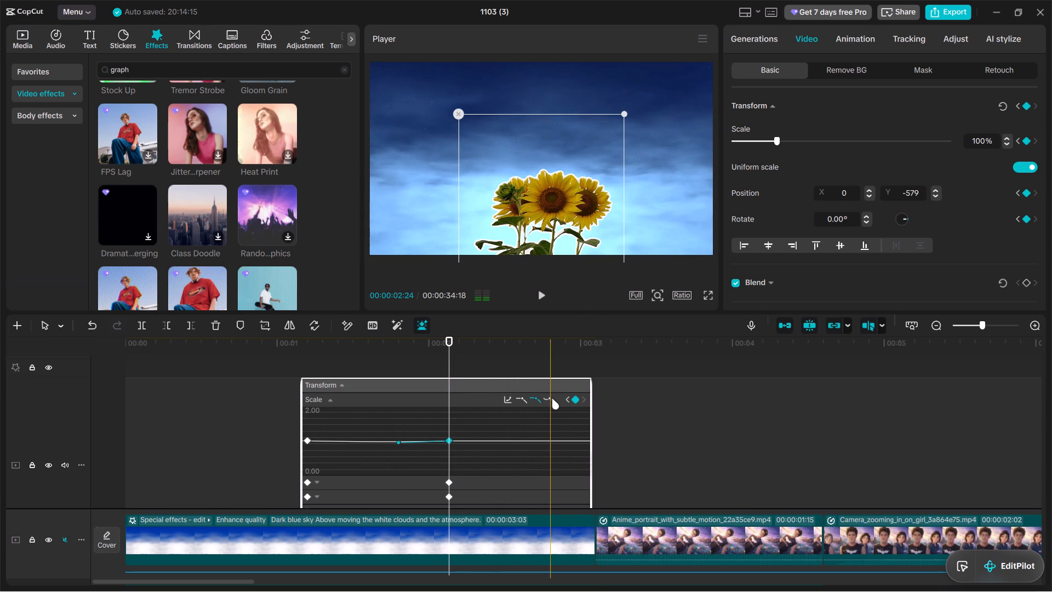
Switch the second scale keyframe to Free curve and reshape its handle so the scale dips and rises steeply just before that keyframe.
click(551, 399)
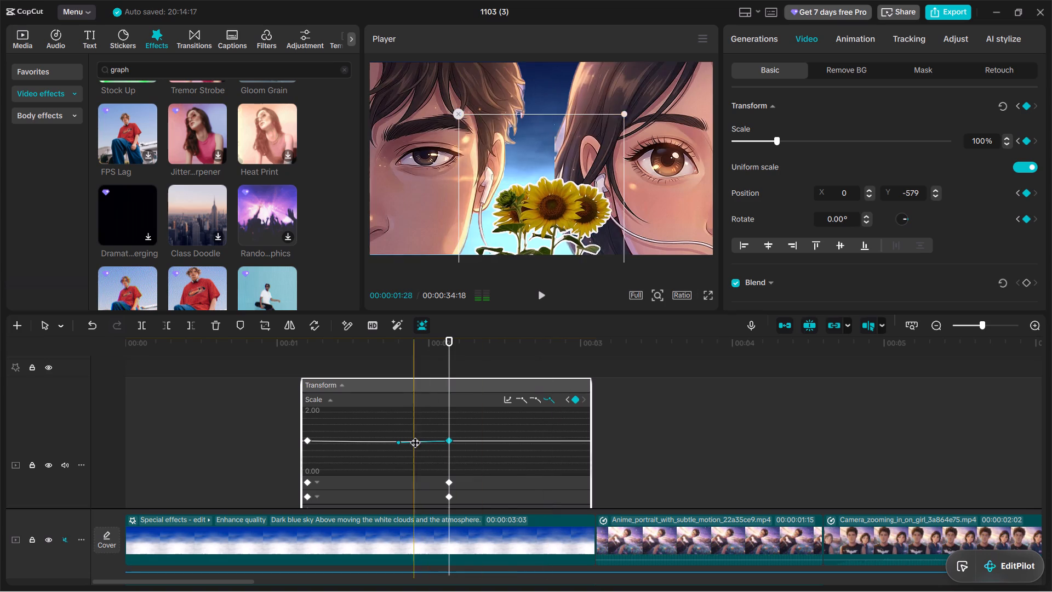
drag(402, 445, 409, 468)
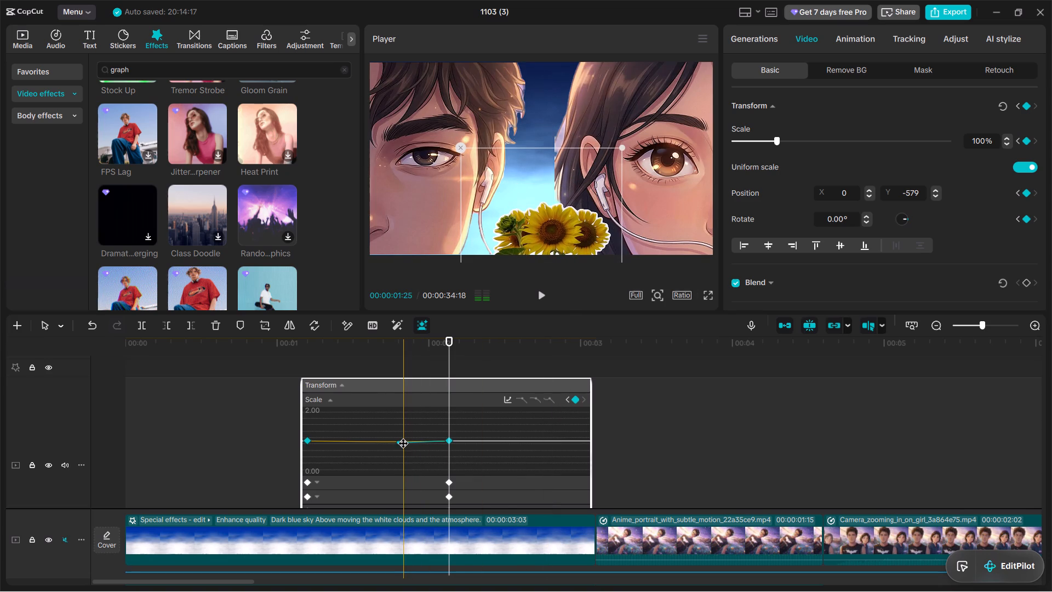
drag(402, 444, 403, 465)
drag(399, 441, 396, 436)
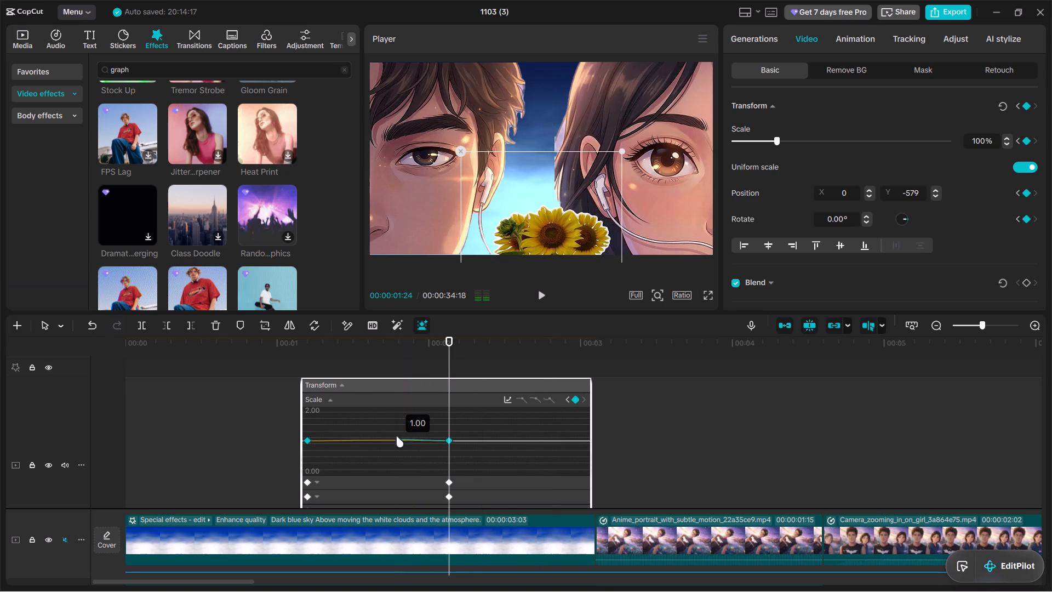
drag(396, 436, 281, 486)
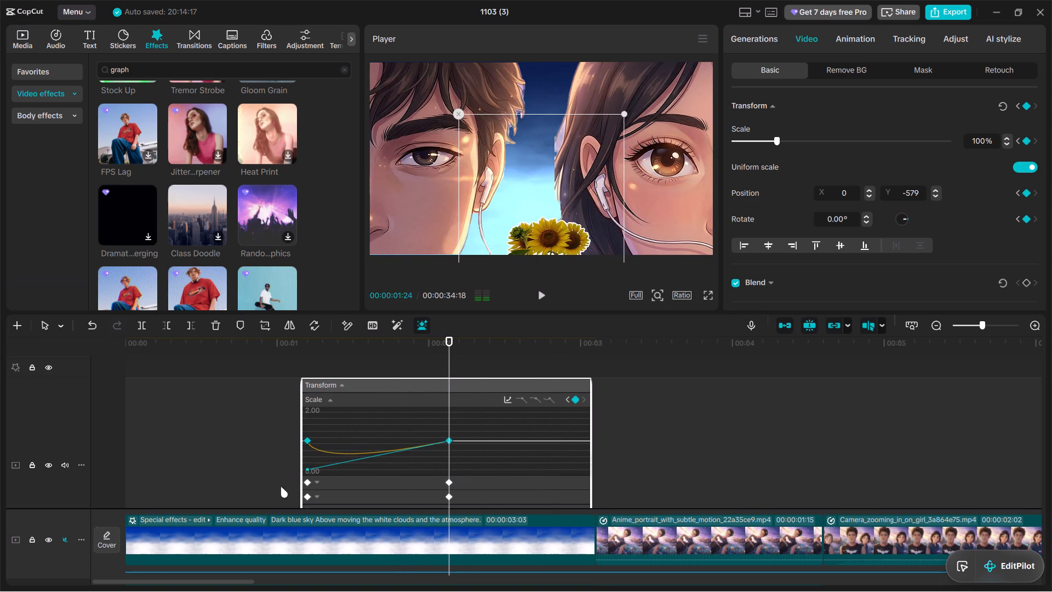
drag(281, 486, 502, 479)
Play back the opening from about 00:00:00:19 through the sunflower's rise to check the curved scale.
click(222, 462)
click(544, 294)
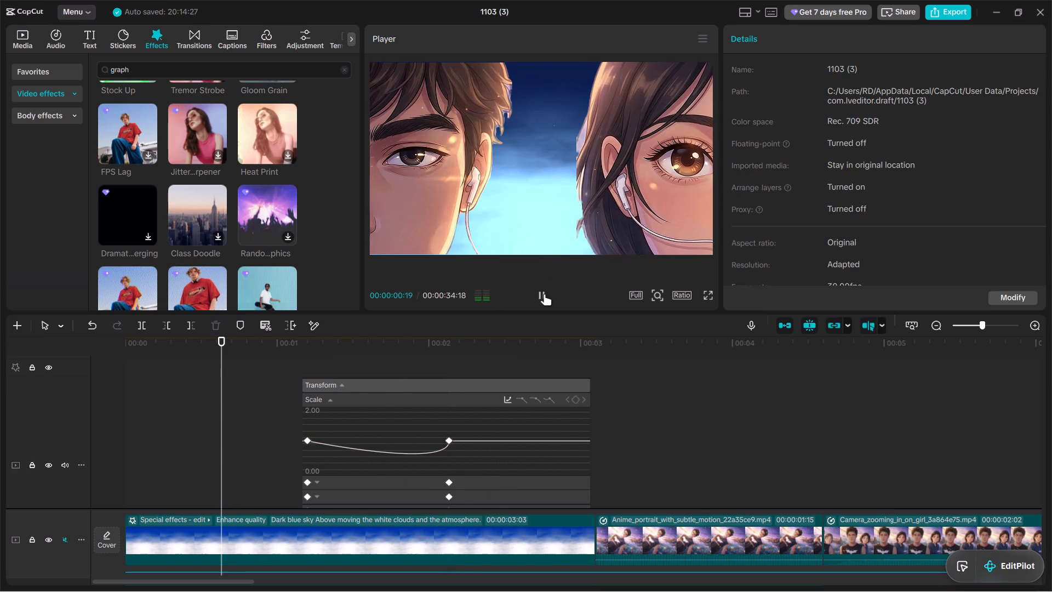
click(544, 294)
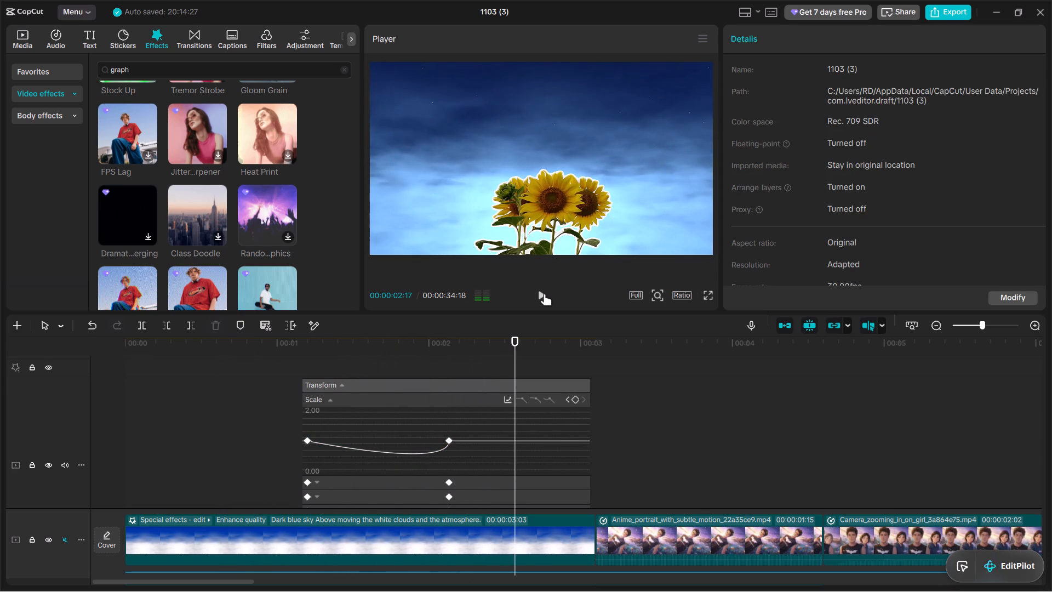
Undo the last change to the sunflower's scale curve.
click(97, 325)
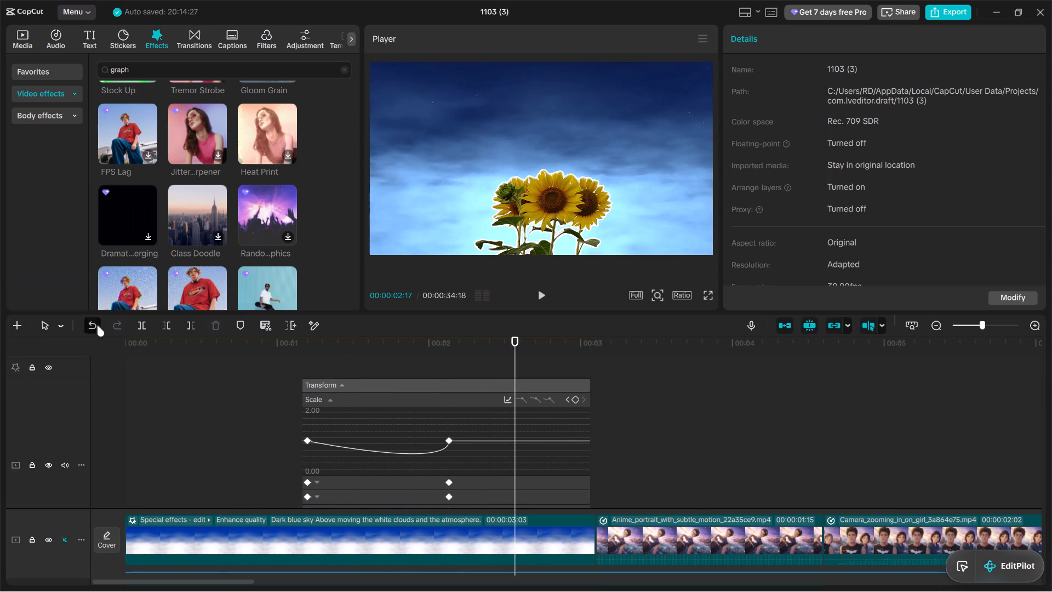
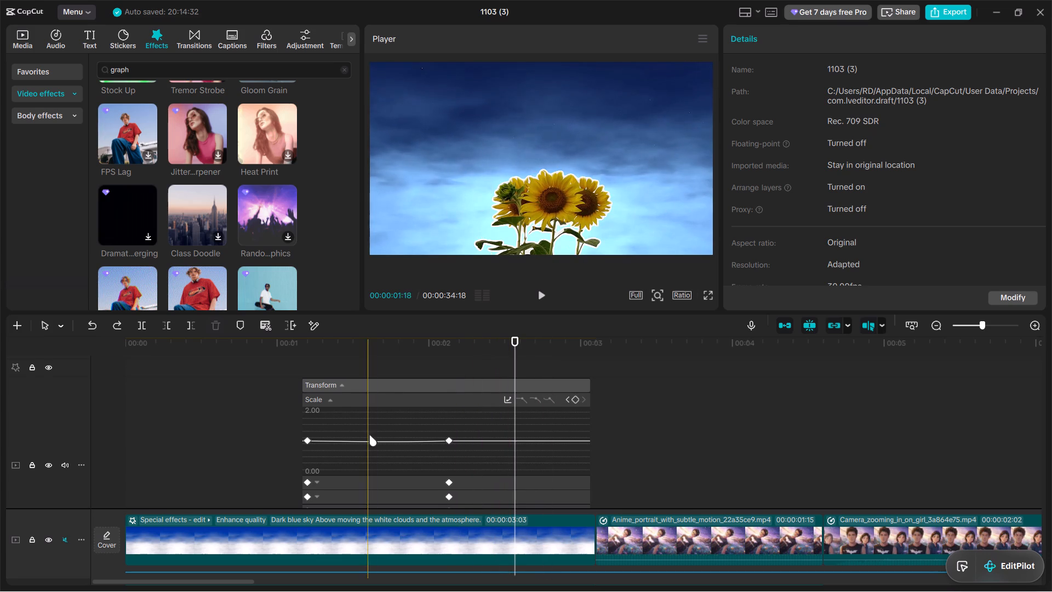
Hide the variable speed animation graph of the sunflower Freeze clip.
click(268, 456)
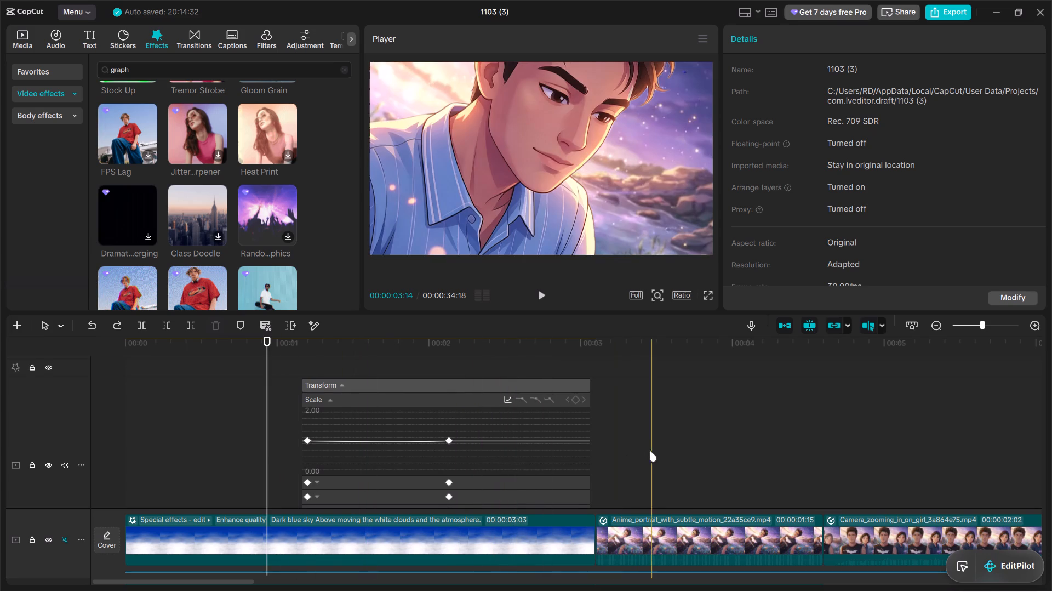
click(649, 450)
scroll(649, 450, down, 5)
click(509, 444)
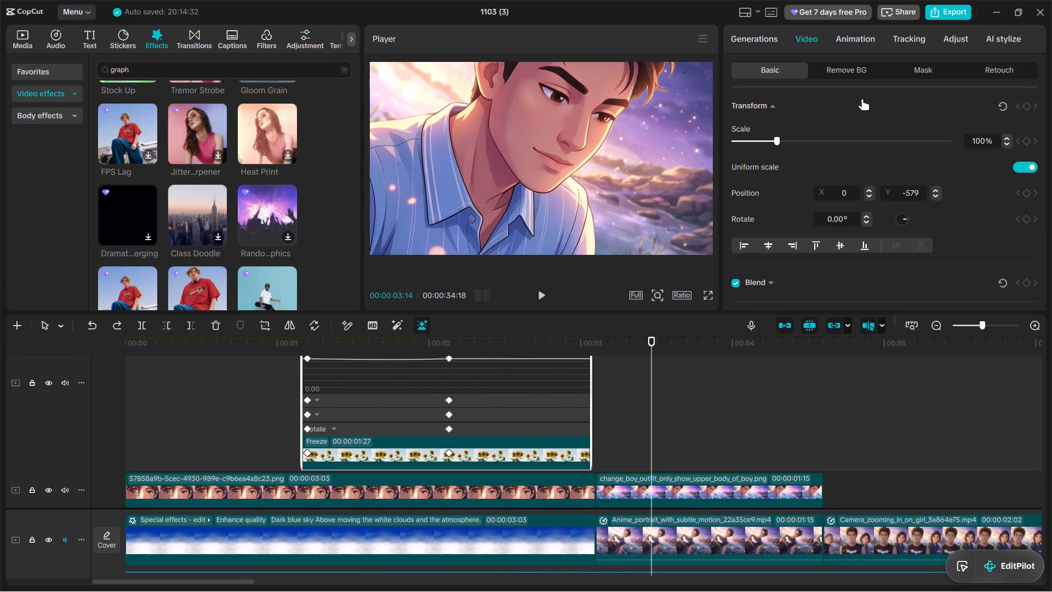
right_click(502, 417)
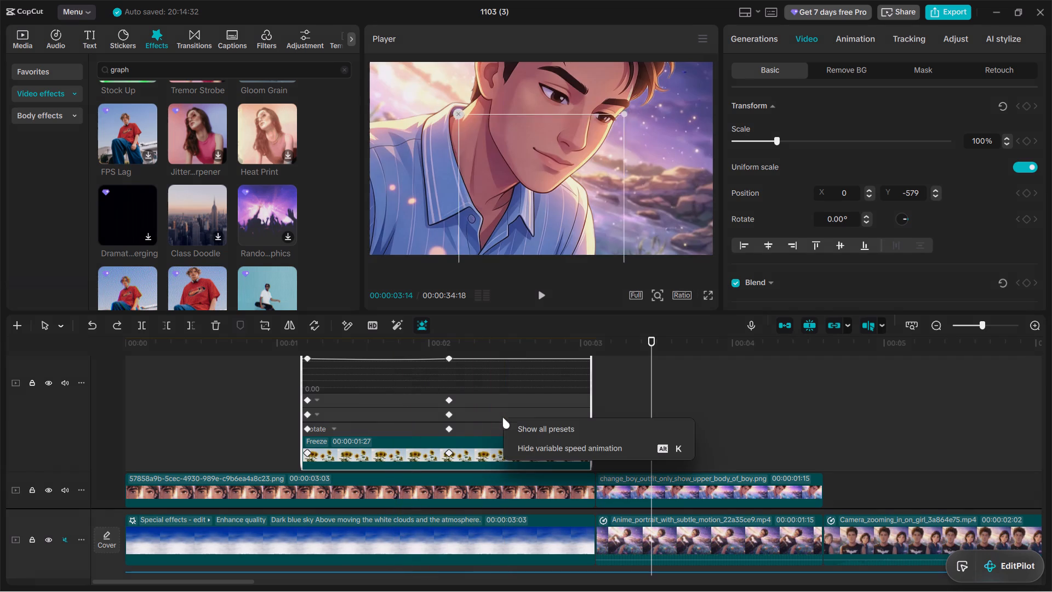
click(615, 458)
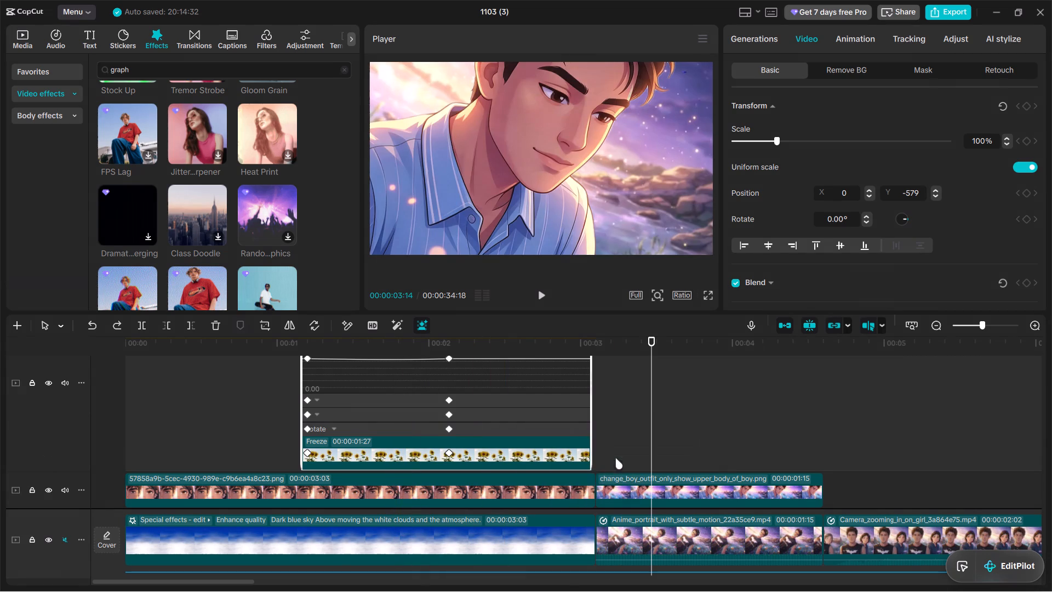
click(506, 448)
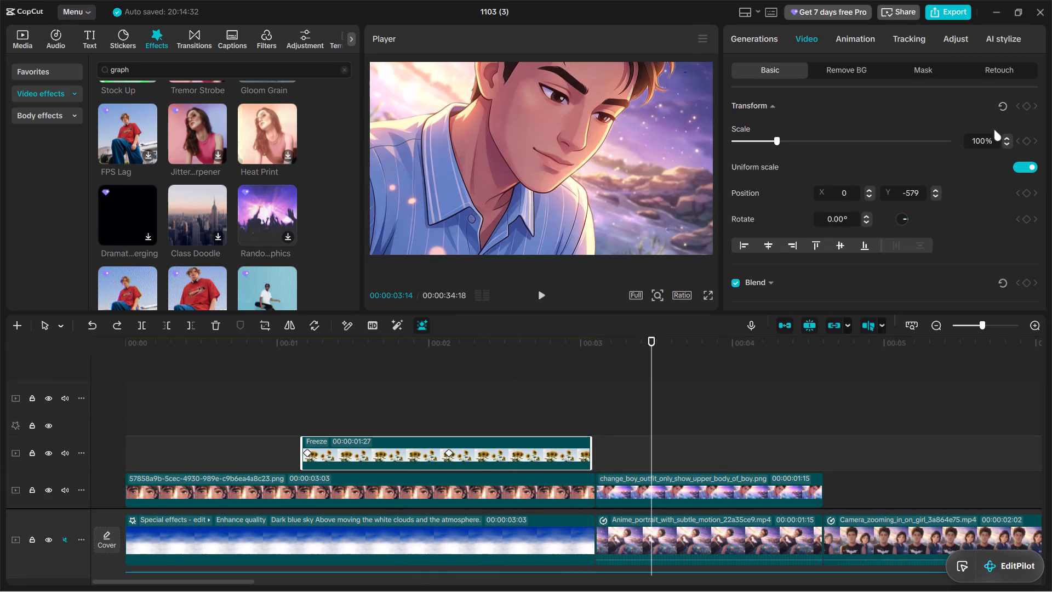
Examine the sunflower's rise by going to its keyframe at 00:00:02:04 and scrubbing from 00:00:01:02 to 00:00:01:26.
click(449, 453)
scroll(859, 305, up, 3)
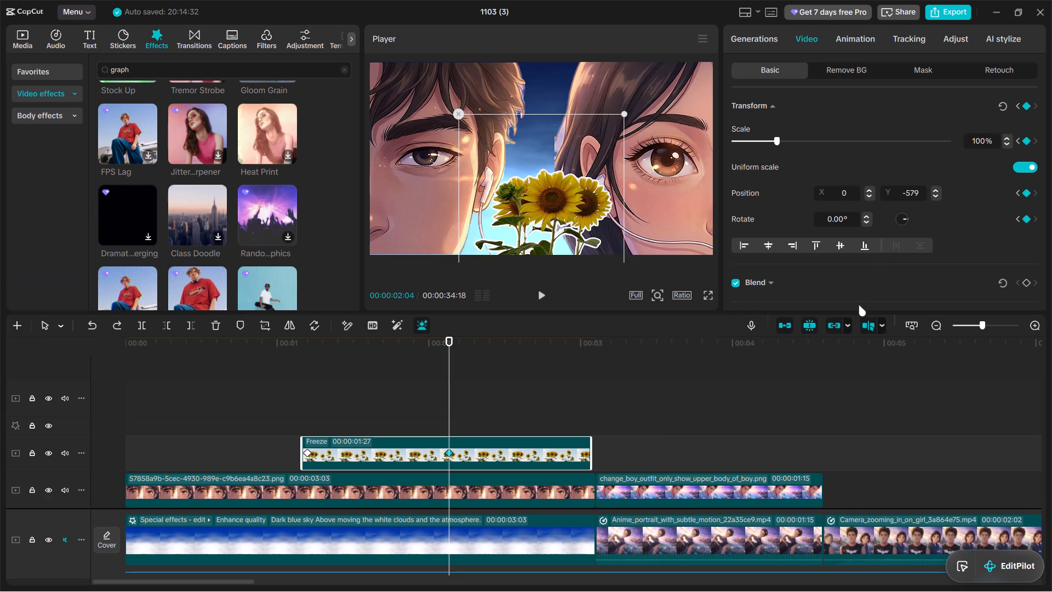
click(393, 415)
drag(393, 415, 287, 410)
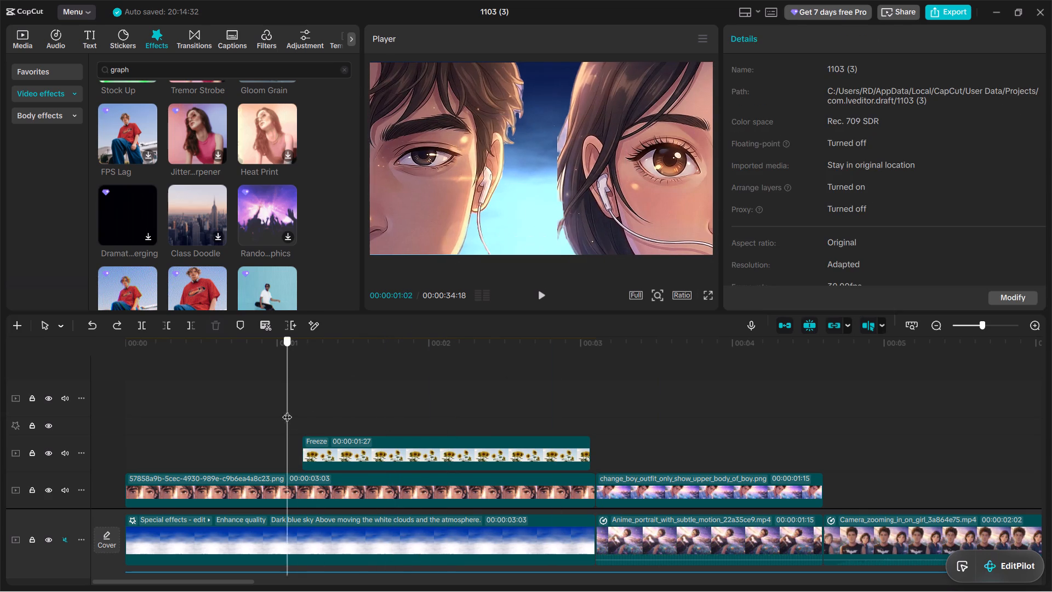
drag(287, 410, 355, 425)
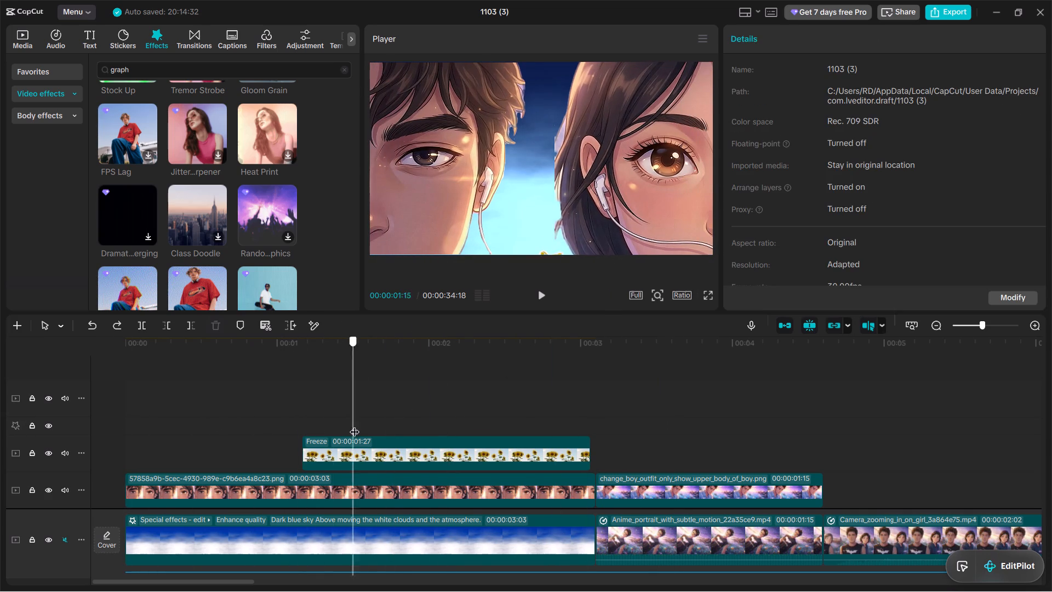
drag(355, 425, 387, 435)
click(401, 460)
drag(385, 422, 410, 421)
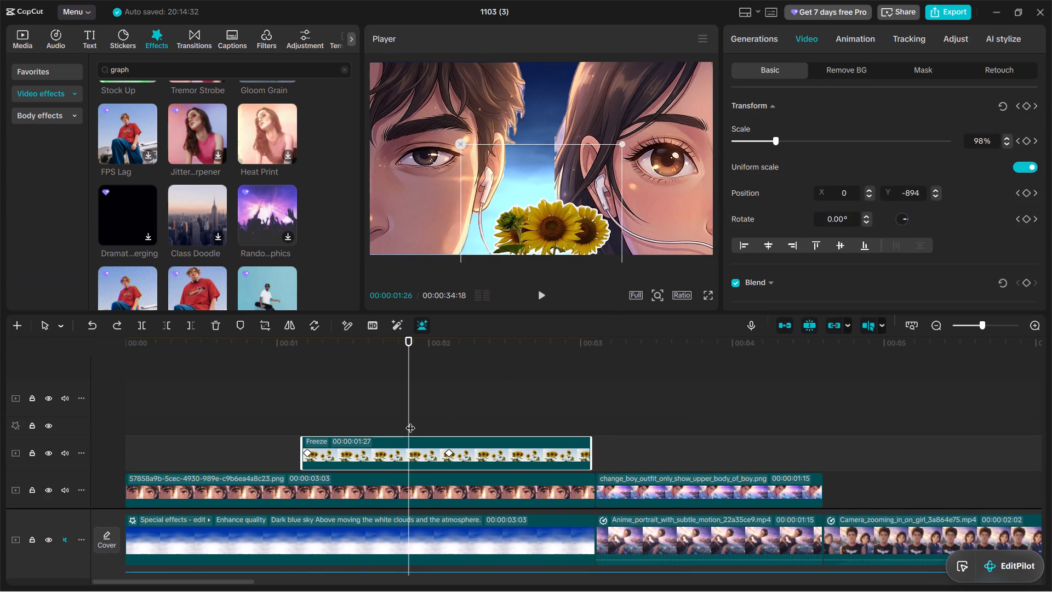
Show the variable speed animation graph of the sunflower Freeze clip with its Scale curve.
right_click(423, 446)
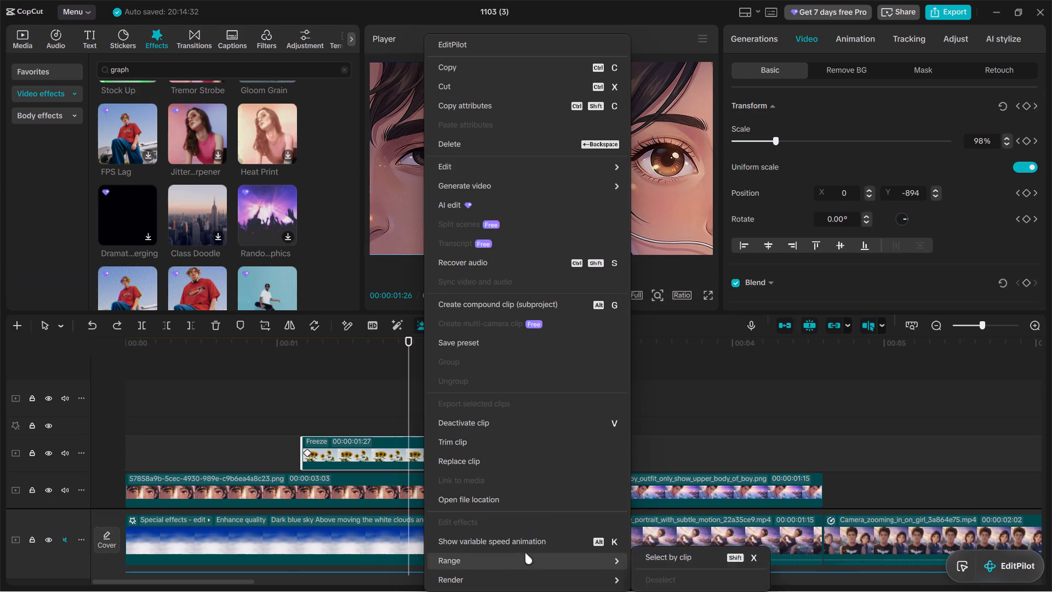
click(527, 543)
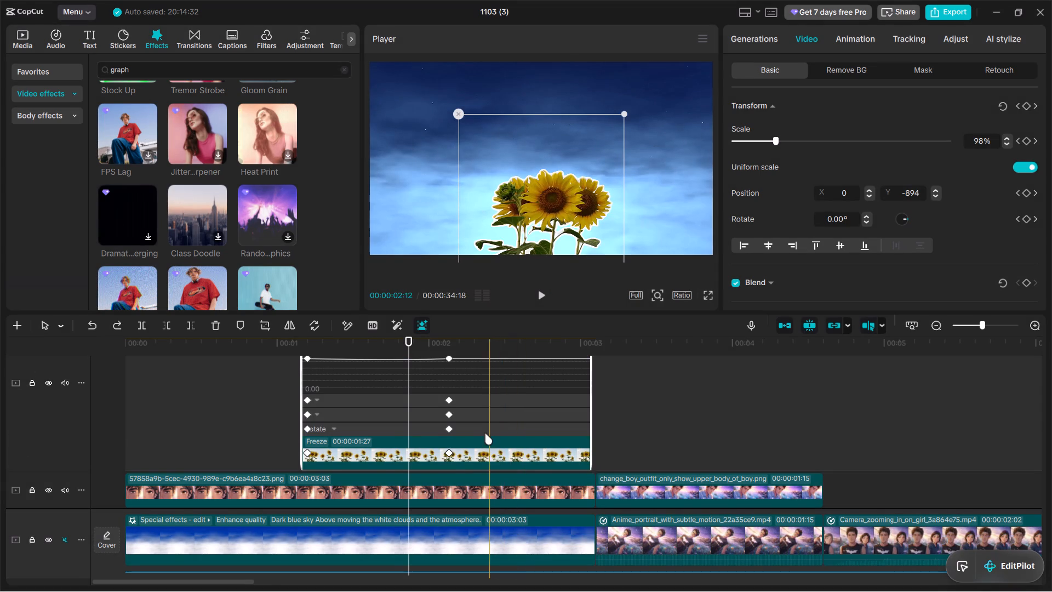
scroll(485, 432, up, 4)
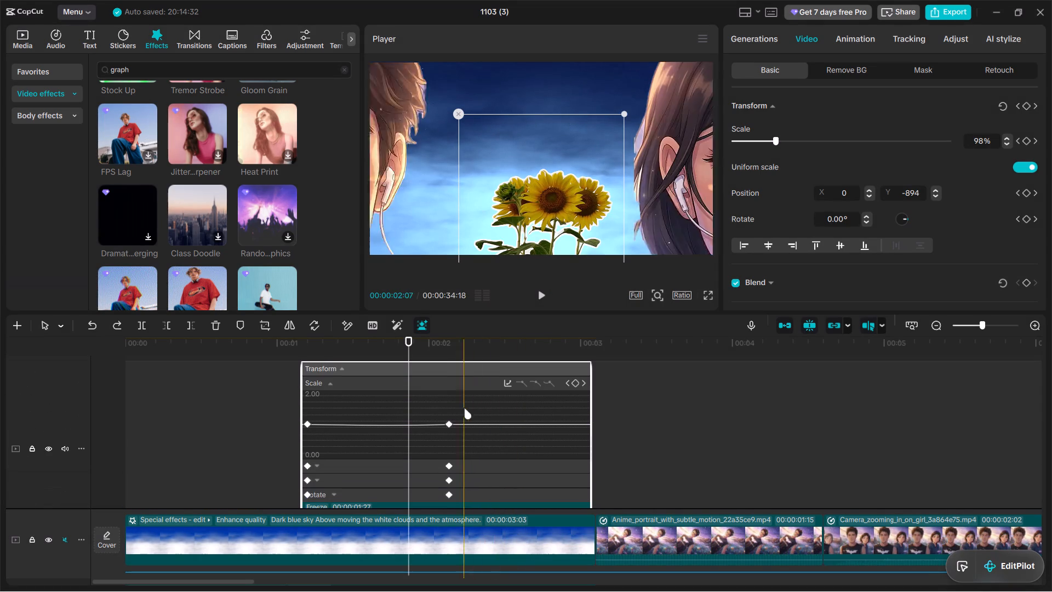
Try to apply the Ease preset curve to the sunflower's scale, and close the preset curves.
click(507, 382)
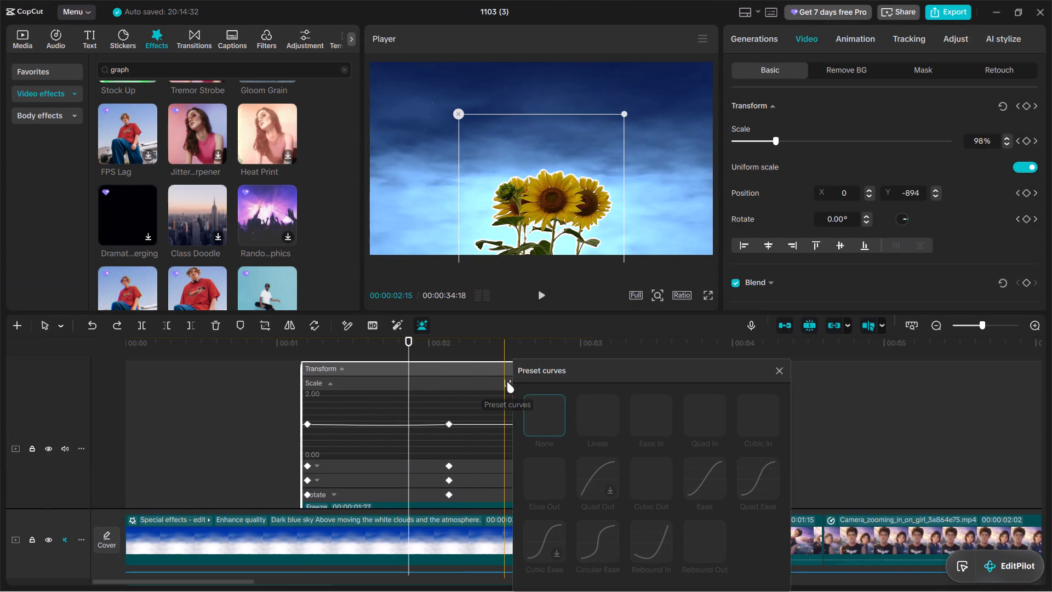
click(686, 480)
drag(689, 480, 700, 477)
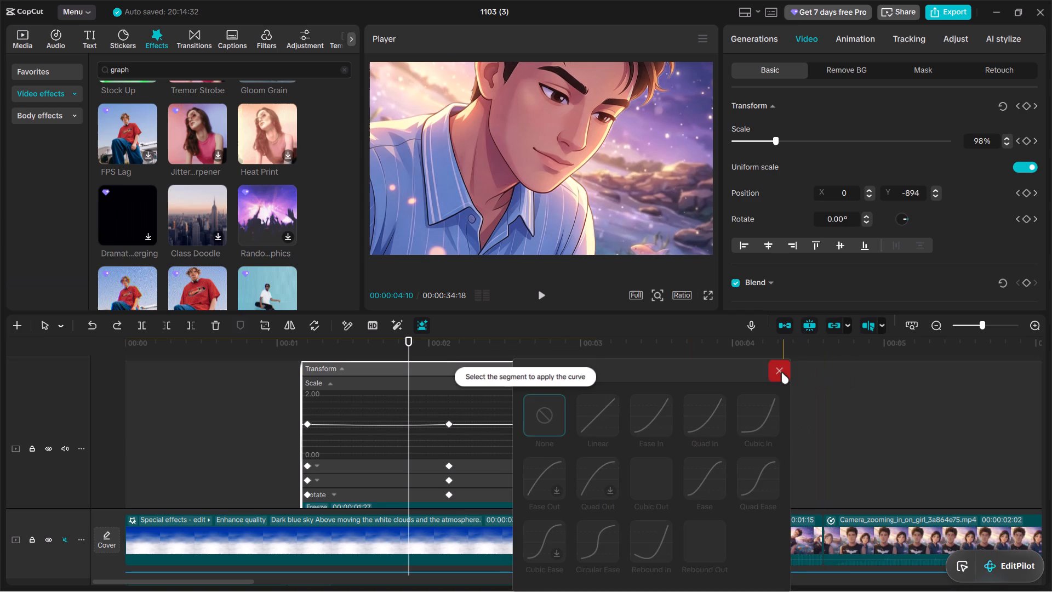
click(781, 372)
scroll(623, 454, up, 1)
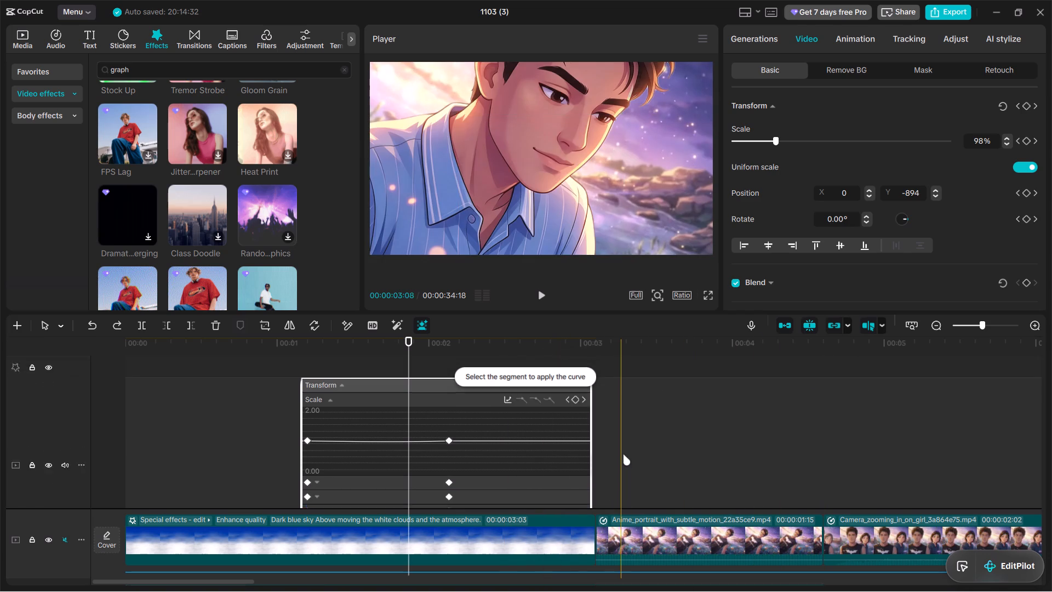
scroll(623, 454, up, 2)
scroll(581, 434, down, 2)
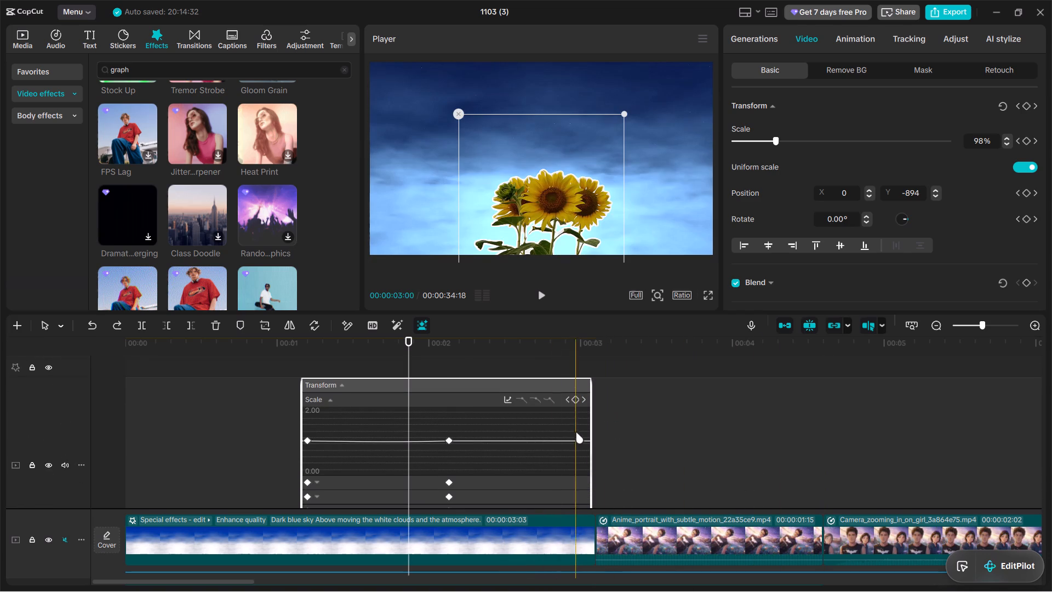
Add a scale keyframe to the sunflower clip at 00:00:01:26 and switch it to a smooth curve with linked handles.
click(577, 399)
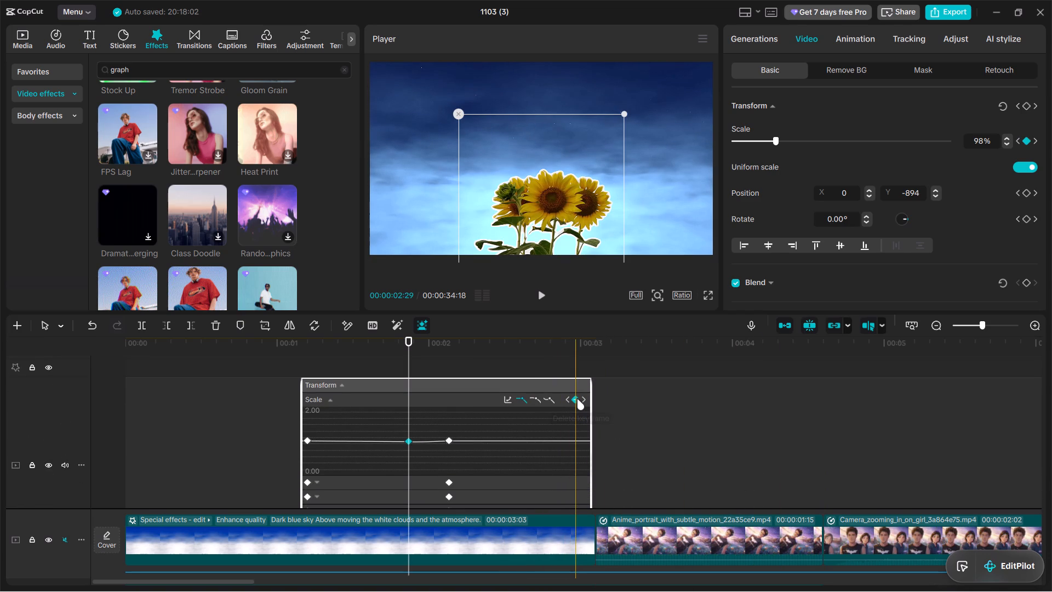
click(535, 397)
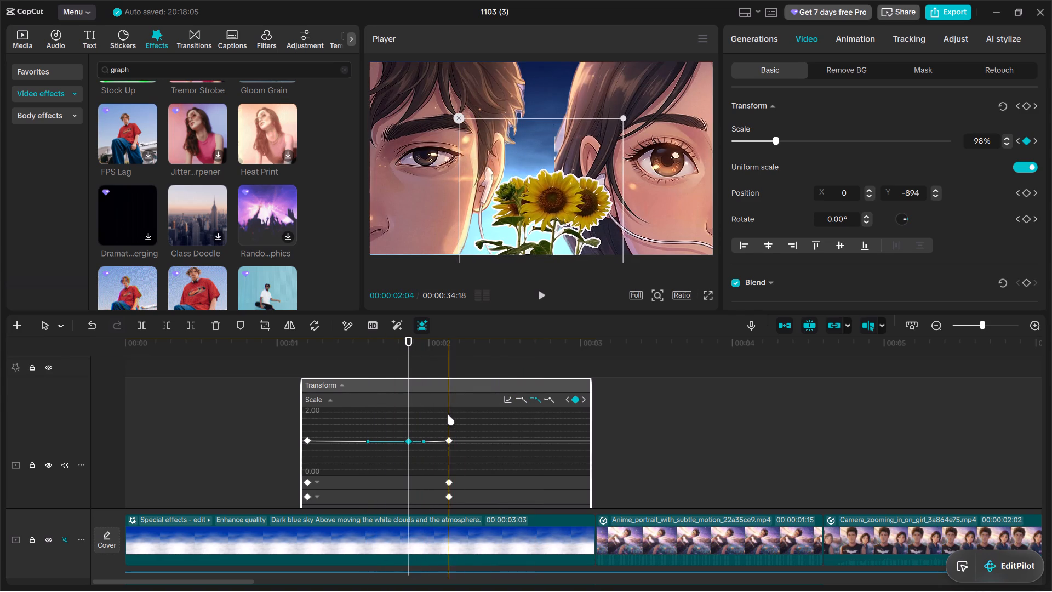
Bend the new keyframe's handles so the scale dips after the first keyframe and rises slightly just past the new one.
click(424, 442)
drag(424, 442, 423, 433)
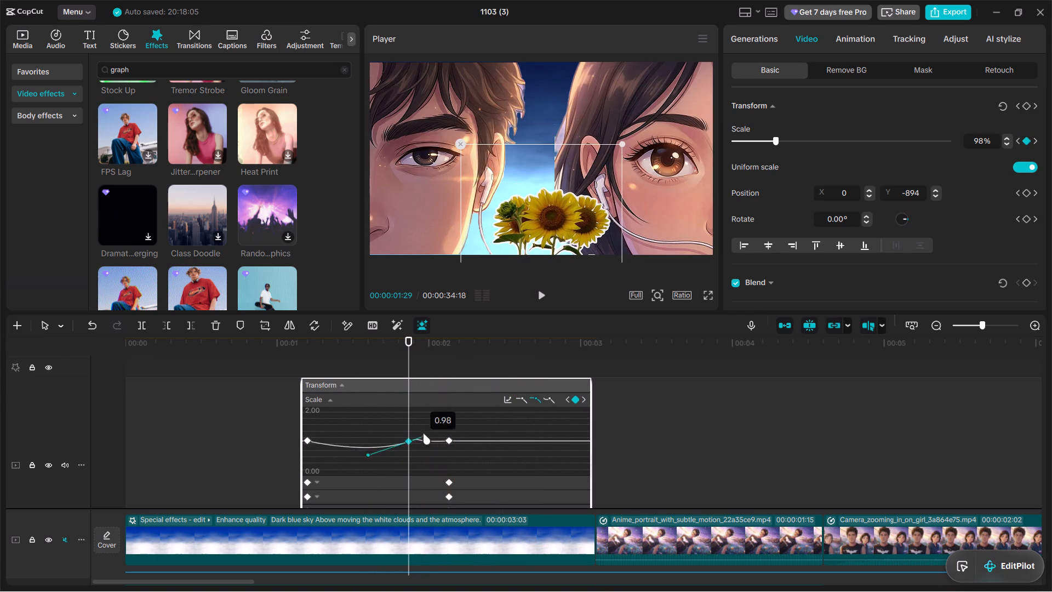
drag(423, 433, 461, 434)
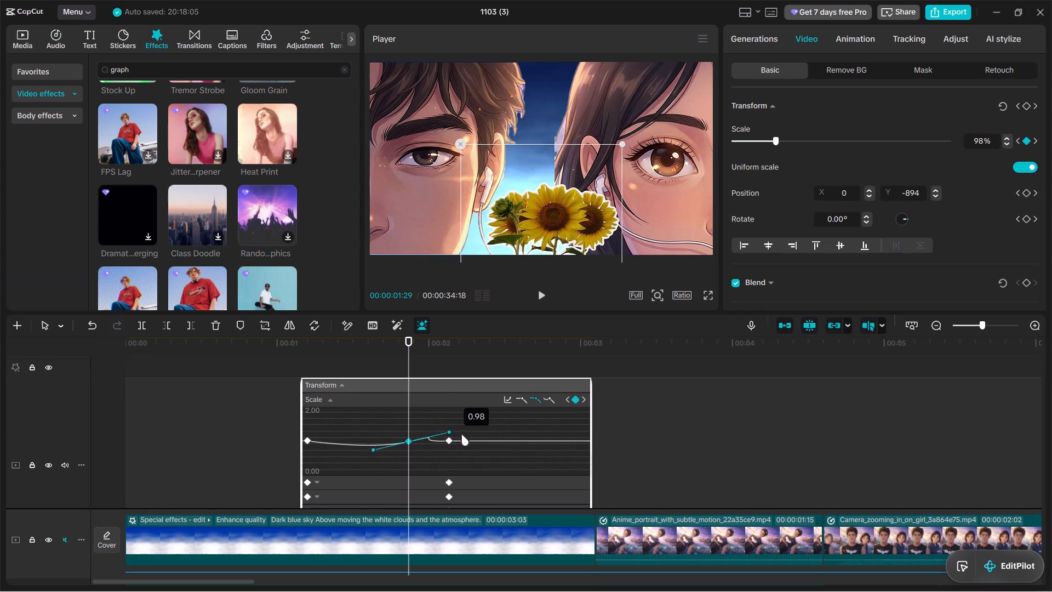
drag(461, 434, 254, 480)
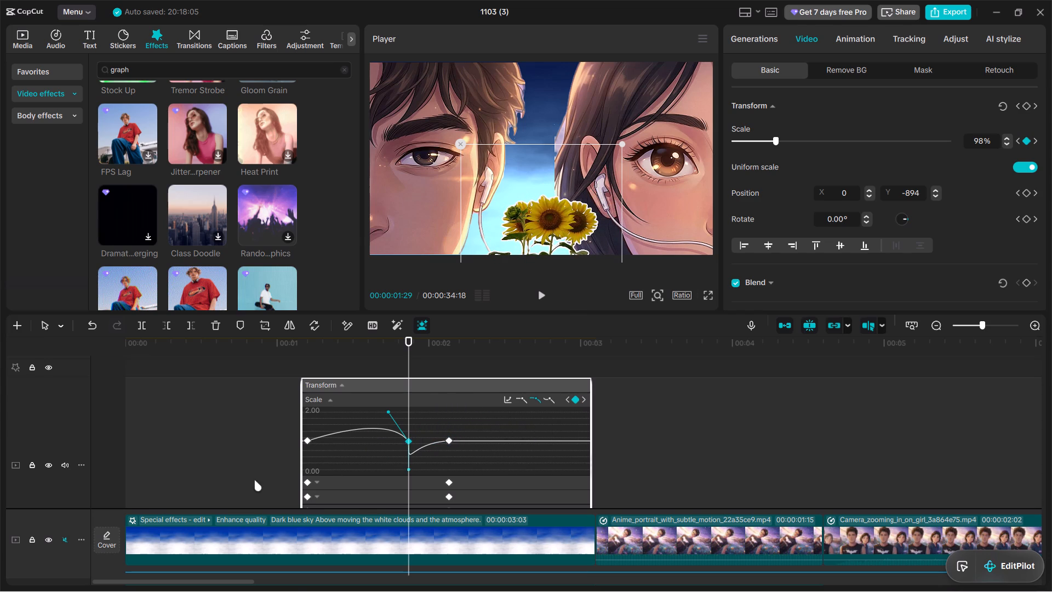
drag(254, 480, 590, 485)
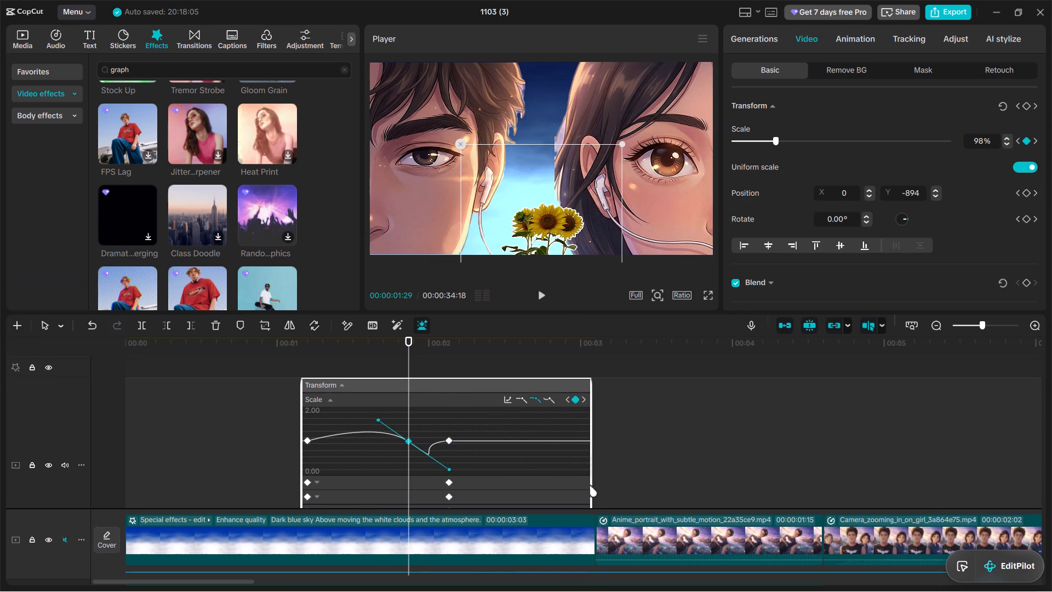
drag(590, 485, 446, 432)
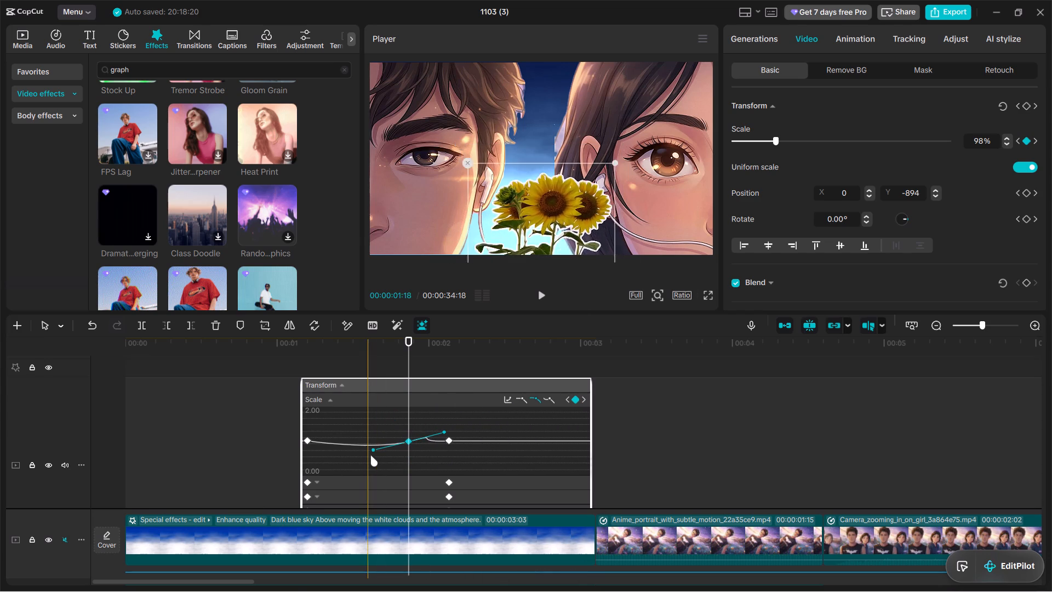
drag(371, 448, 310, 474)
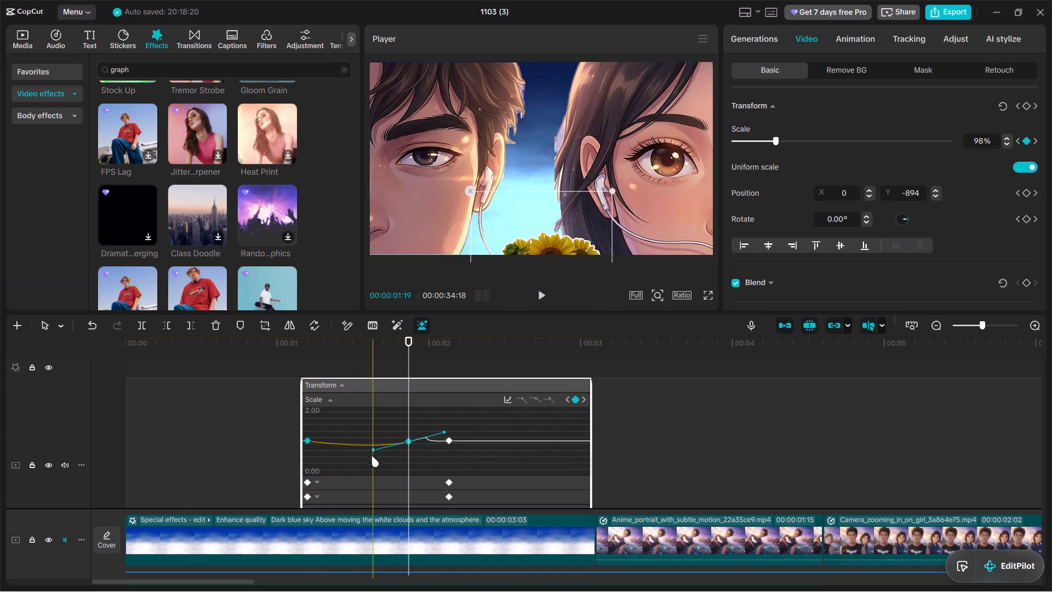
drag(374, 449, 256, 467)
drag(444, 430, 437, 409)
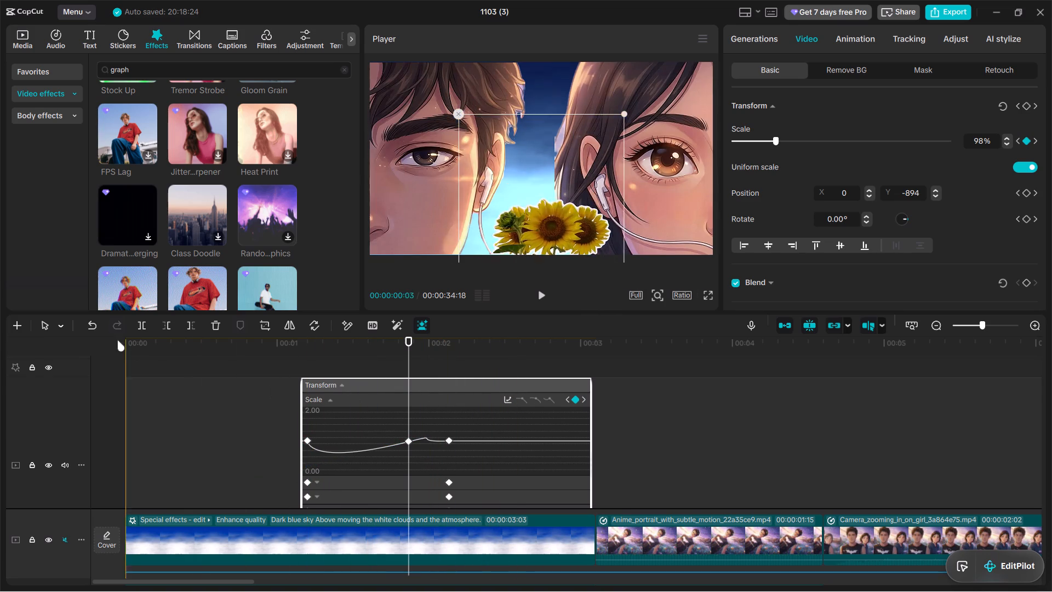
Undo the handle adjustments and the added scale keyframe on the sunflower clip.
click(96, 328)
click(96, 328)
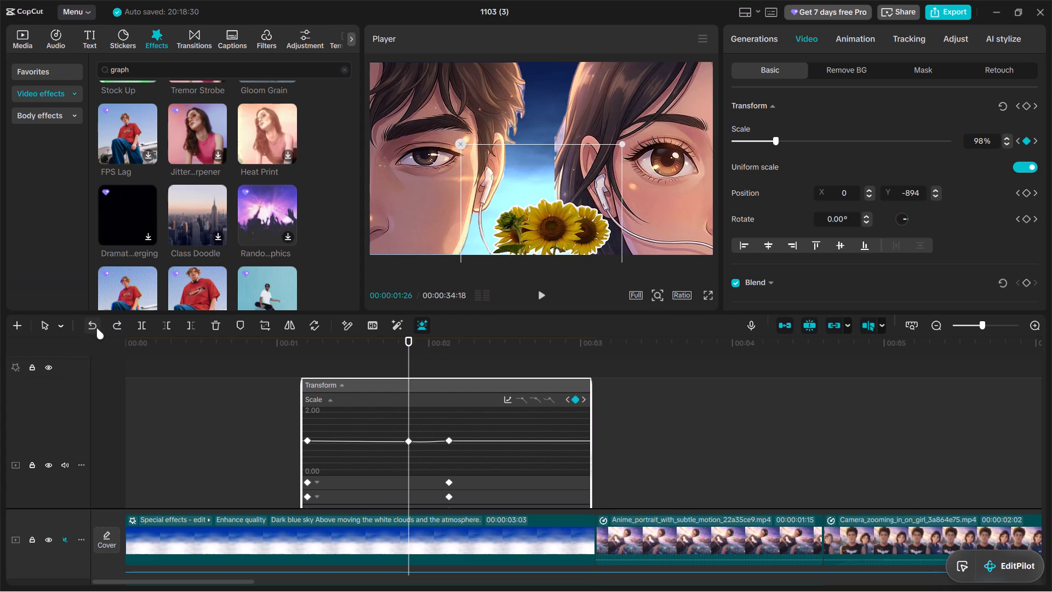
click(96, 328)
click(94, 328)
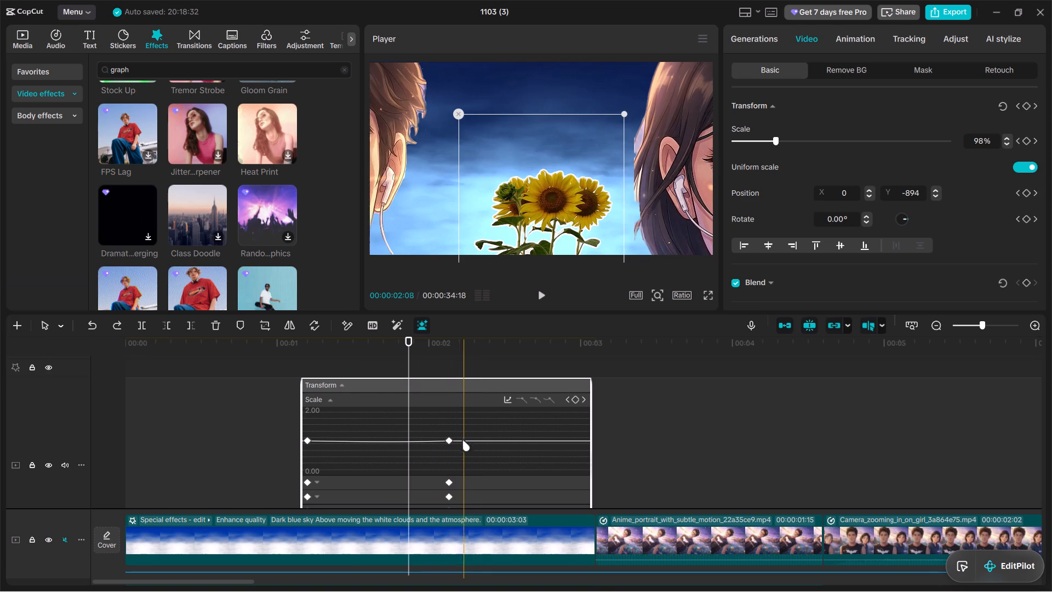
Play back the sunflower's rise from 00:00:01:16 into the boy's portrait shot to check the motion.
click(621, 443)
drag(621, 443, 717, 447)
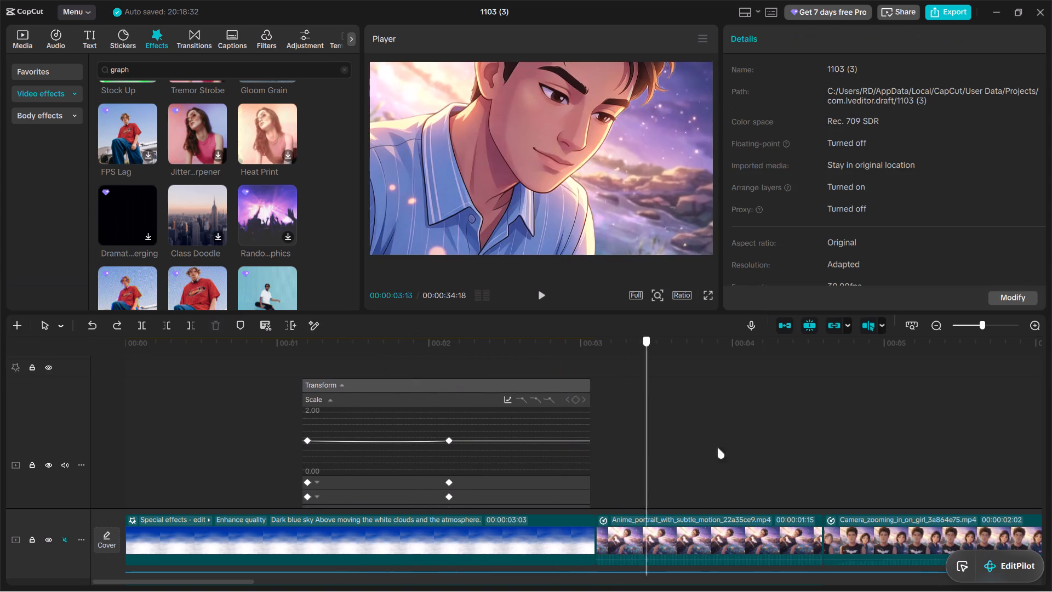
drag(717, 447, 464, 497)
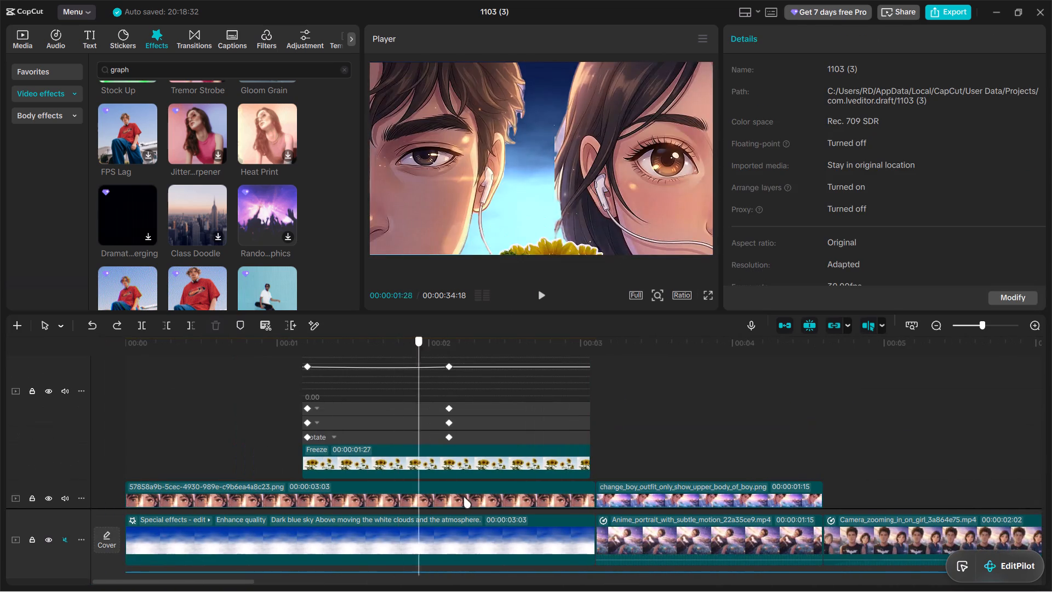
drag(464, 497, 356, 497)
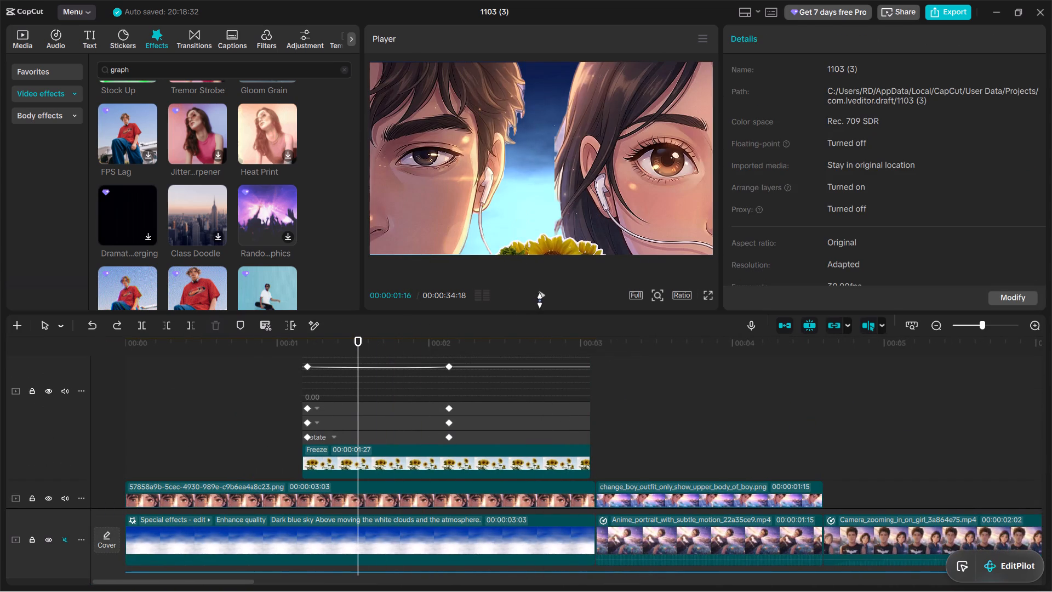
click(541, 300)
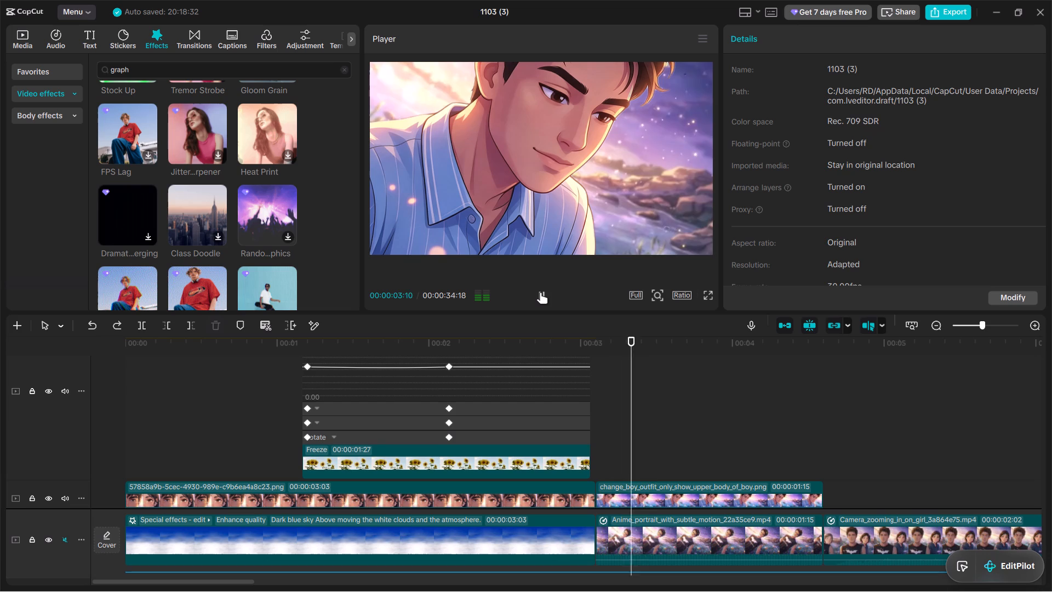
click(540, 292)
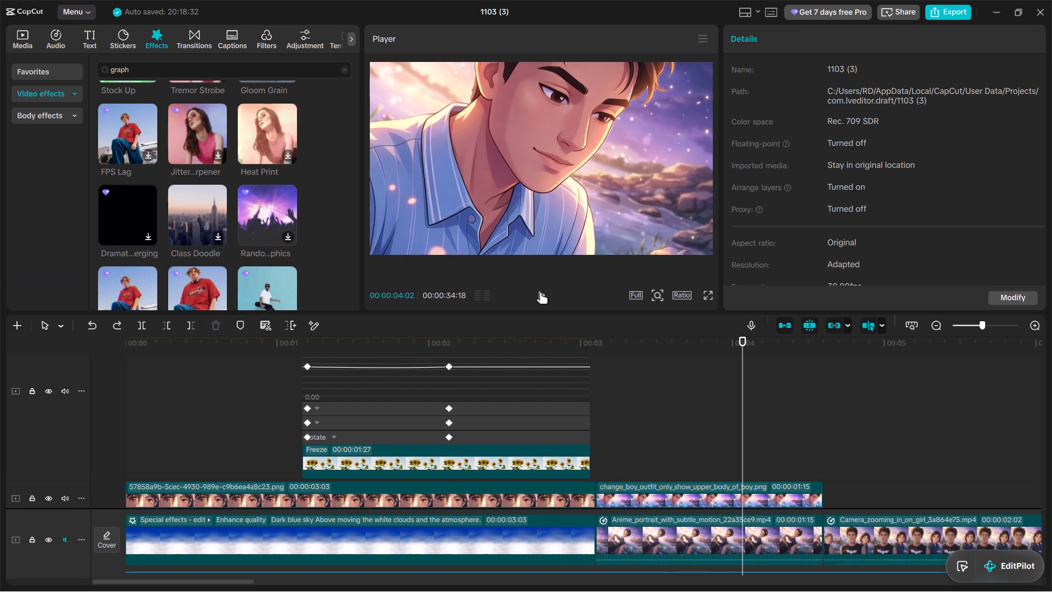
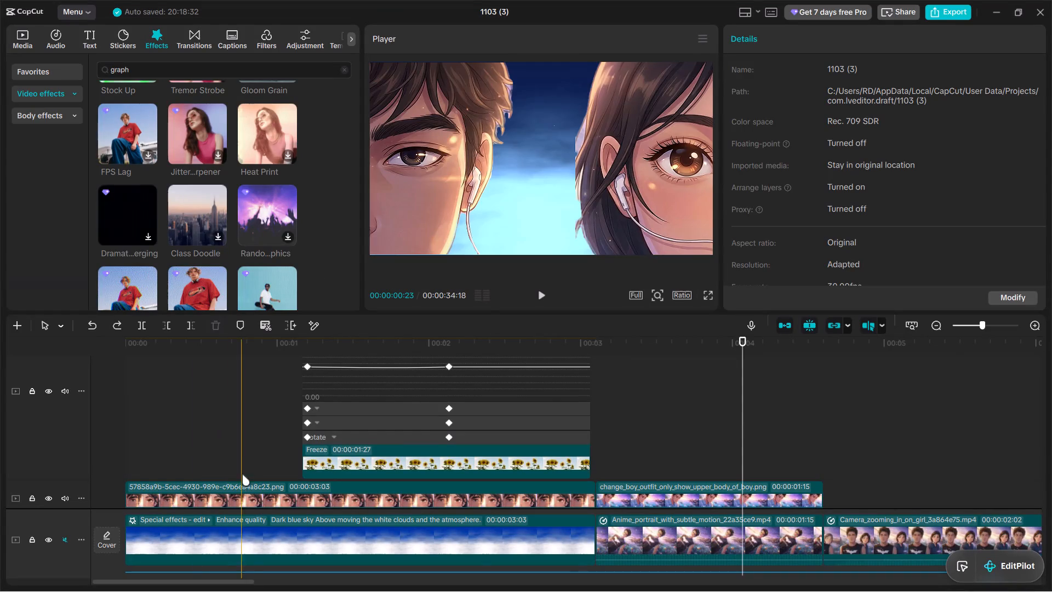
Scrub back and forth between the opening face portraits and the boy's portrait shot to examine the sunflower's rise and the faces' slide-out timing.
click(254, 435)
drag(254, 434, 570, 499)
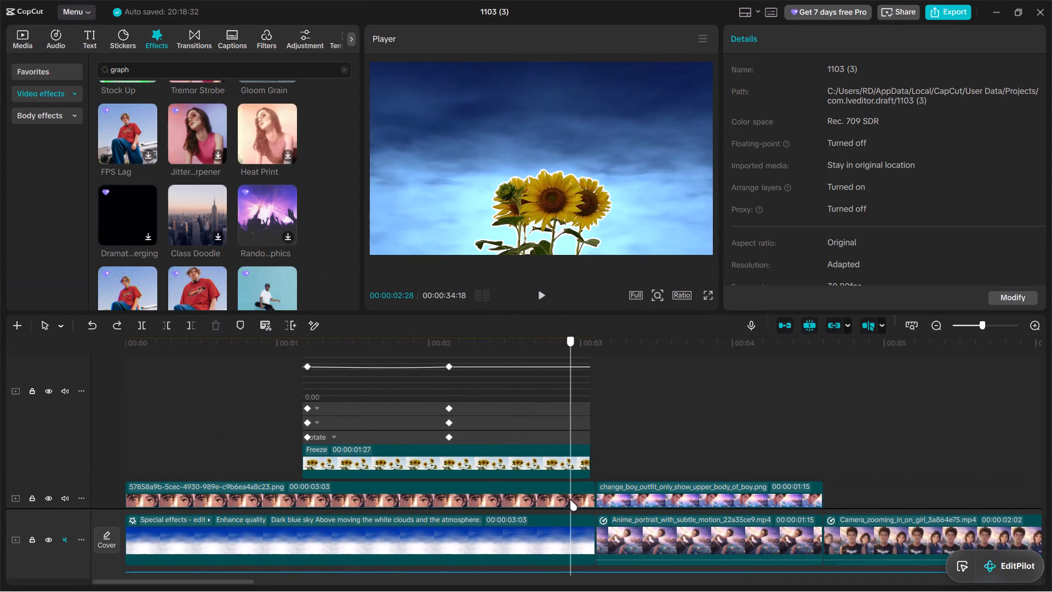
drag(570, 499, 441, 487)
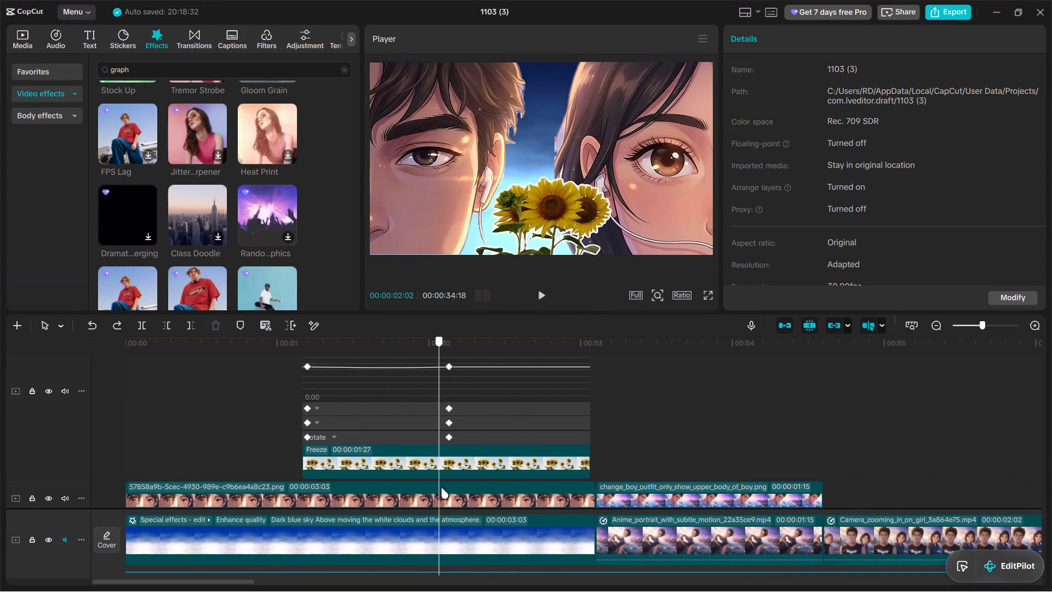
drag(441, 487, 462, 490)
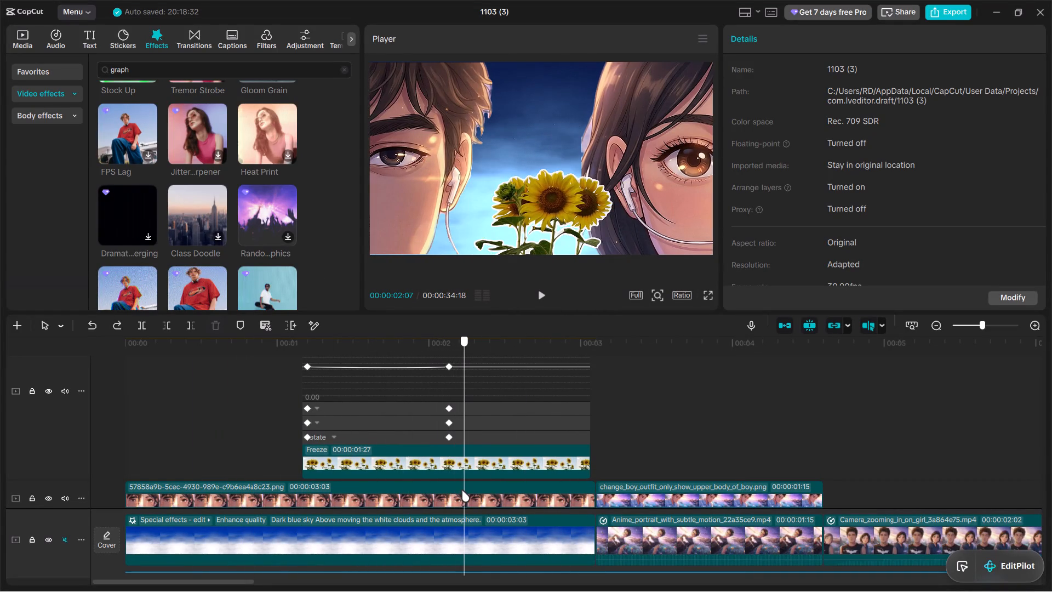
drag(462, 490, 474, 484)
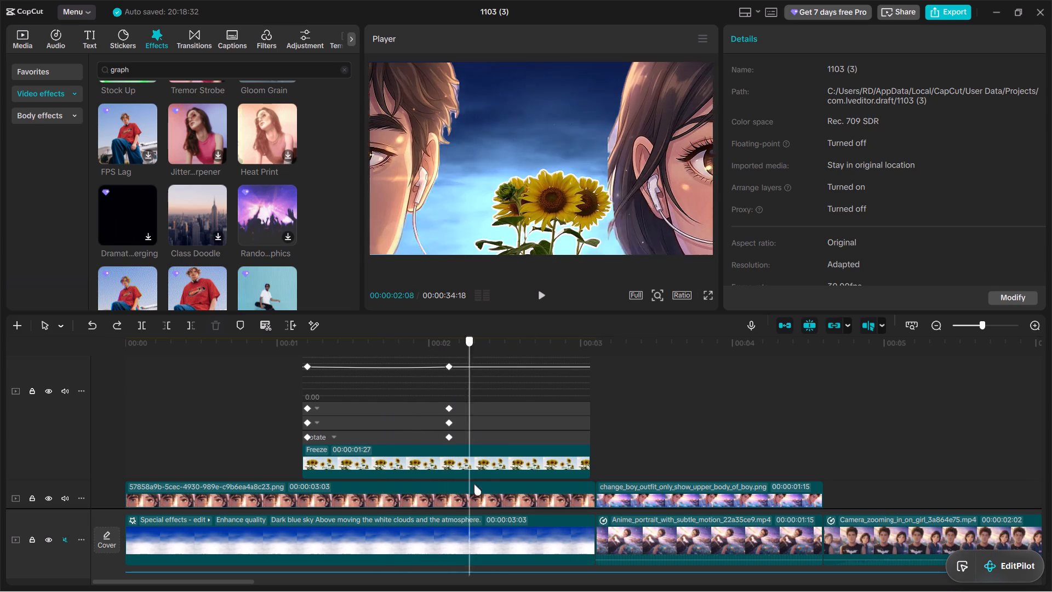
drag(474, 484, 462, 494)
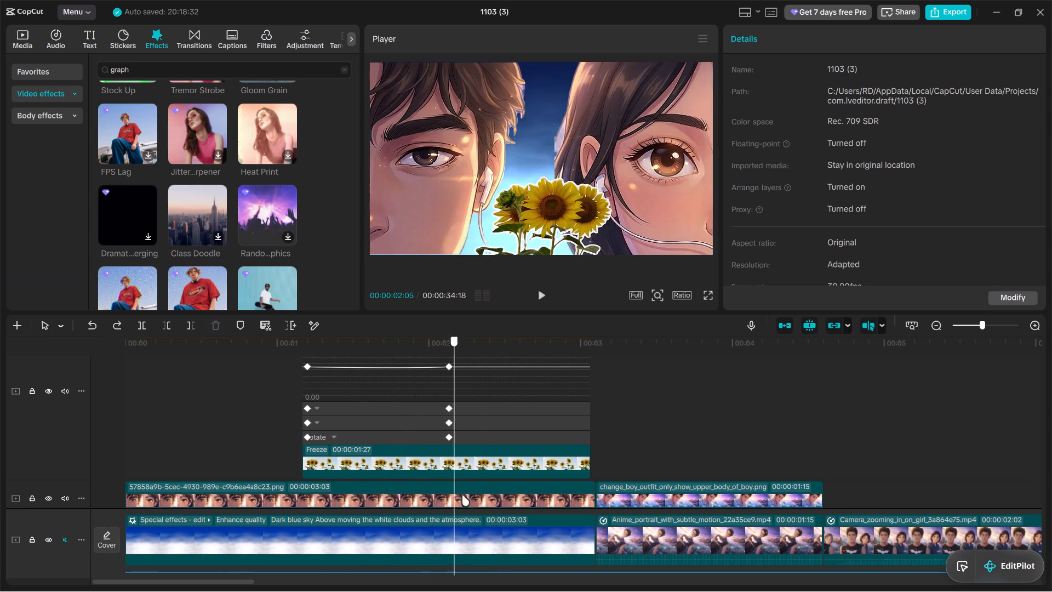
drag(462, 494, 706, 517)
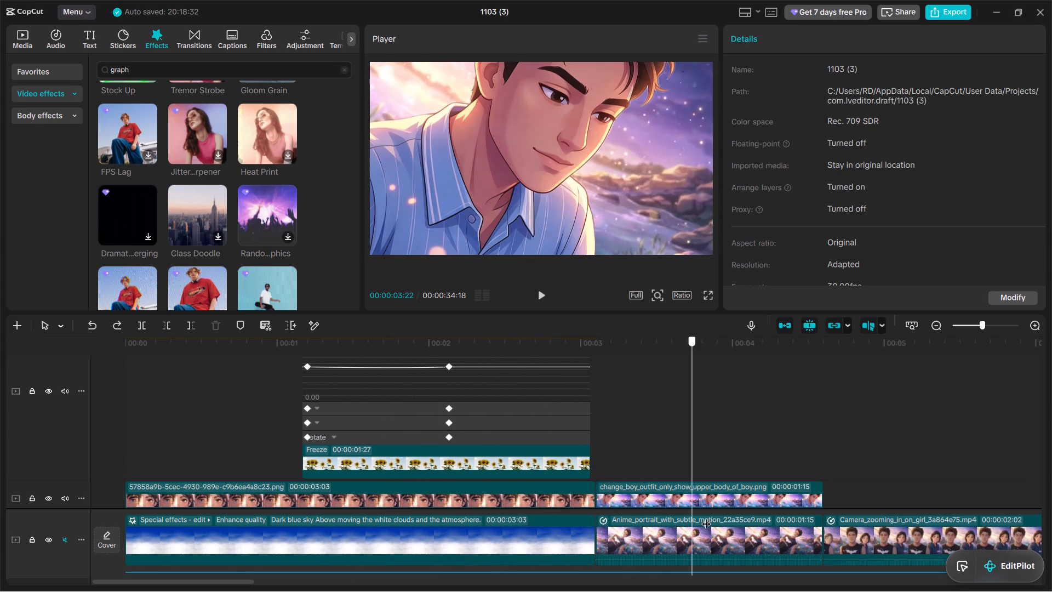
drag(706, 517, 288, 436)
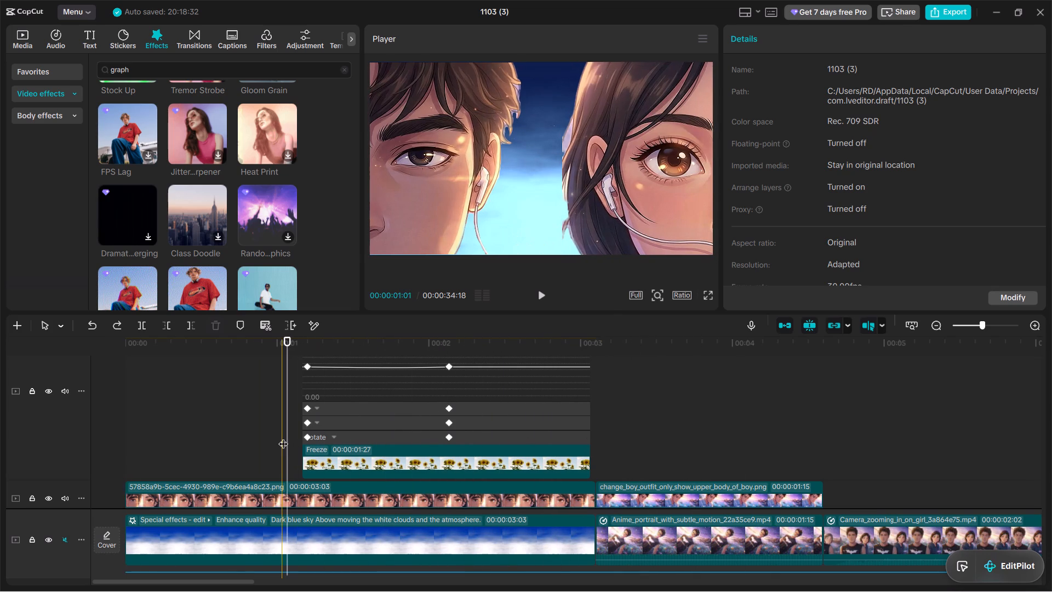
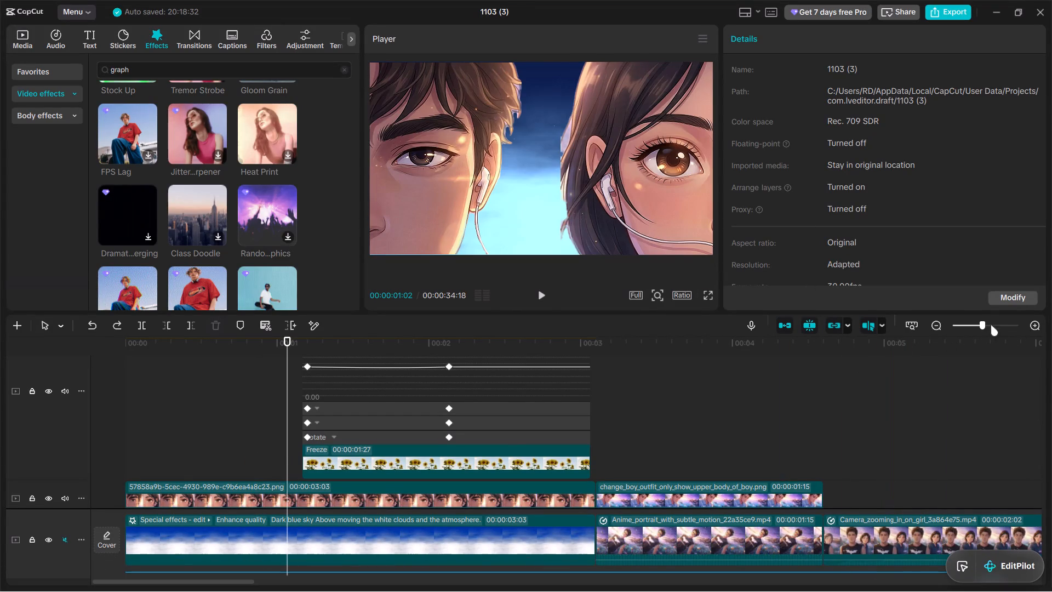
Add a Transform keyframe to the ballroom couple clip 01.png at 00:00:09:04, keeping its scale at 100%.
click(970, 322)
click(966, 326)
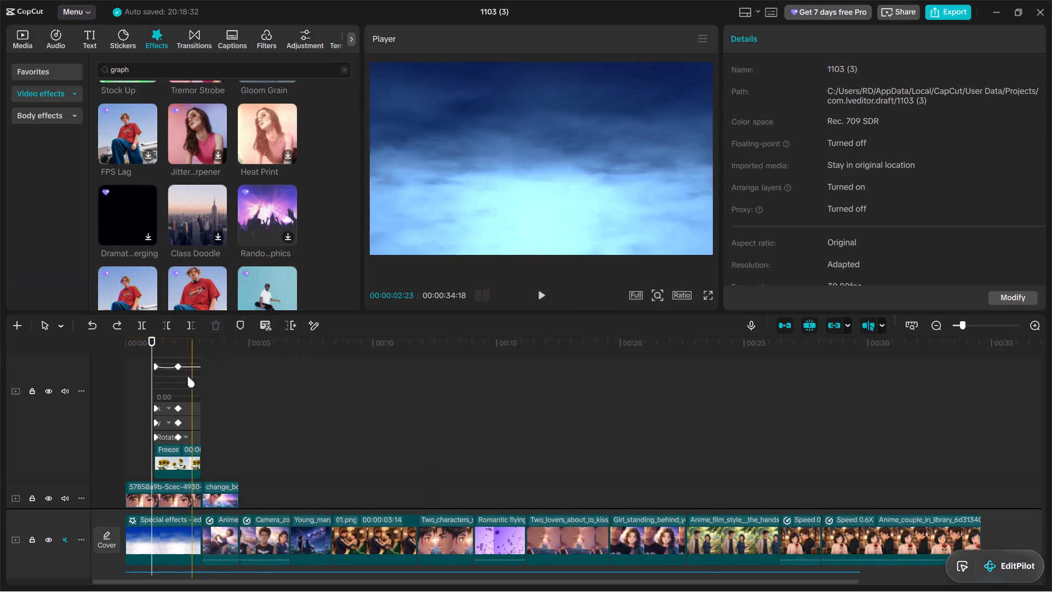
drag(153, 343, 260, 351)
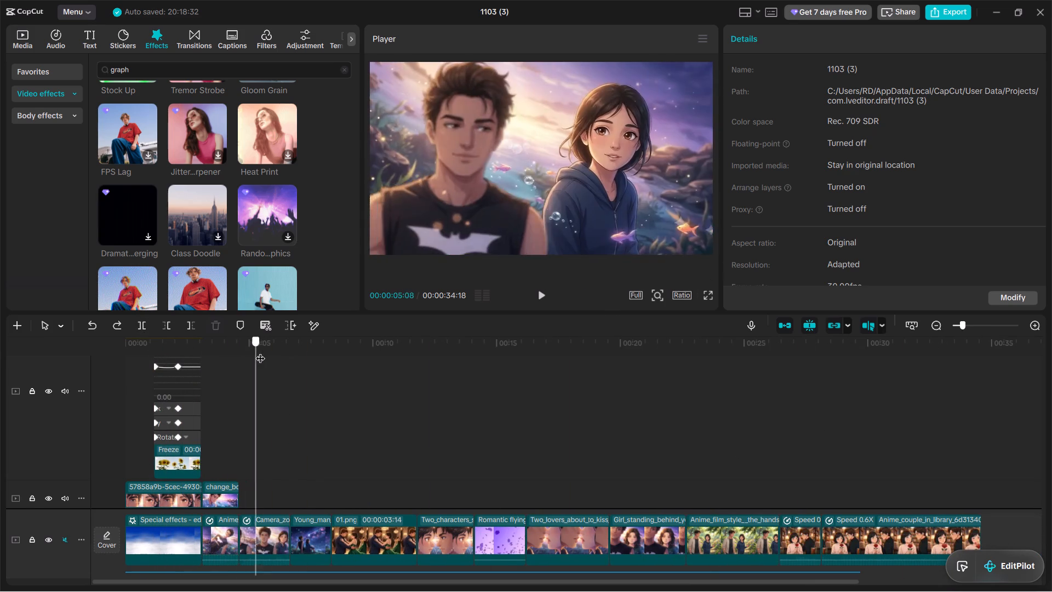
drag(260, 351, 428, 382)
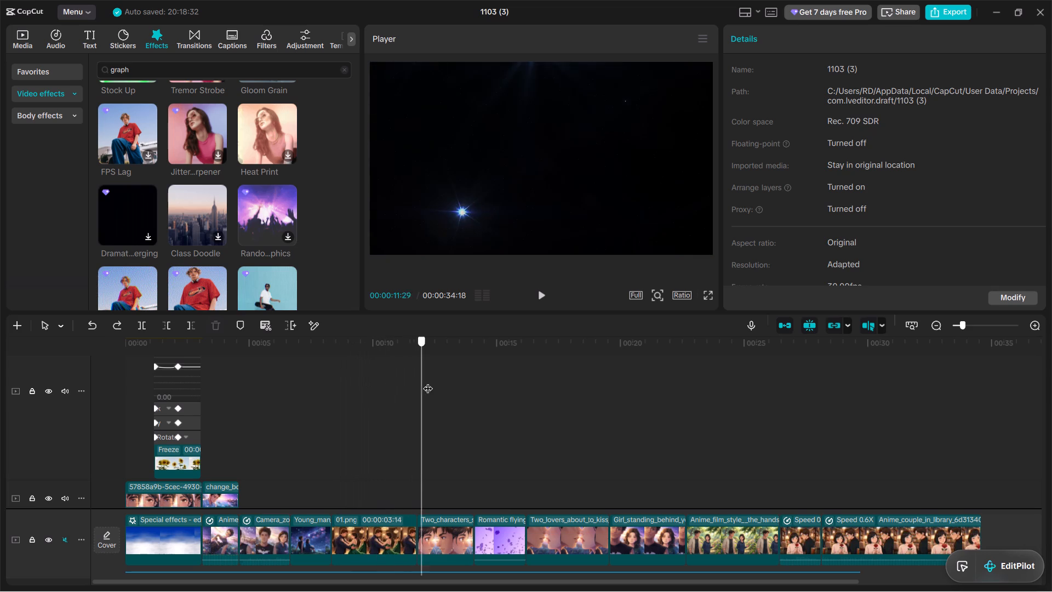
drag(428, 382, 353, 383)
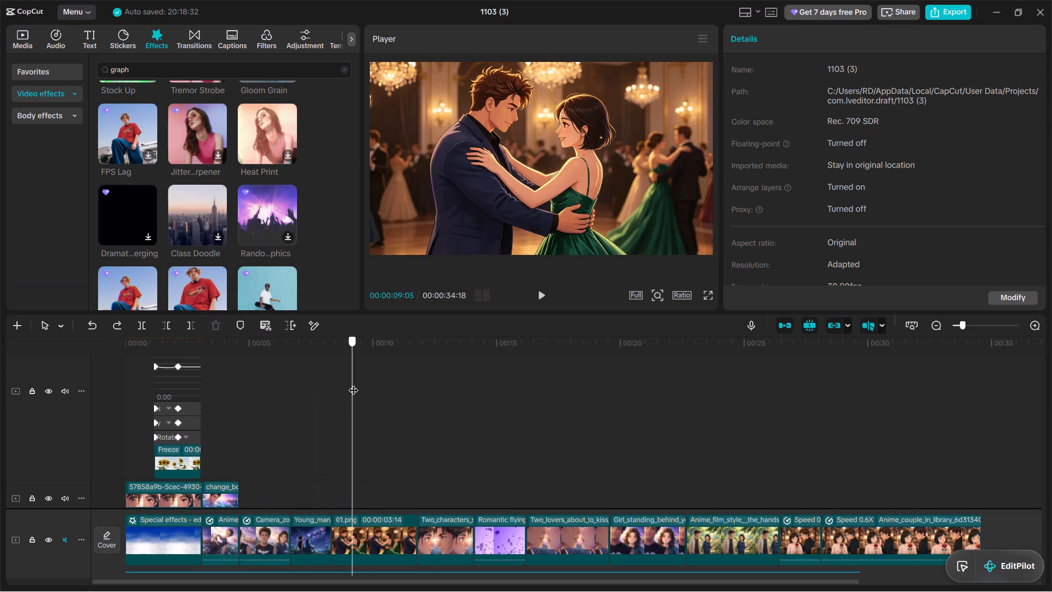
drag(353, 383, 341, 385)
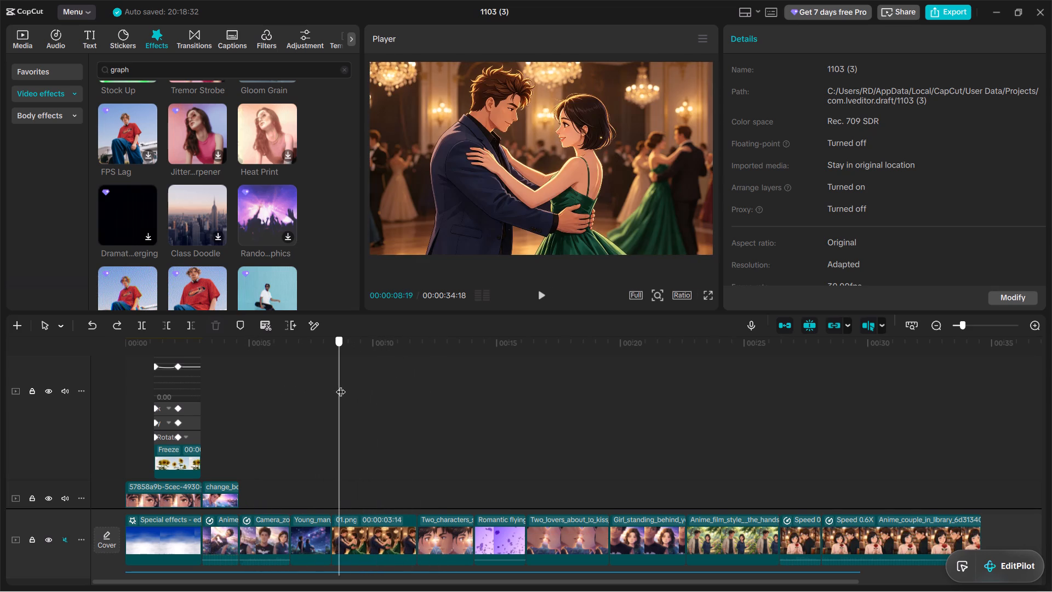
drag(341, 385, 349, 384)
click(371, 531)
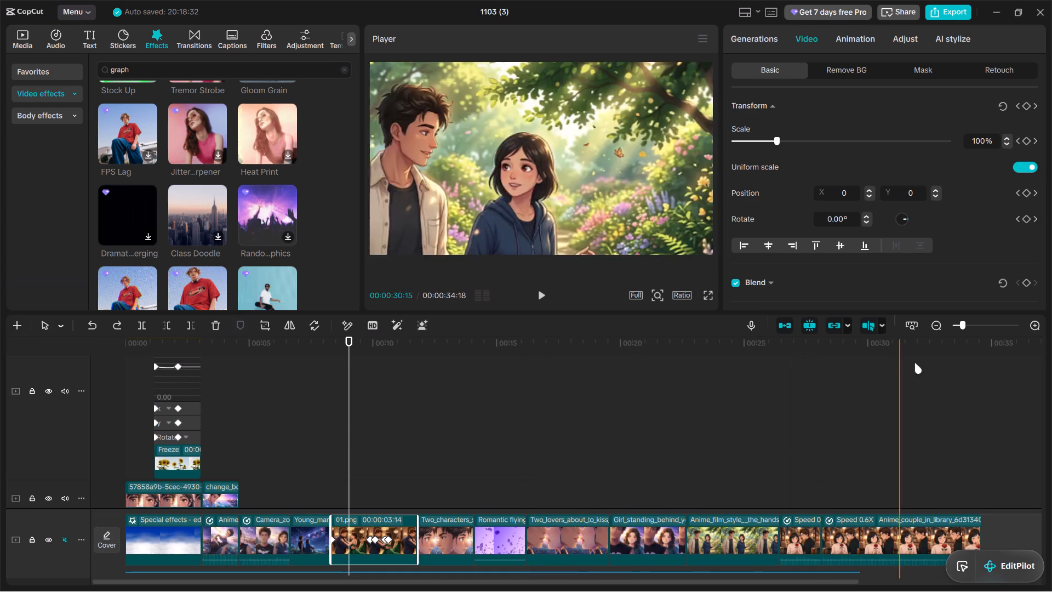
drag(966, 324, 976, 322)
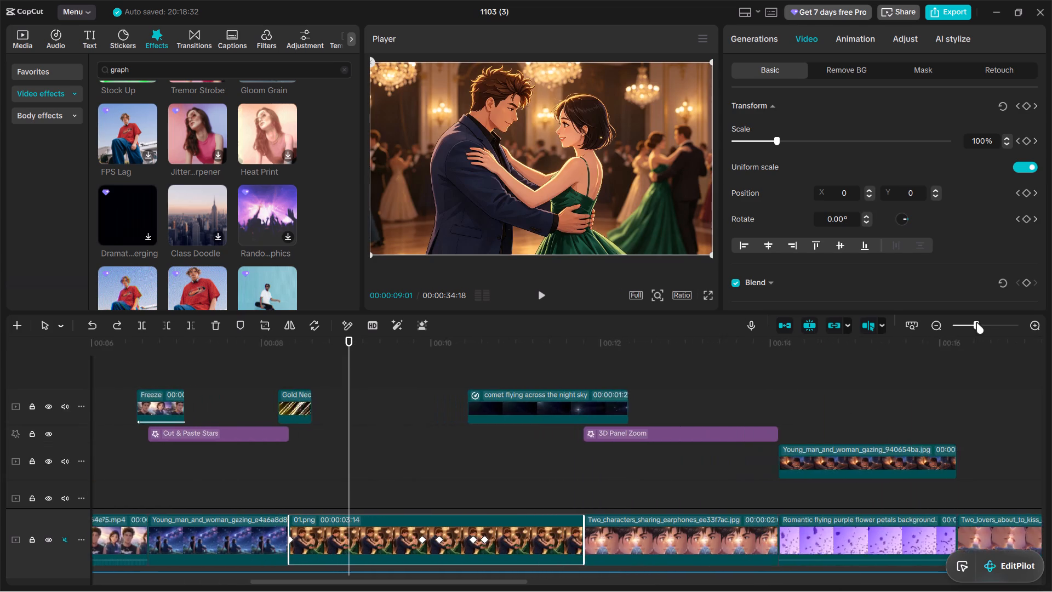
drag(976, 322, 980, 322)
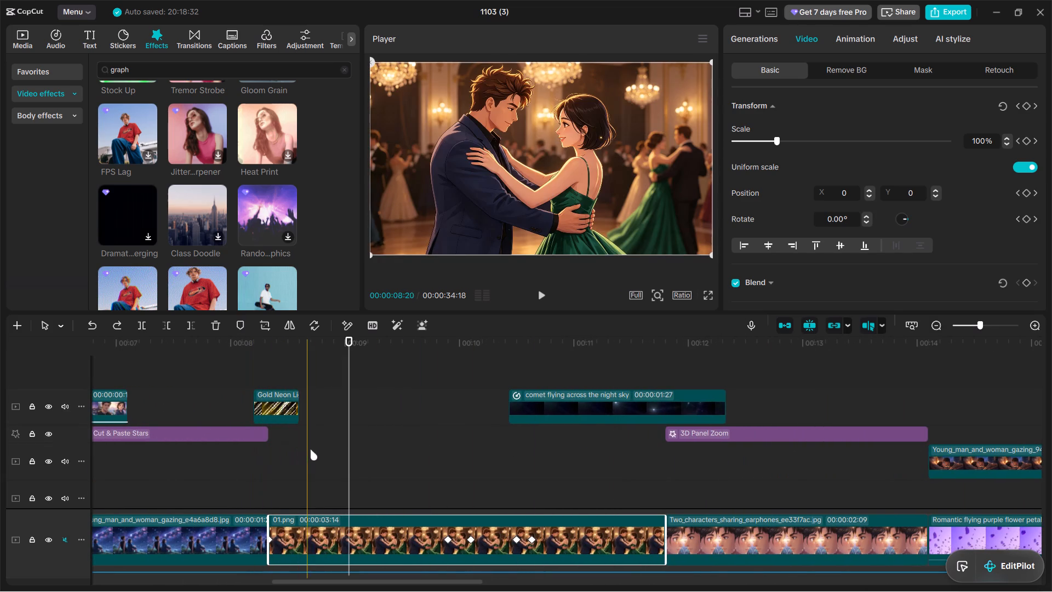
click(395, 459)
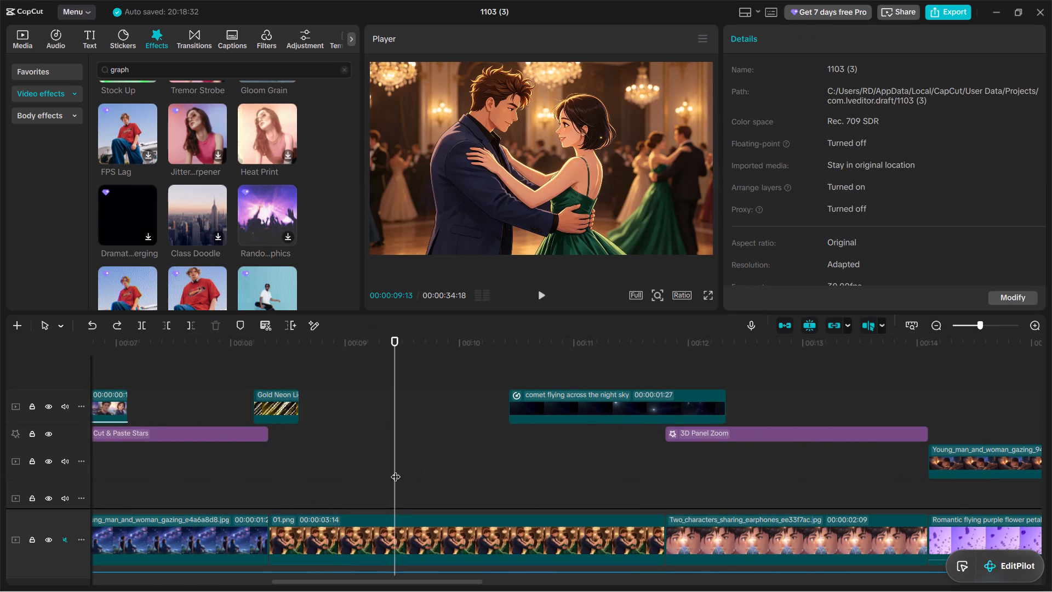
click(410, 534)
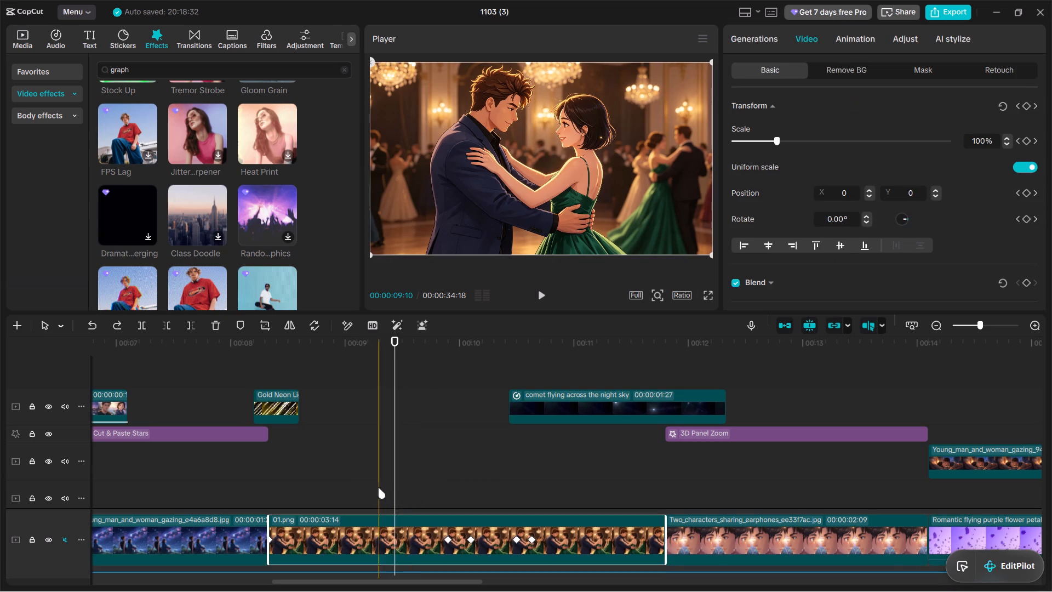
click(362, 485)
click(366, 549)
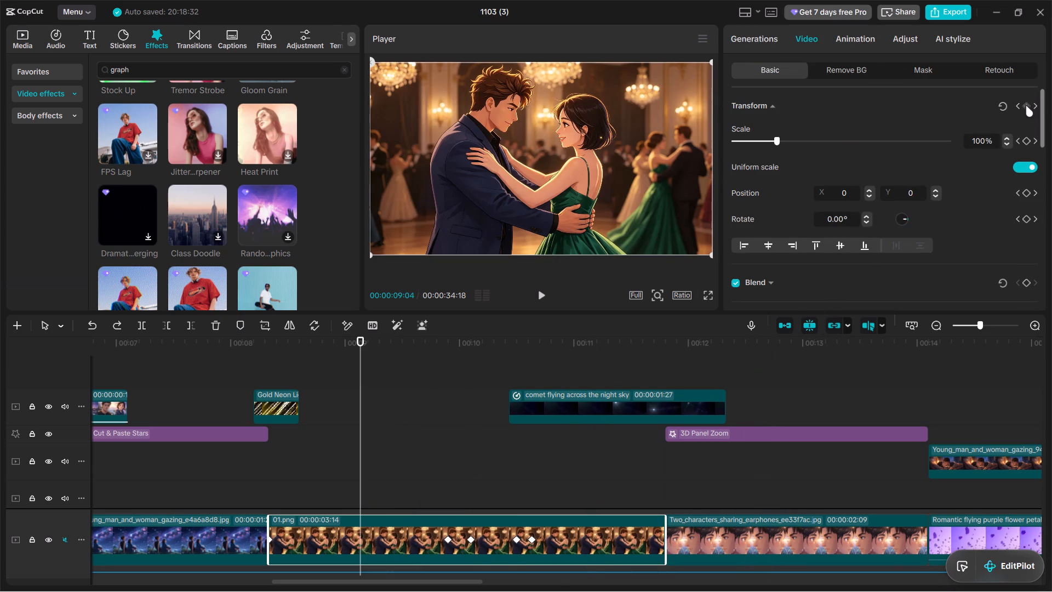
click(1026, 105)
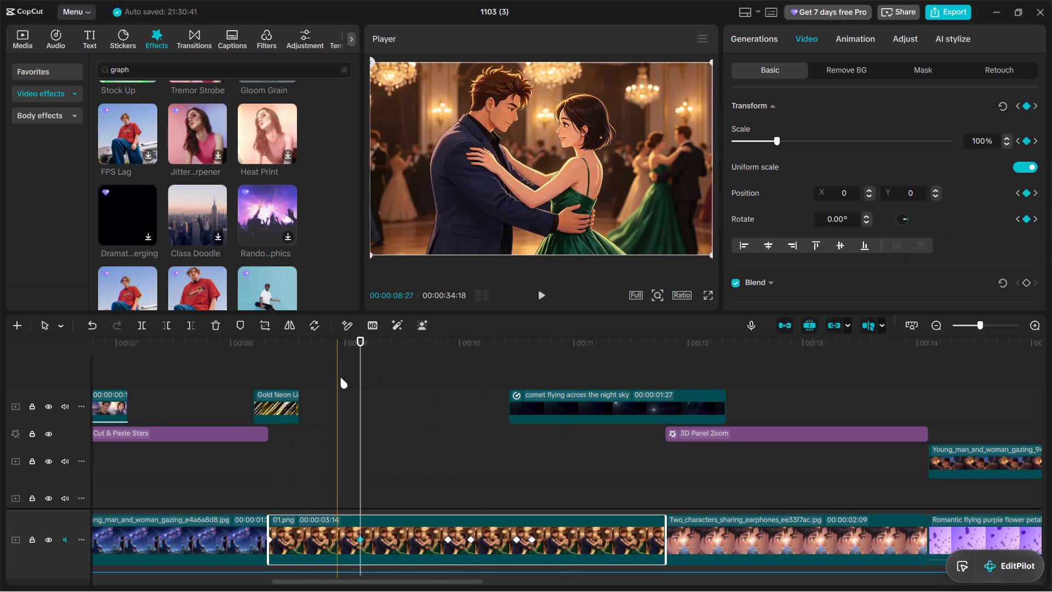
Keyframe 01.png at 00:00:09:17 with scale 319% and position X 2657, Y -748, closing in on the man's shoulder.
click(407, 378)
click(407, 378)
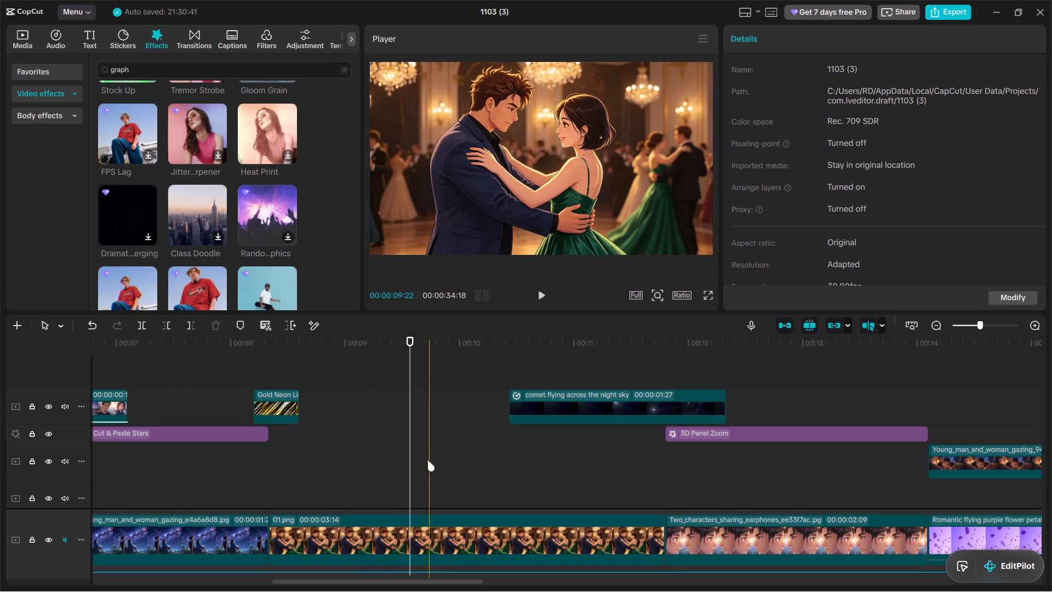
click(426, 537)
click(1027, 105)
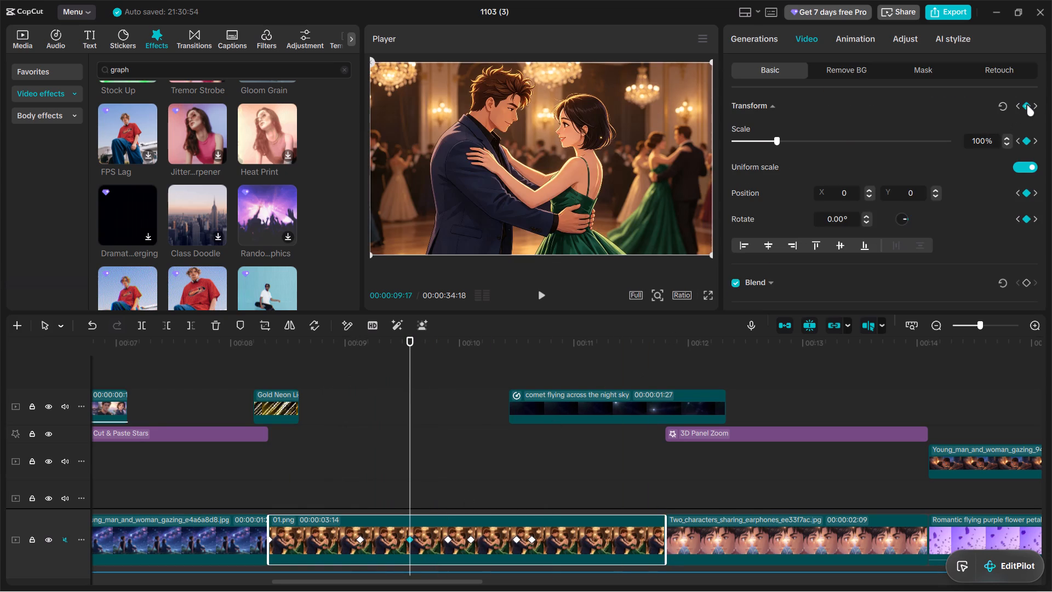
drag(777, 140, 834, 141)
drag(834, 141, 872, 141)
drag(582, 174, 793, 229)
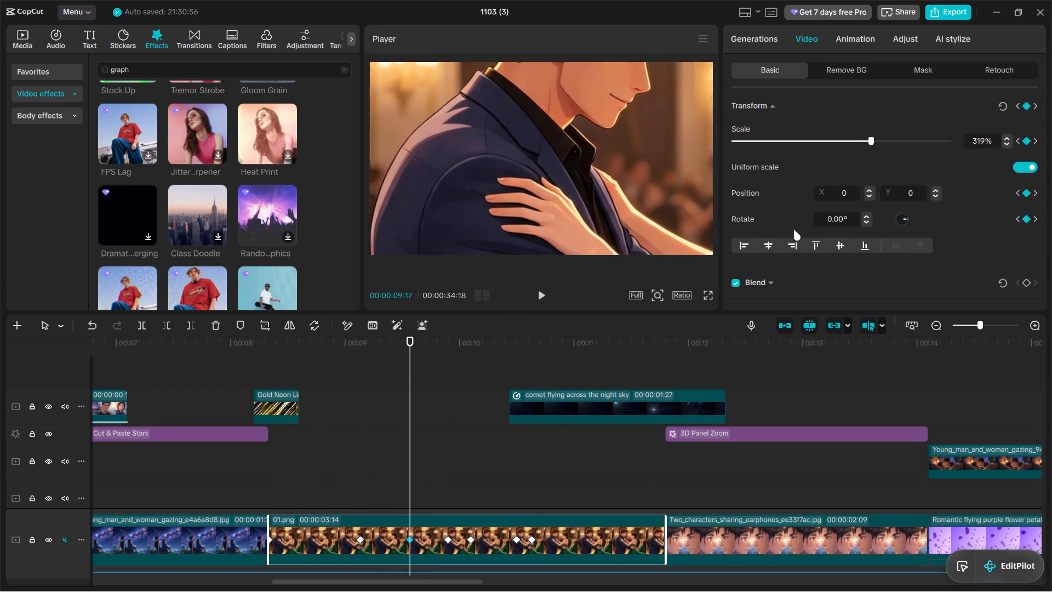
drag(793, 229, 820, 241)
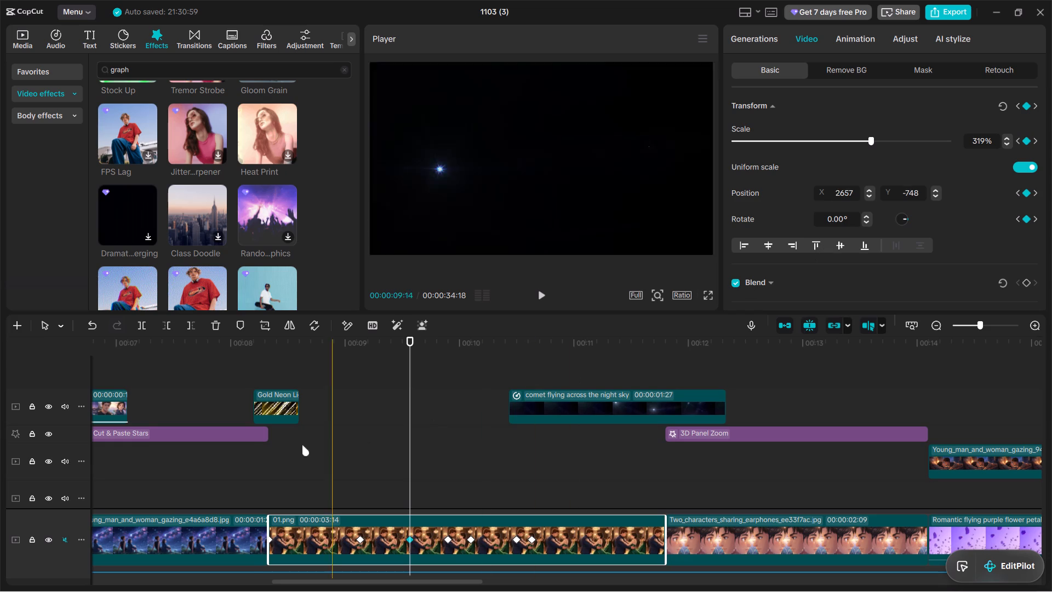
Play the ballroom clip from about 00:00:08:06 and revisit its frames to examine the new zoom-in.
click(253, 461)
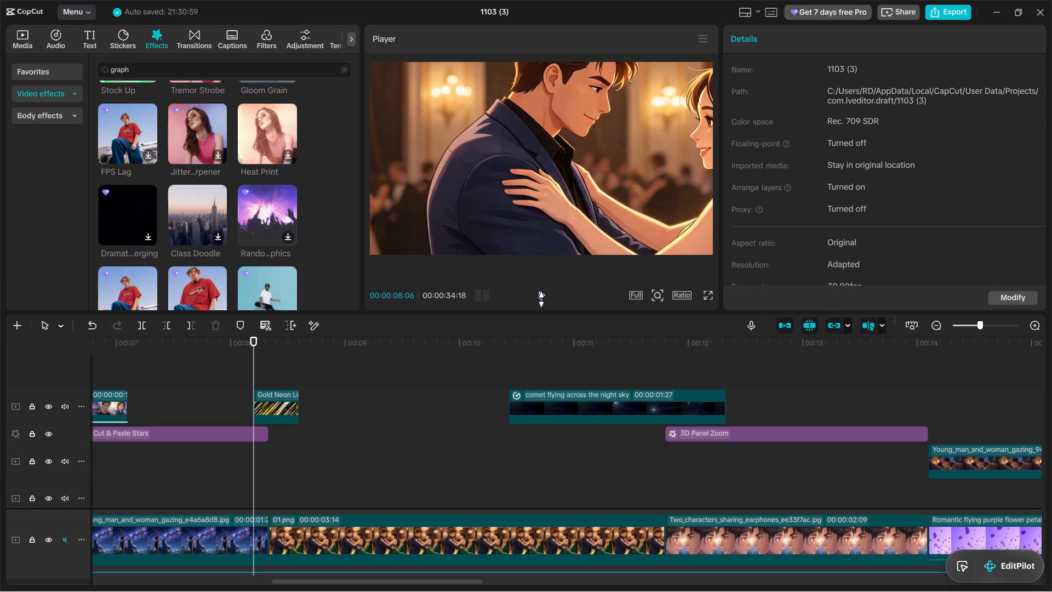
click(541, 299)
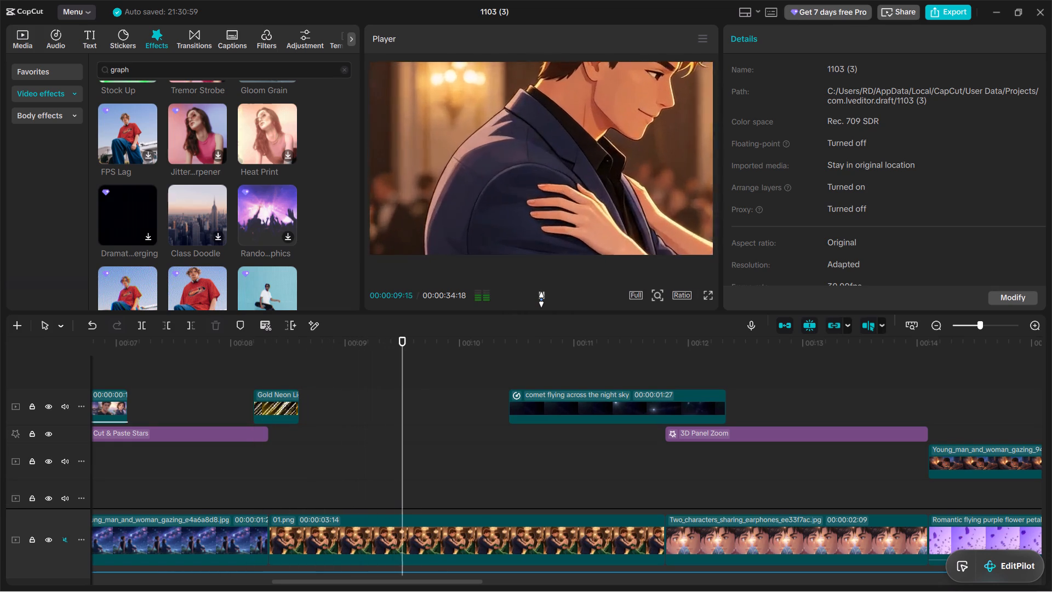
click(541, 299)
click(397, 445)
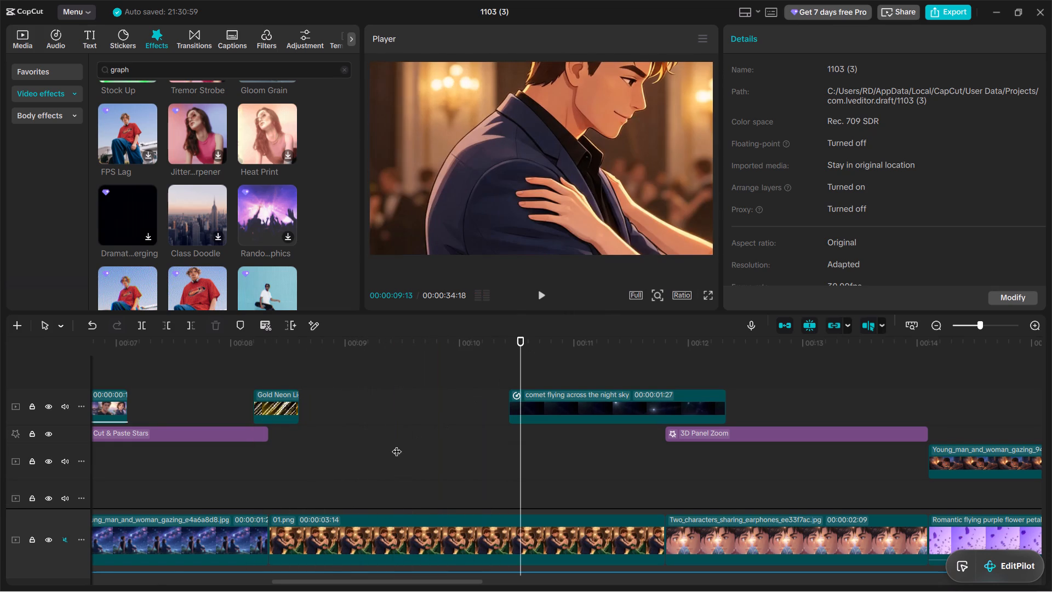
click(496, 537)
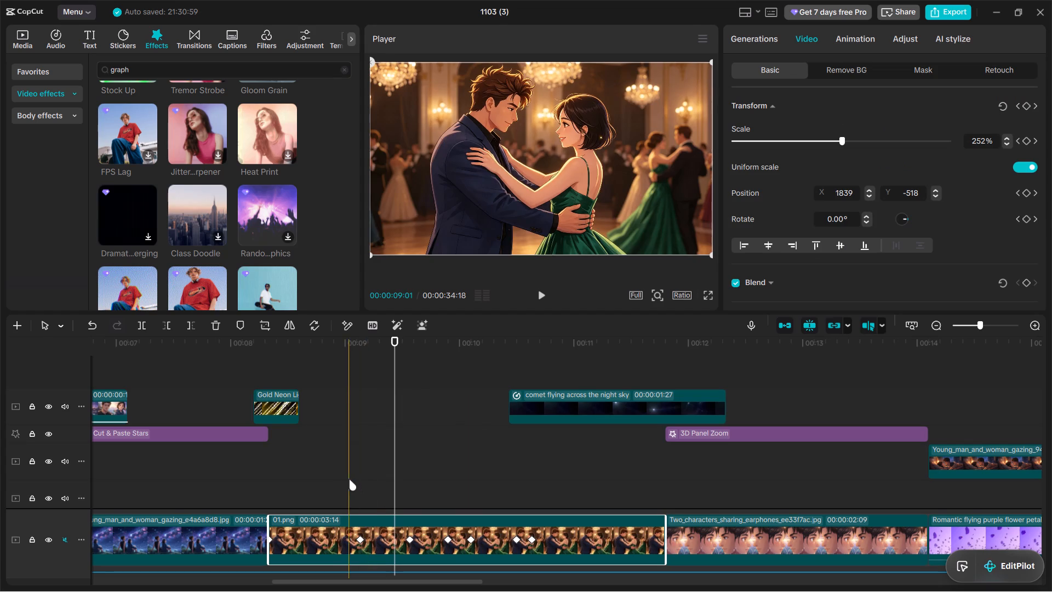
click(336, 477)
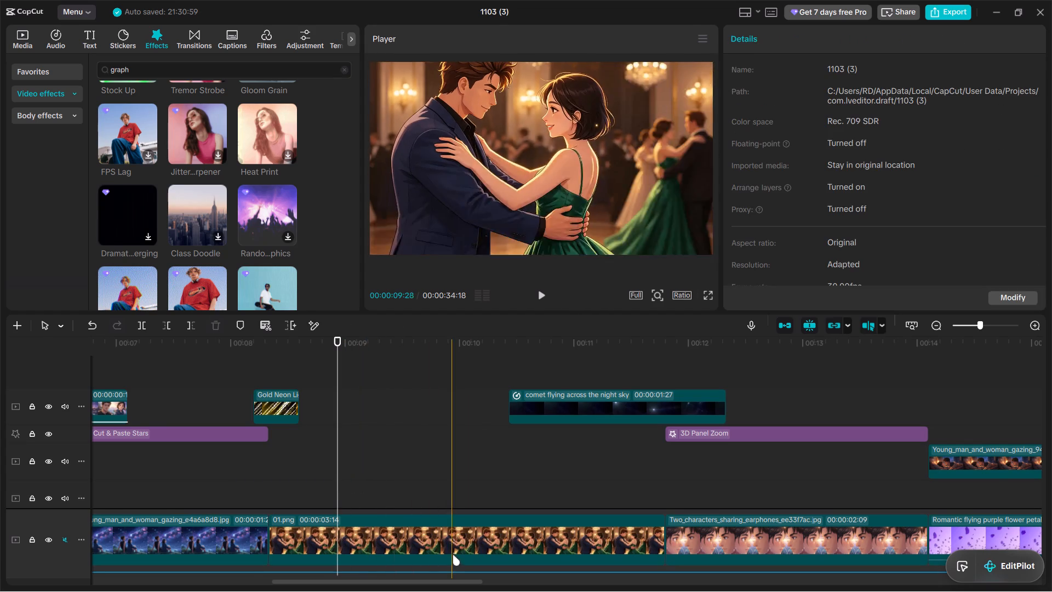
Delete the 100% scale keyframe at 00:00:09:27 on the ballroom clip 01.png.
click(443, 547)
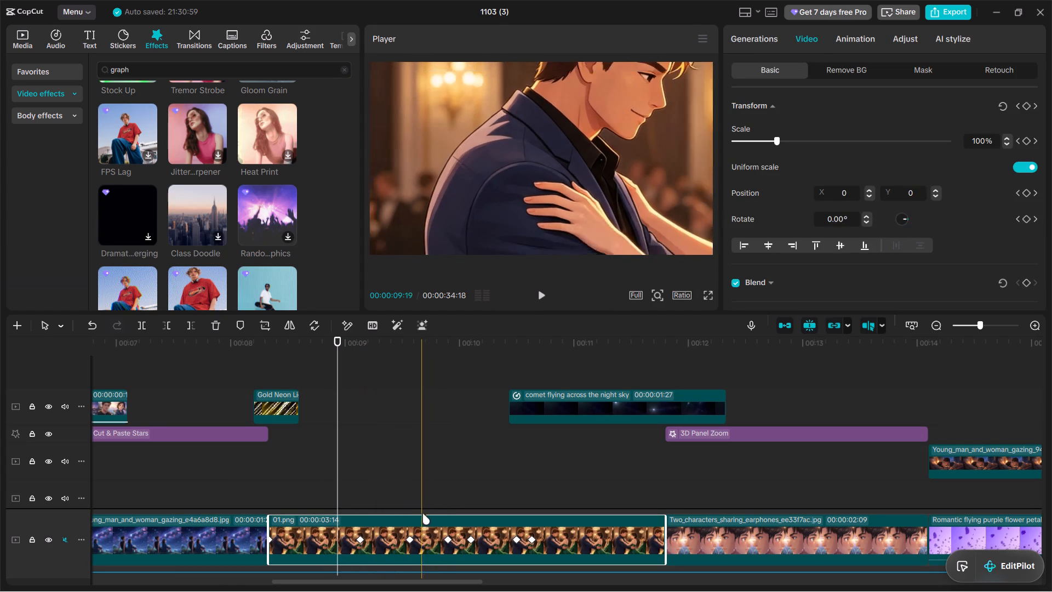
click(446, 539)
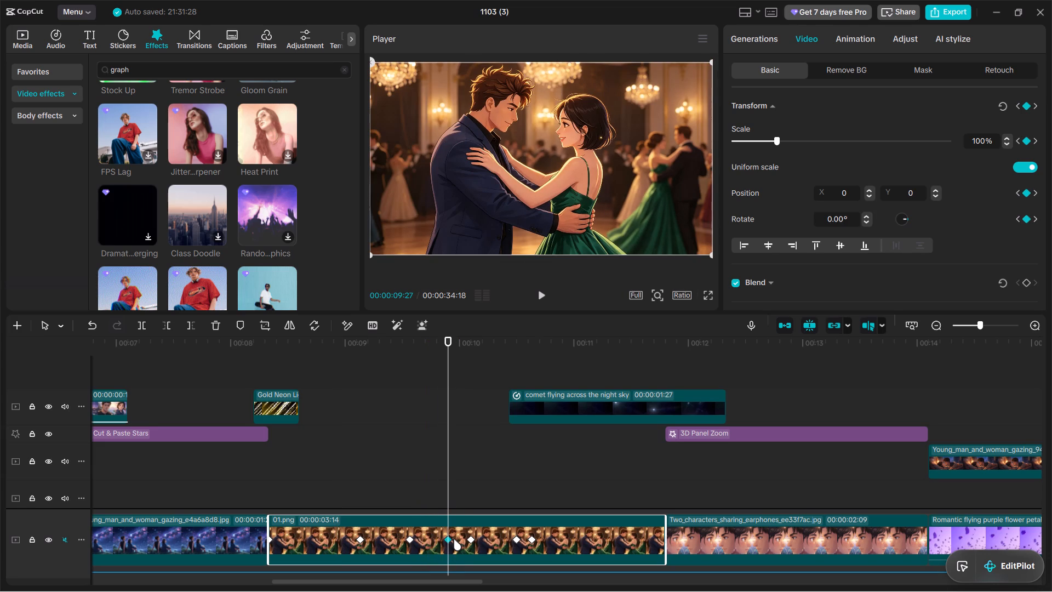
key(BackSpace)
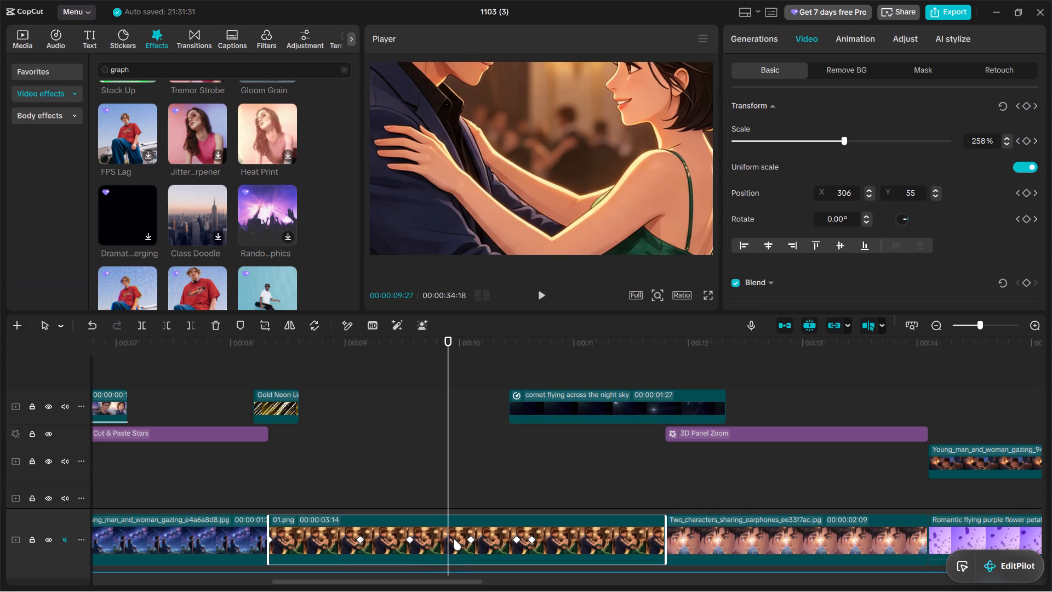
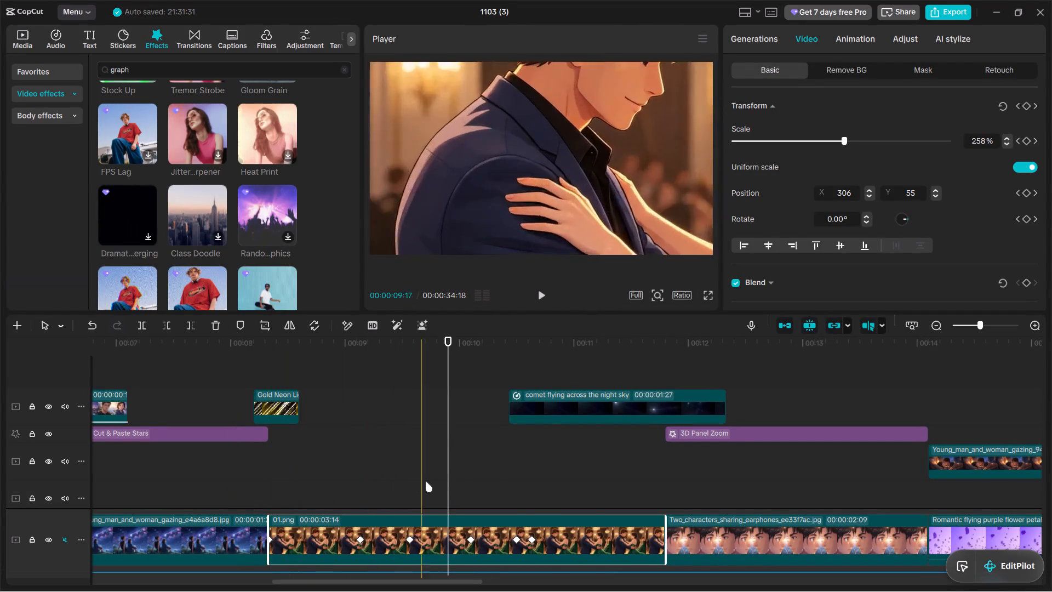
Scrub the ballroom clip 01.png between about 00:00:09:03 and 00:00:10:28 to examine its zoom and pan and the comet overlay's entry.
click(375, 457)
drag(373, 458, 326, 468)
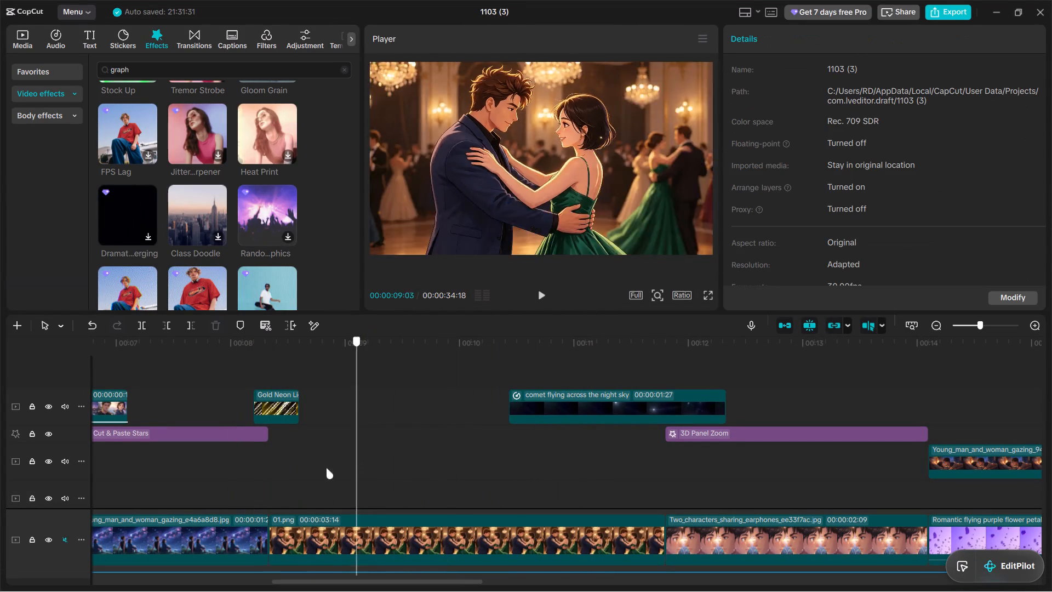
drag(326, 468, 398, 497)
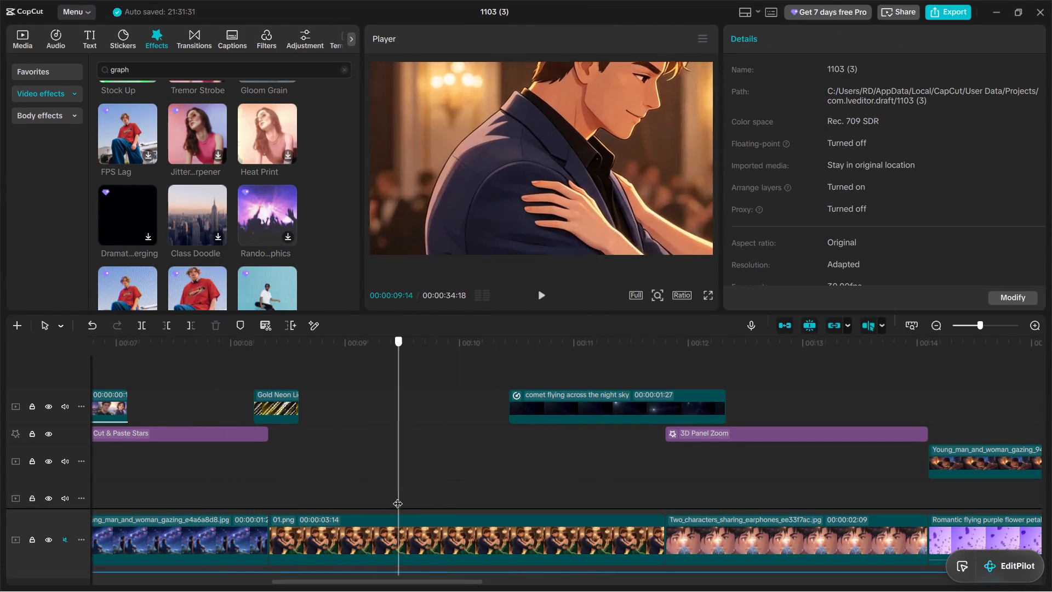
drag(398, 497, 508, 500)
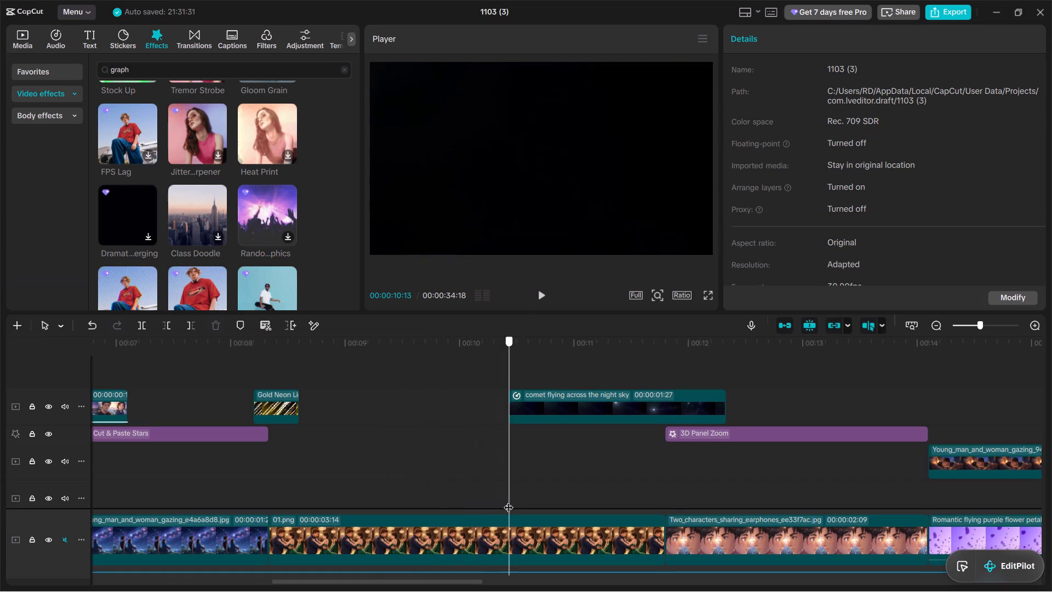
drag(508, 500, 467, 518)
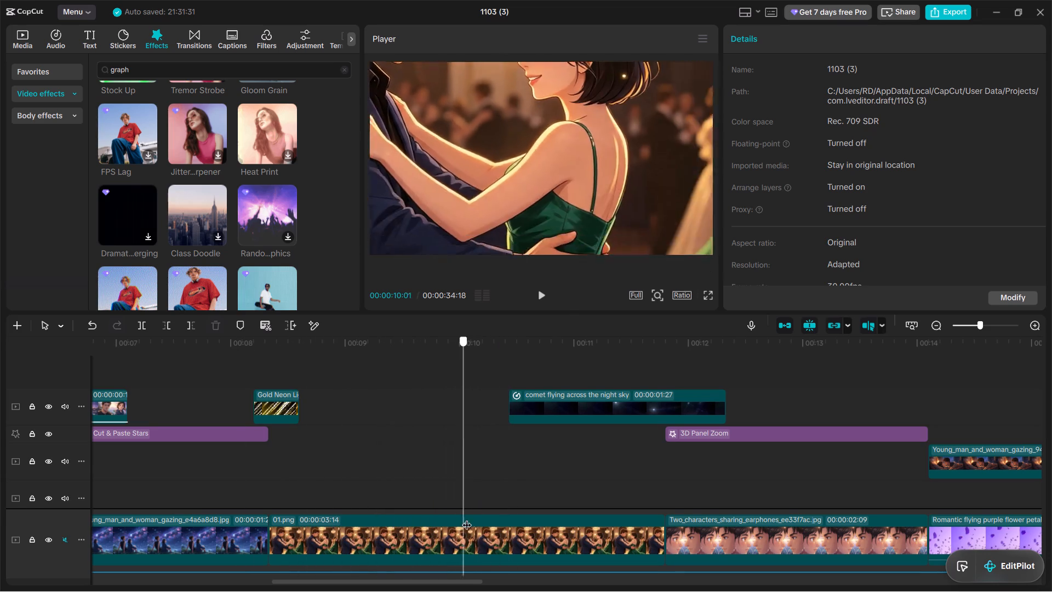
drag(467, 518, 565, 513)
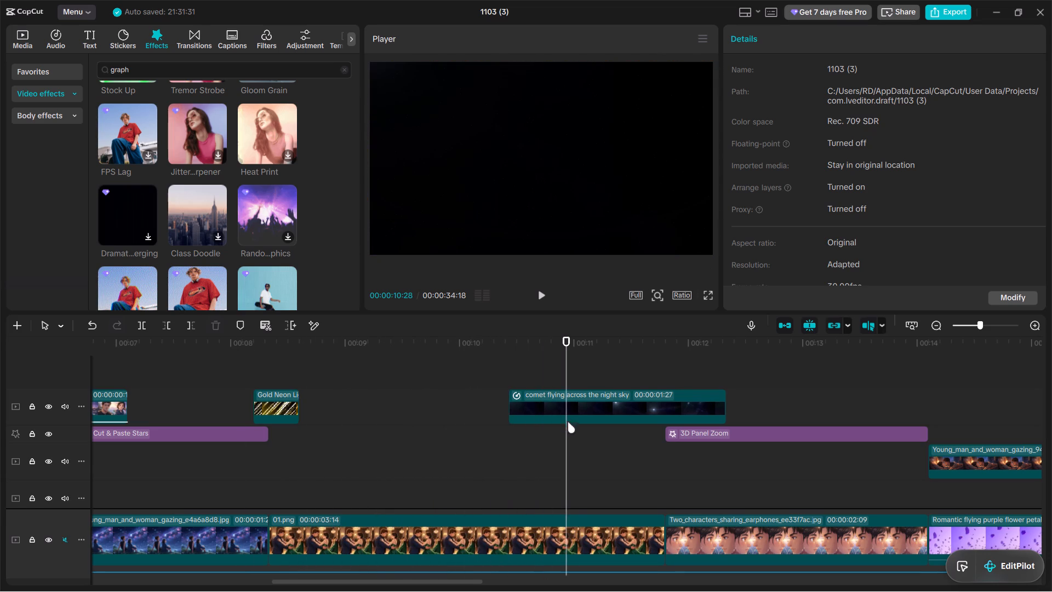
Shift the comet flying across the night sky overlay so it starts at about 00:00:10:21 above the ballroom clip 01.png.
drag(562, 408, 592, 406)
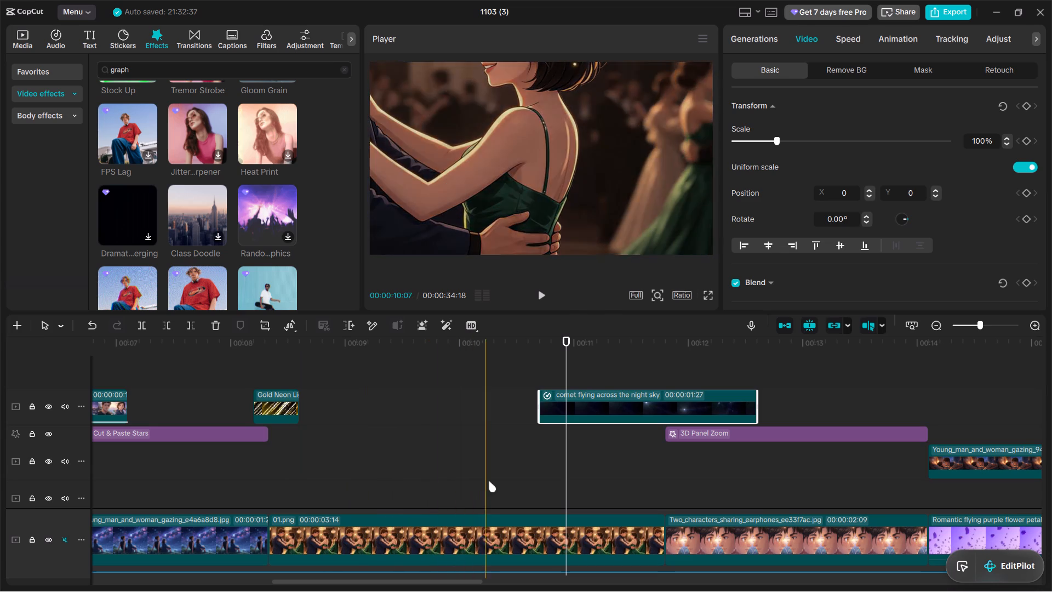
click(567, 480)
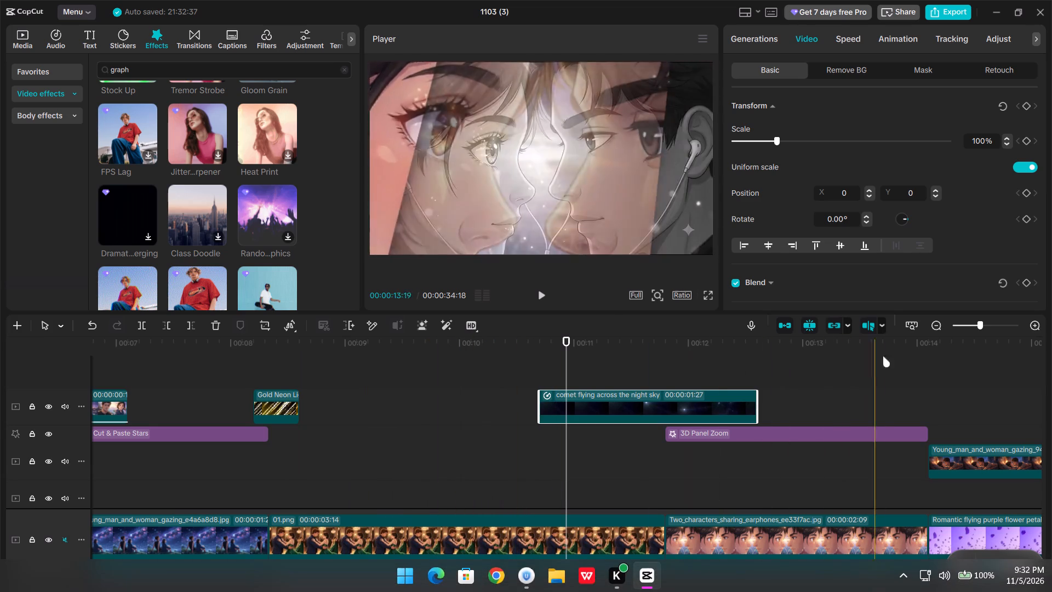
click(973, 325)
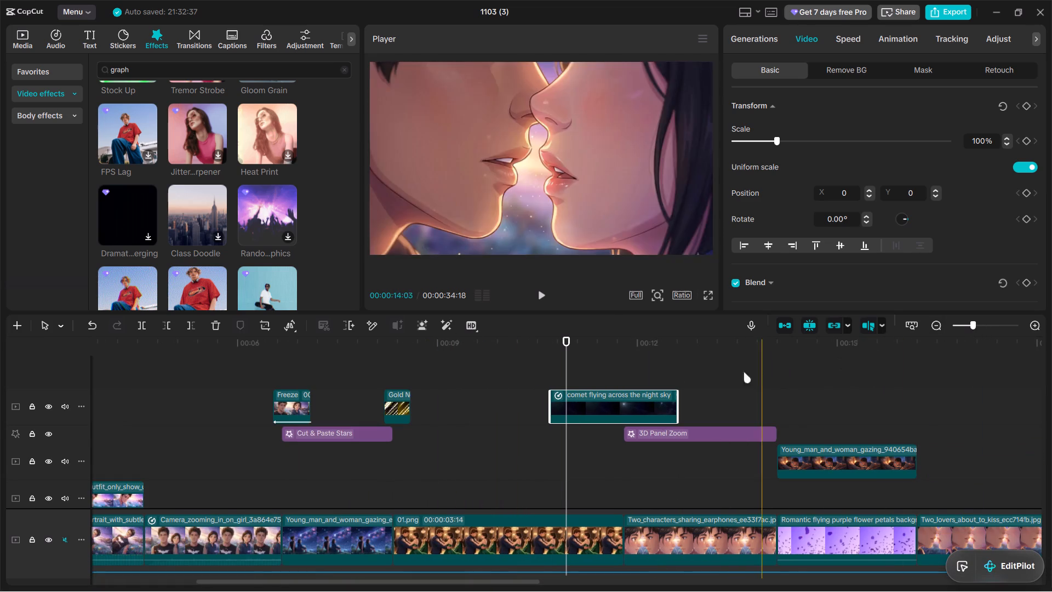